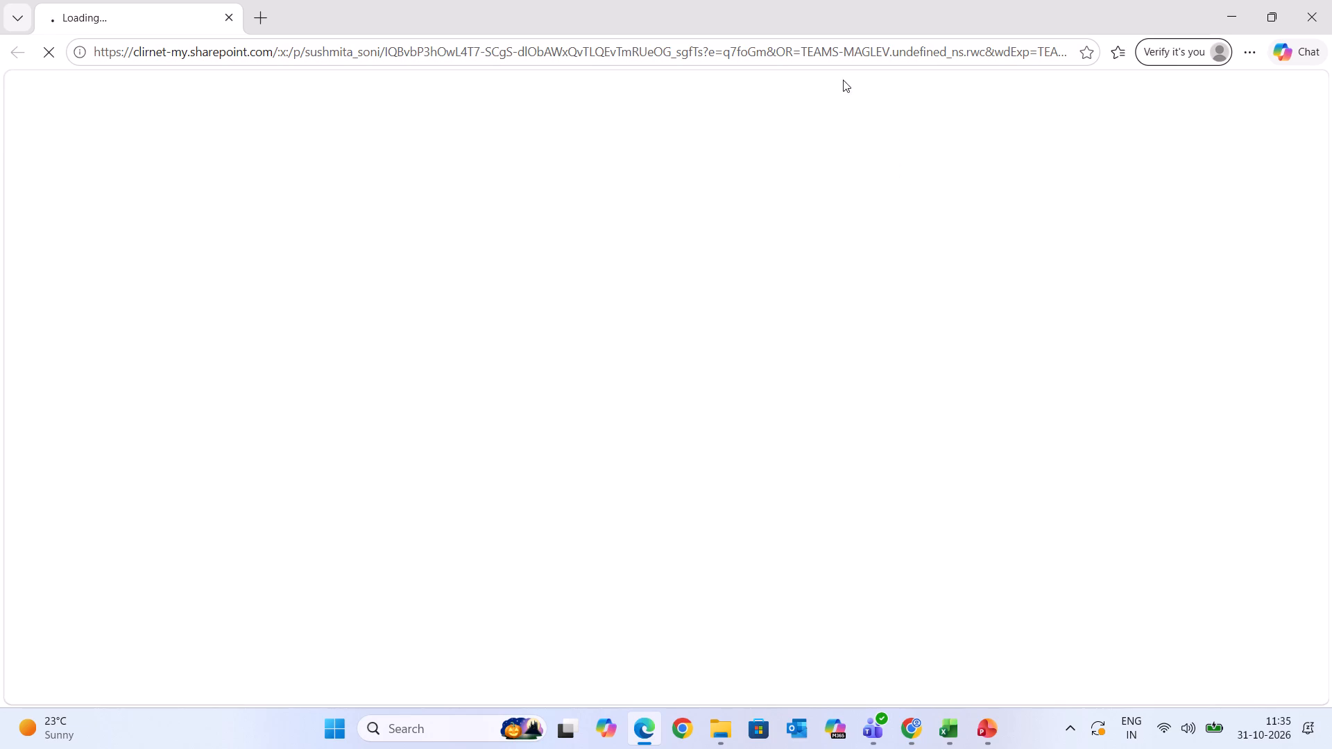
Copy the full web address of the SharePoint workbook that is loading in the browser.
left_click(824, 52)
key("ctrl+c")
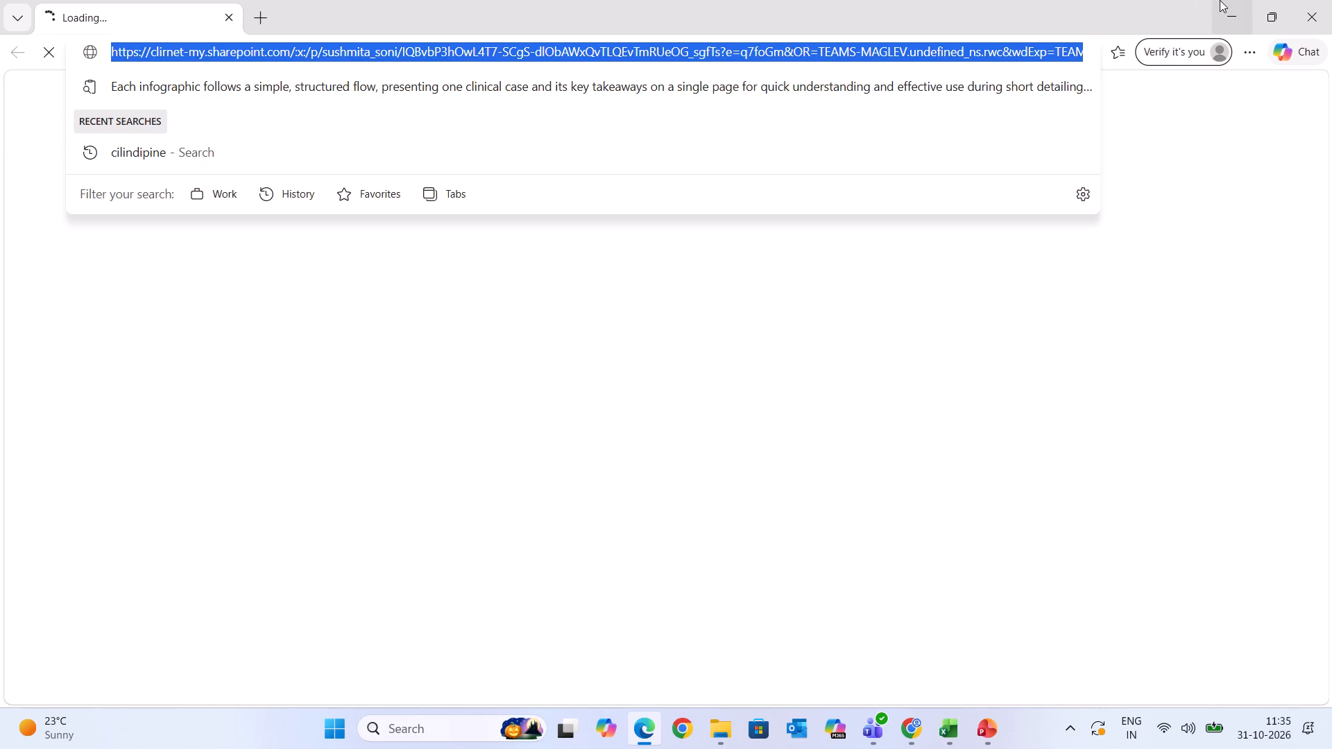
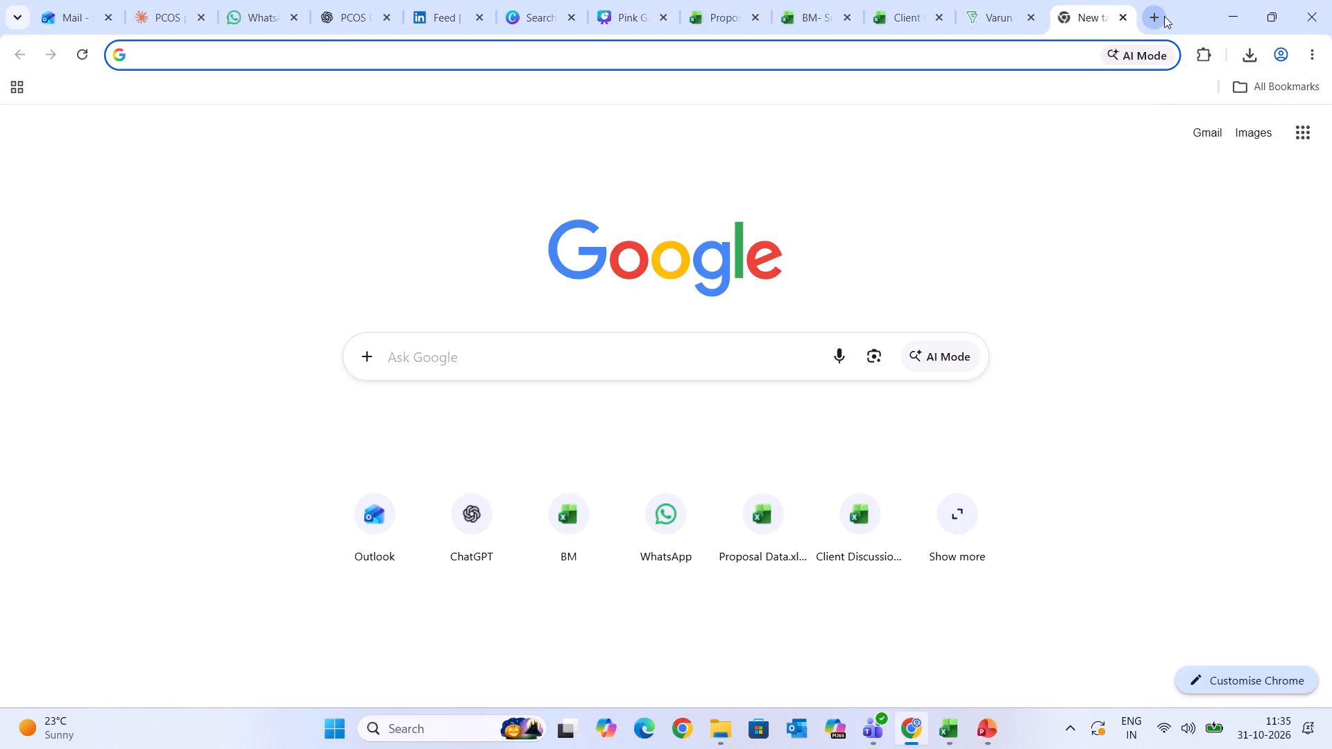
key("ctrl+v")
key("Return")
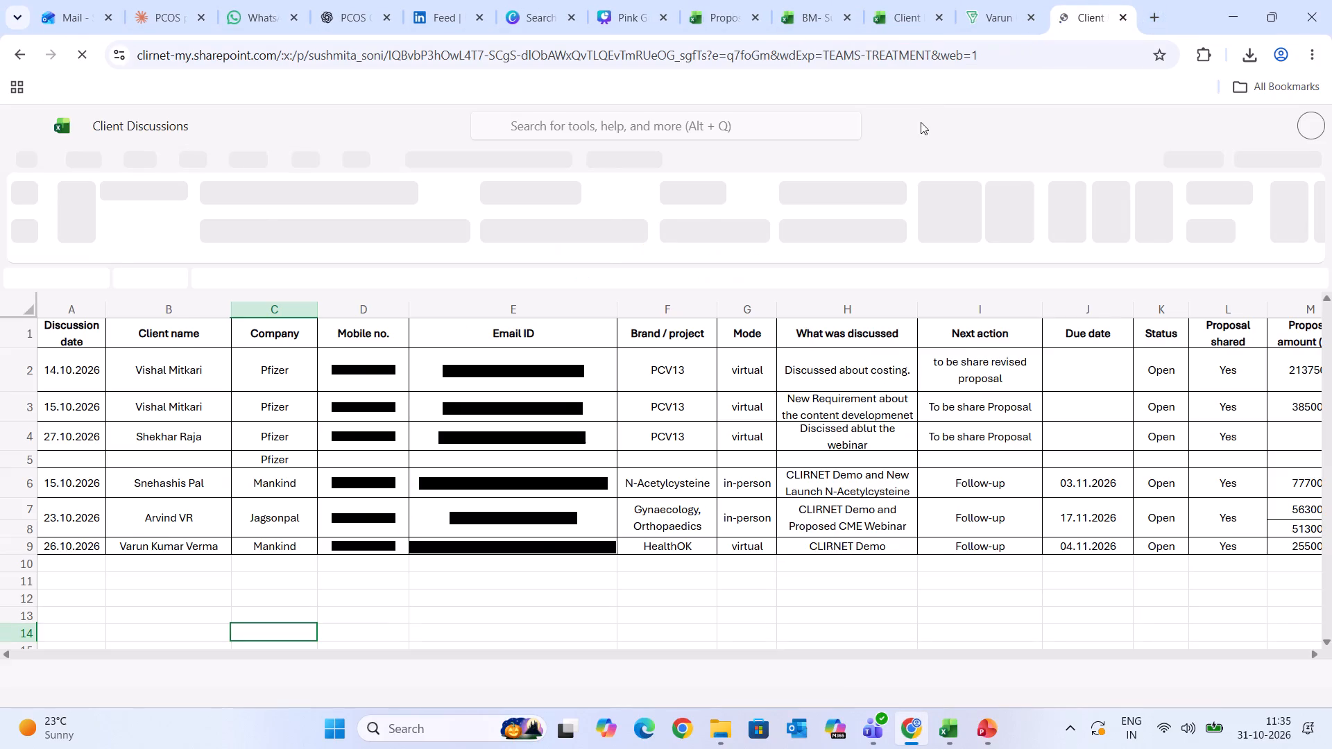
scroll(703, 470, "down", 2)
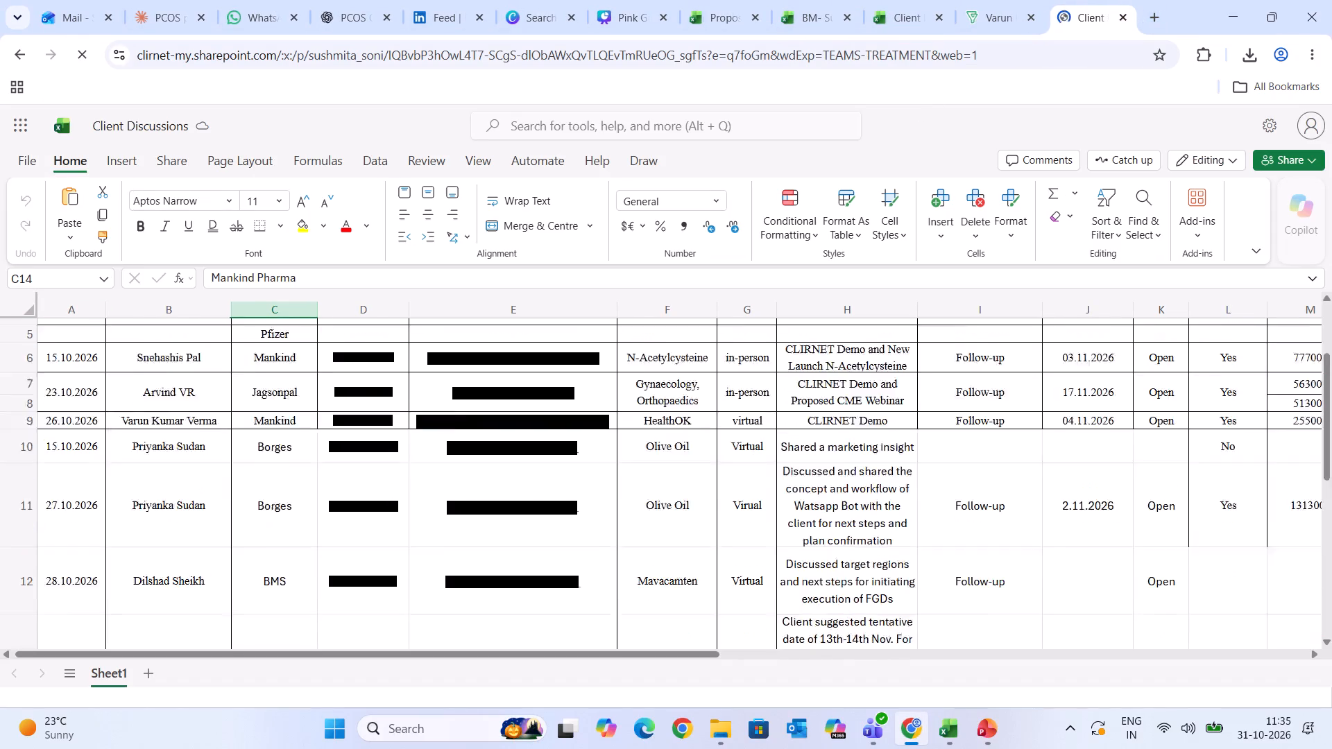
scroll(703, 470, "down", 3)
scroll(703, 470, "up", 4)
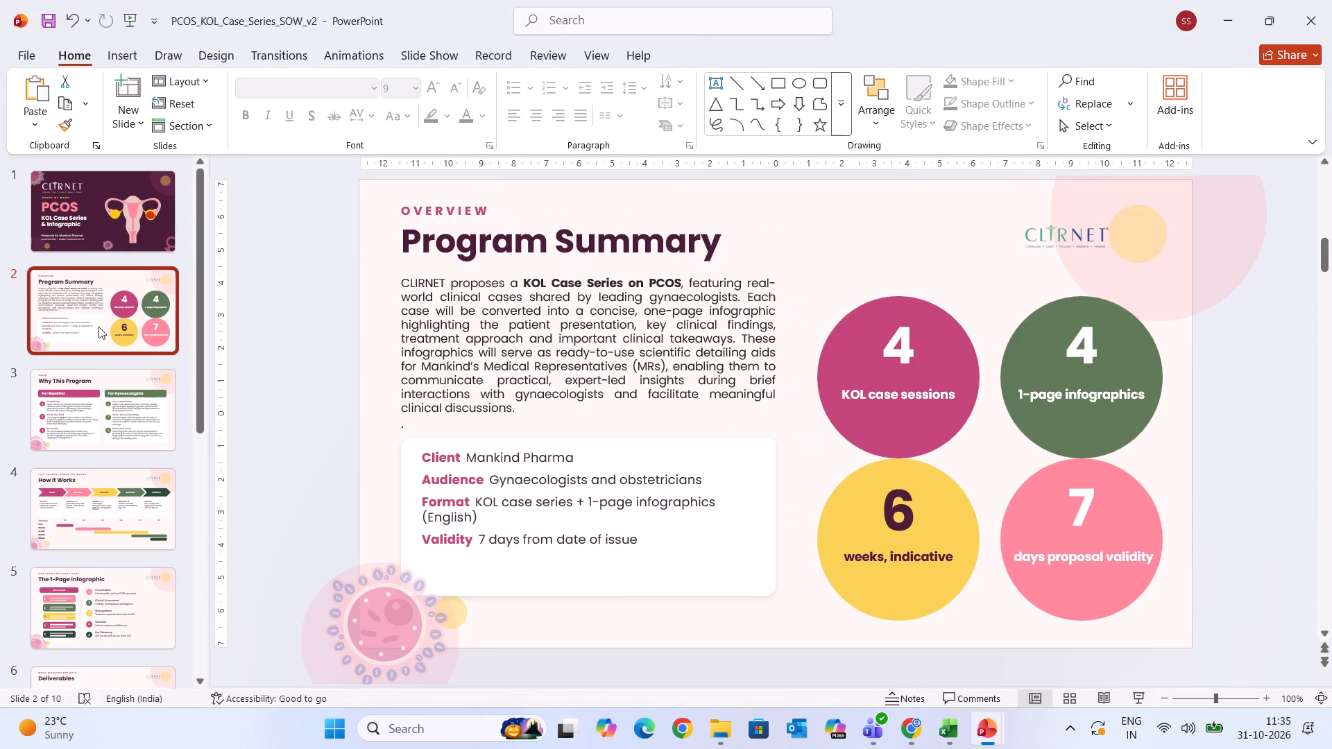
key("Down")
key("Down")
key("Down")
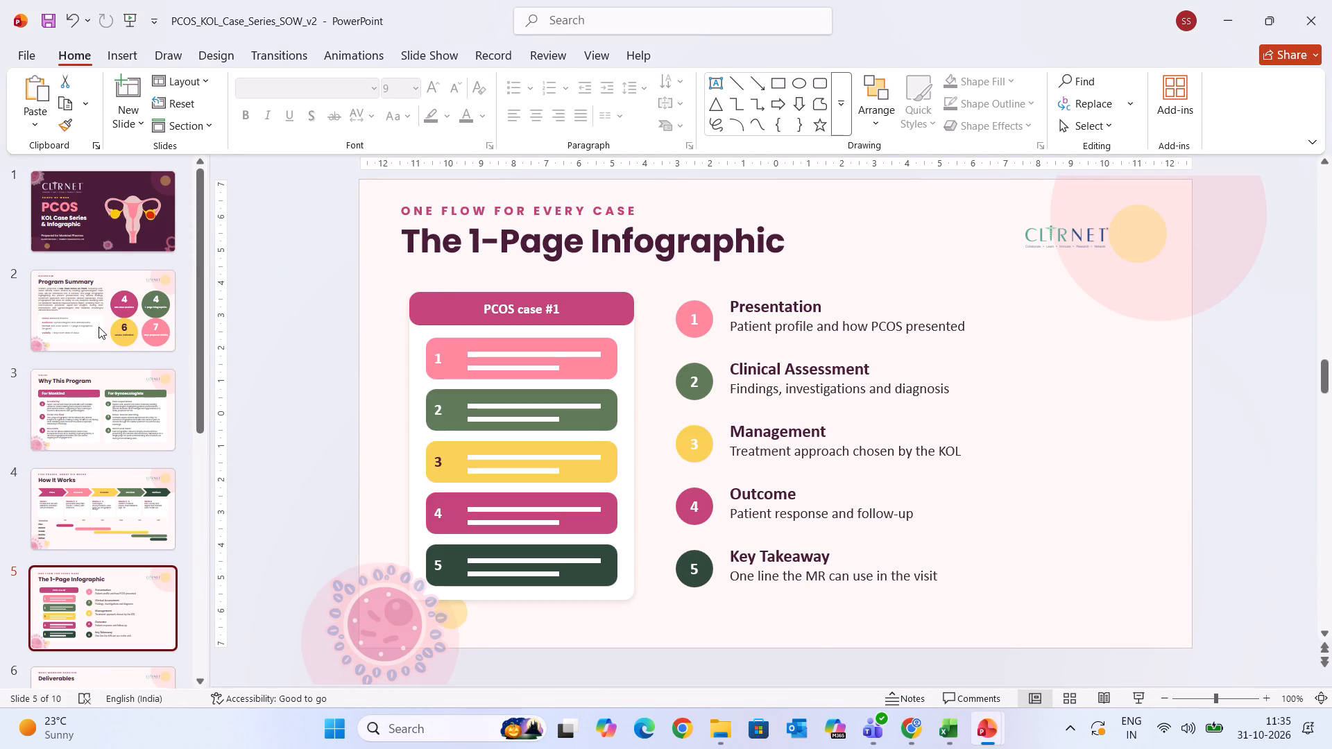
key("Up")
key("Down")
Check the fonts of the title and the Presentation item on the 1-Page Infographic slide, undoing any accidental change.
left_click(543, 221)
left_click(539, 233)
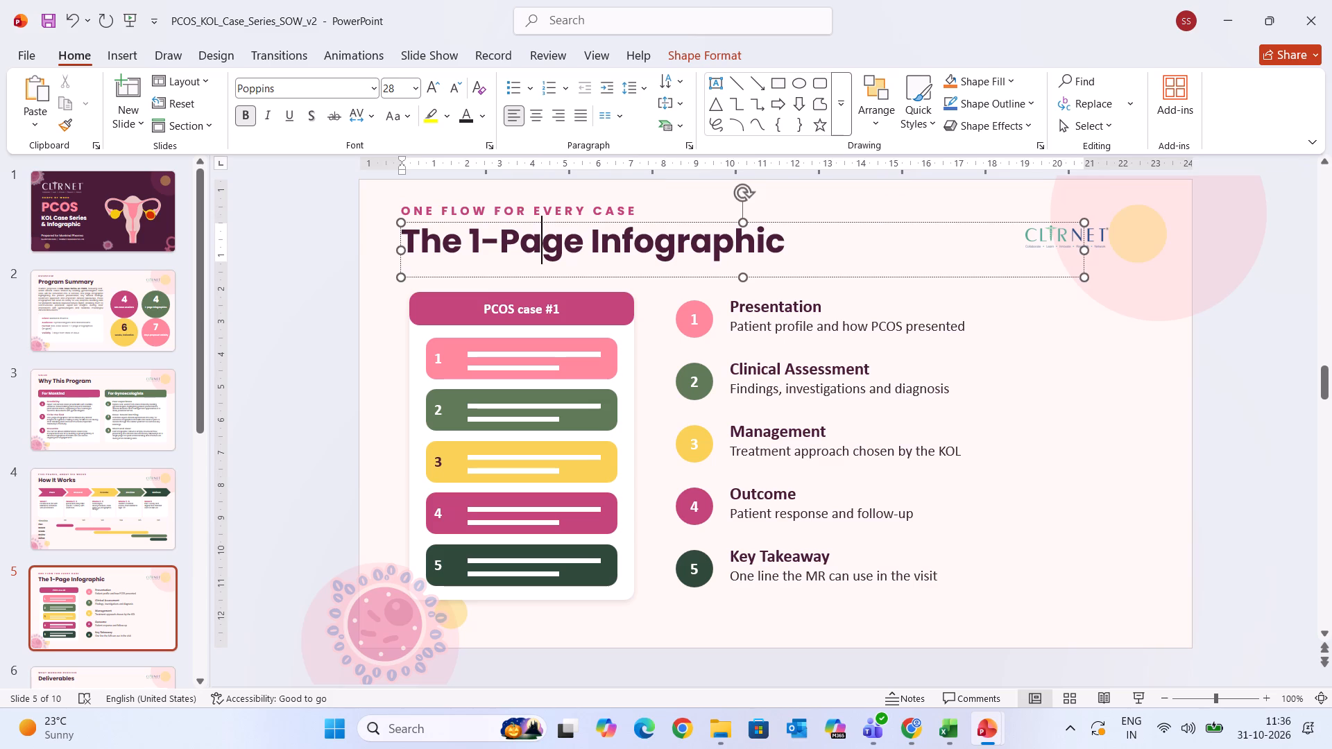
left_click(795, 328)
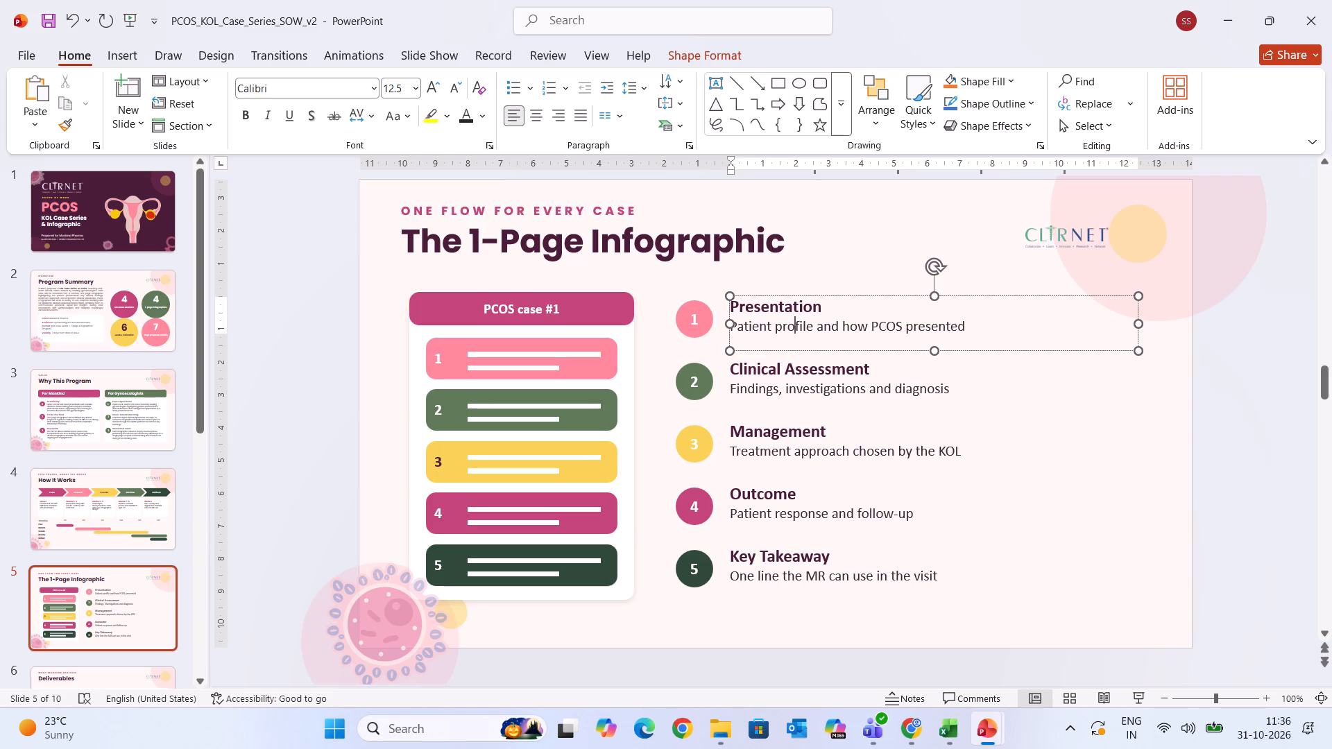
left_click(971, 325)
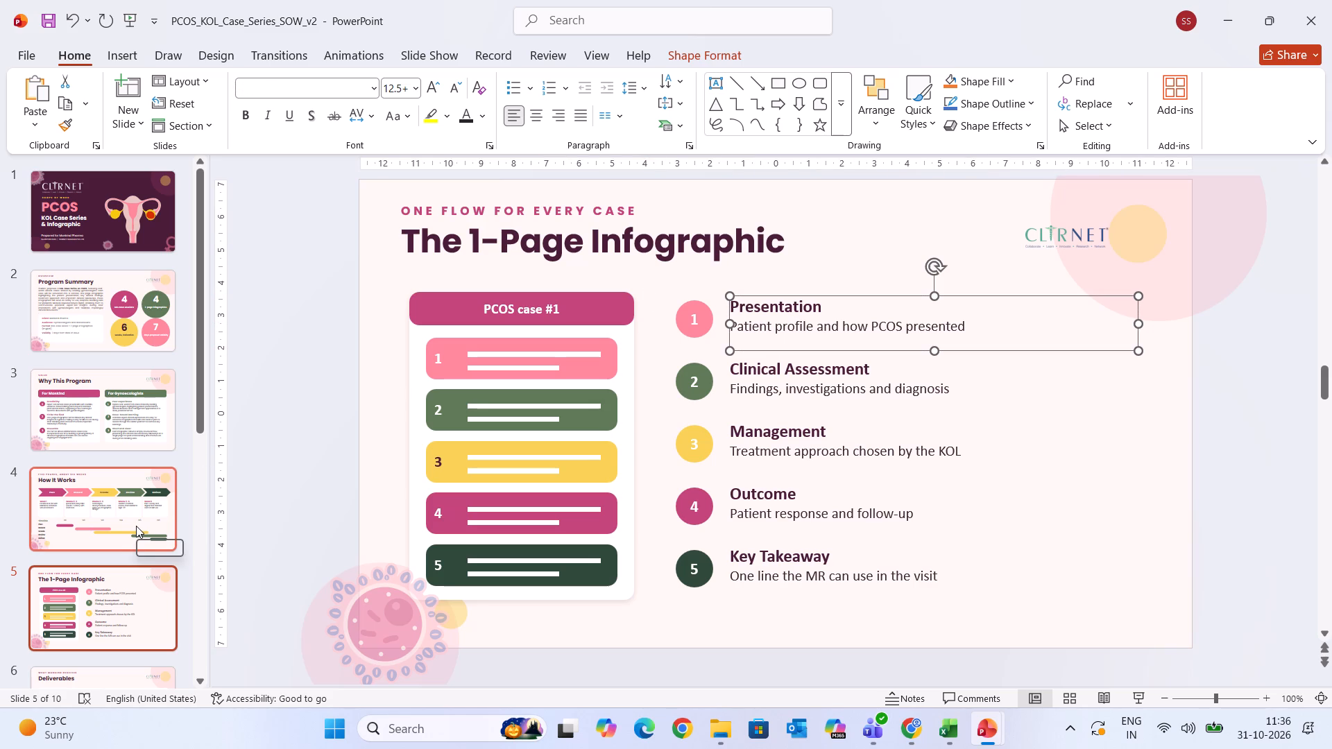
key("Down")
key("ctrl+z")
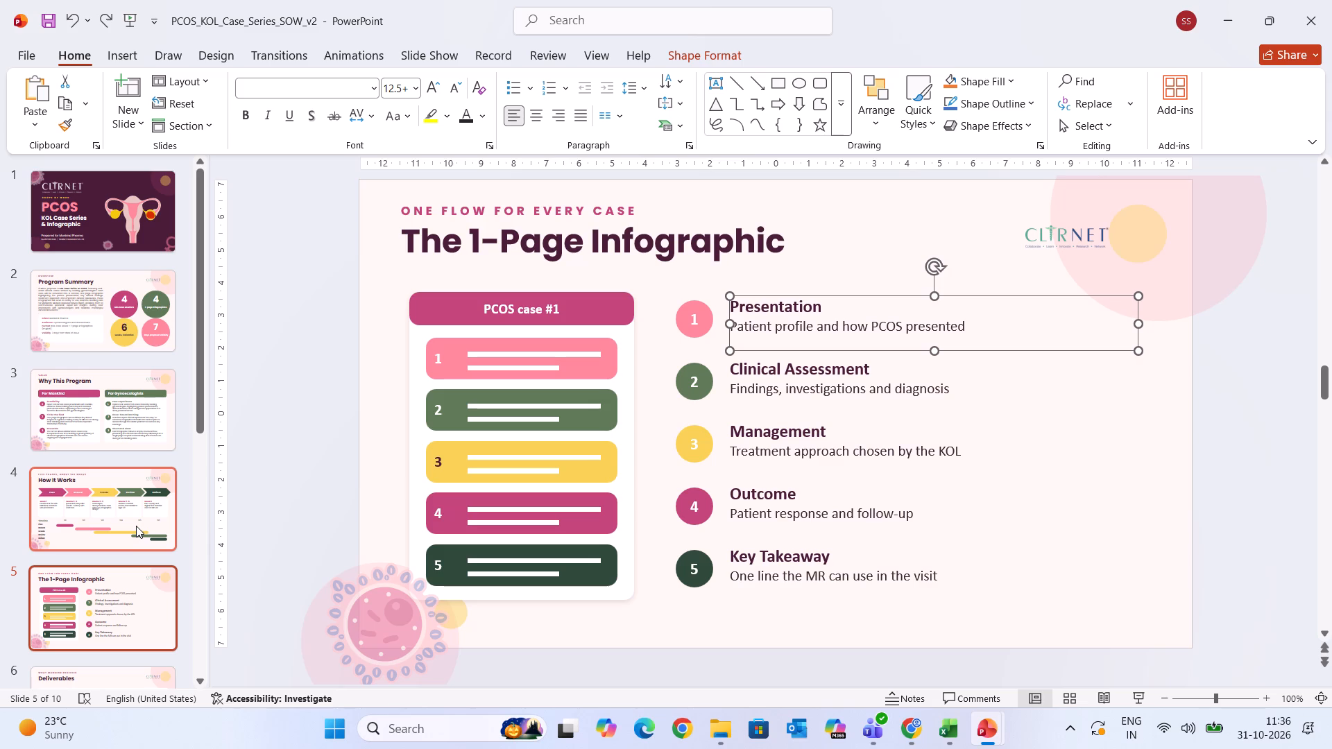
Look at the Deliverables slide and return to the 1-Page Infographic slide.
left_click(324, 561)
left_click(105, 608)
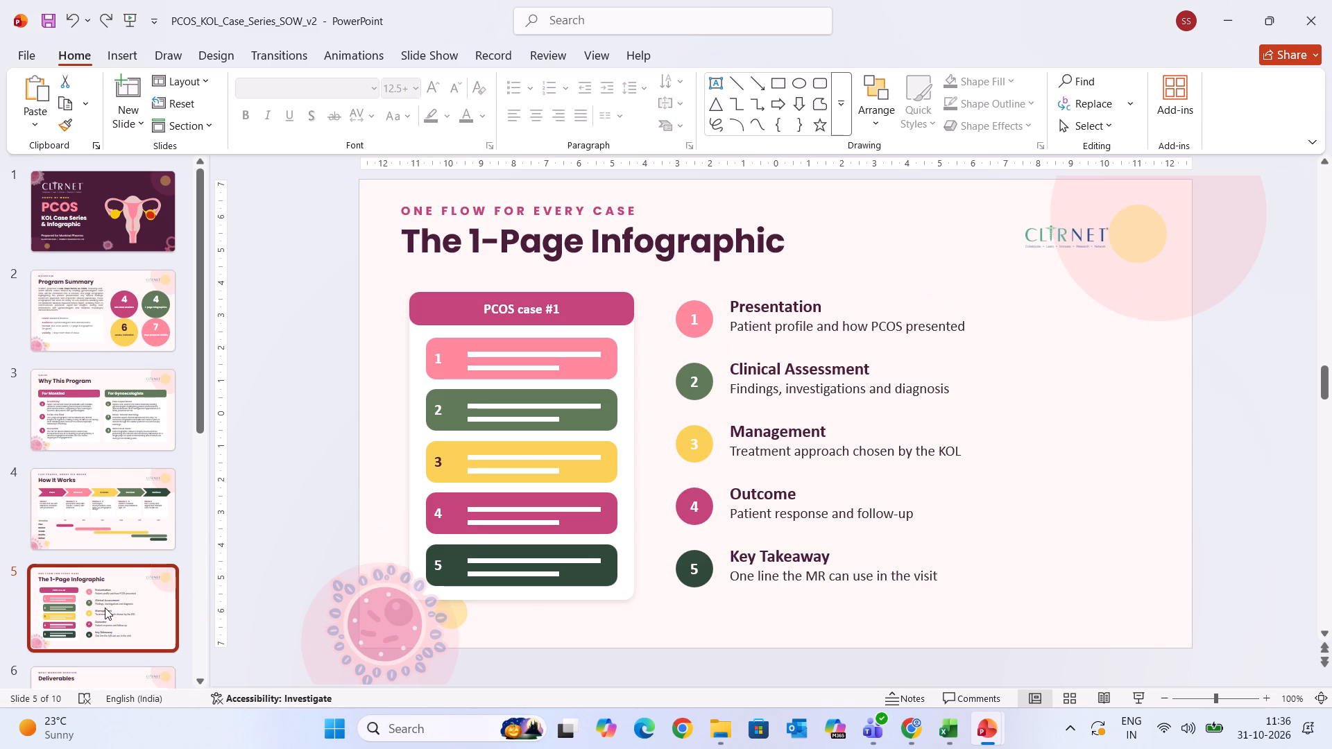
key("Down")
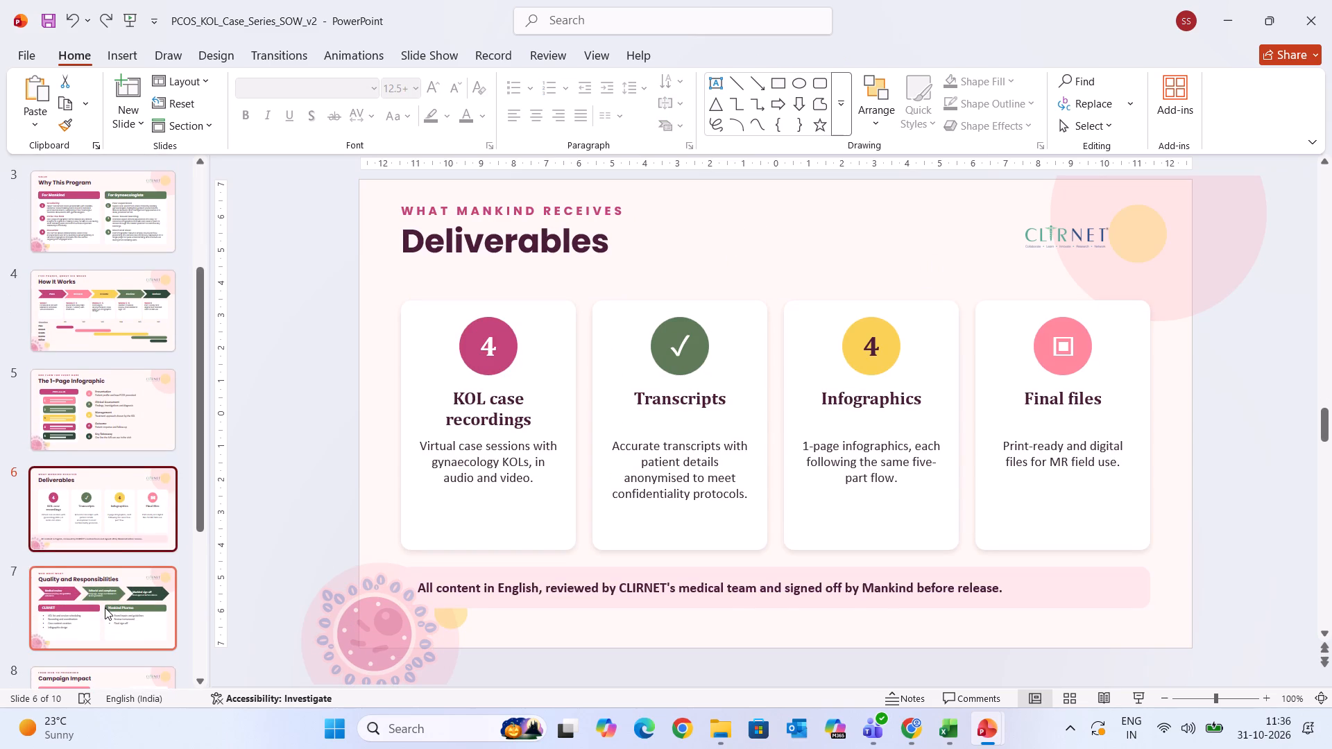
key("Up")
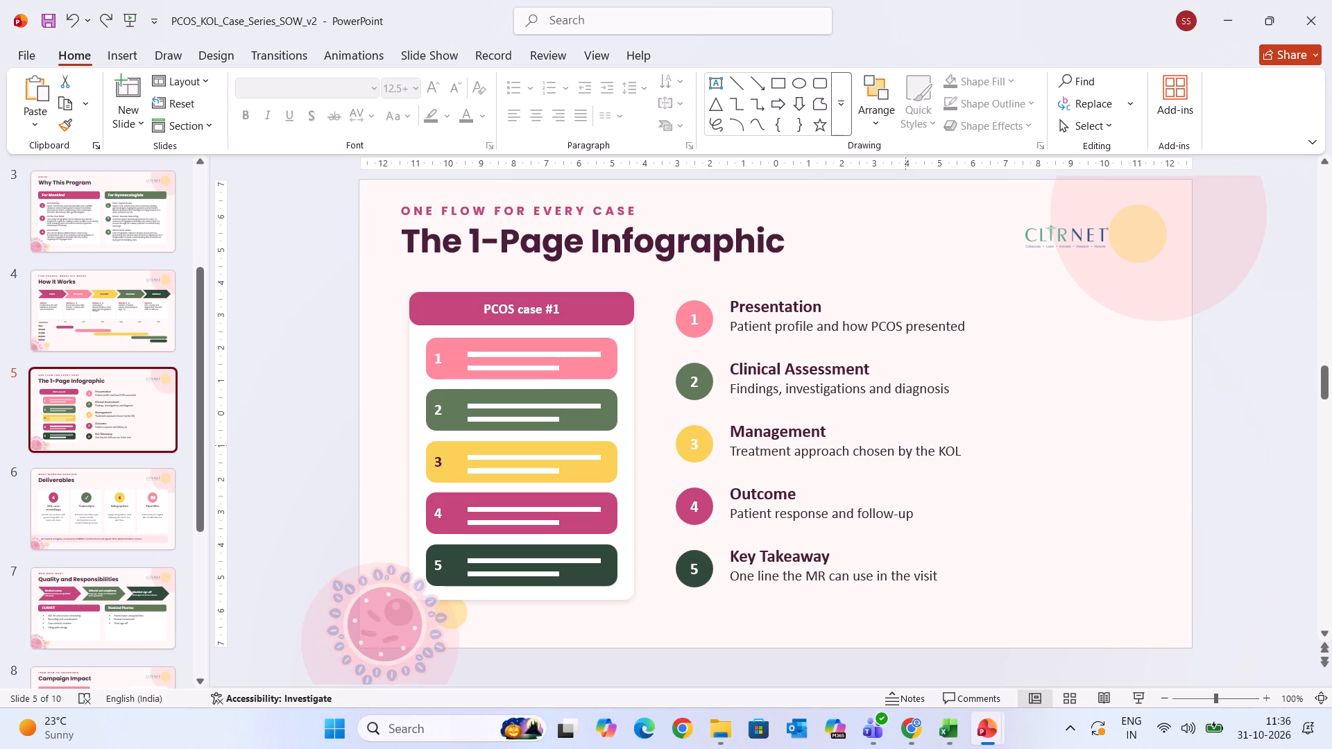
Set the Presentation item's heading and description on slide 5 to Poppins and reduce the font size to 12+.
left_click(863, 327)
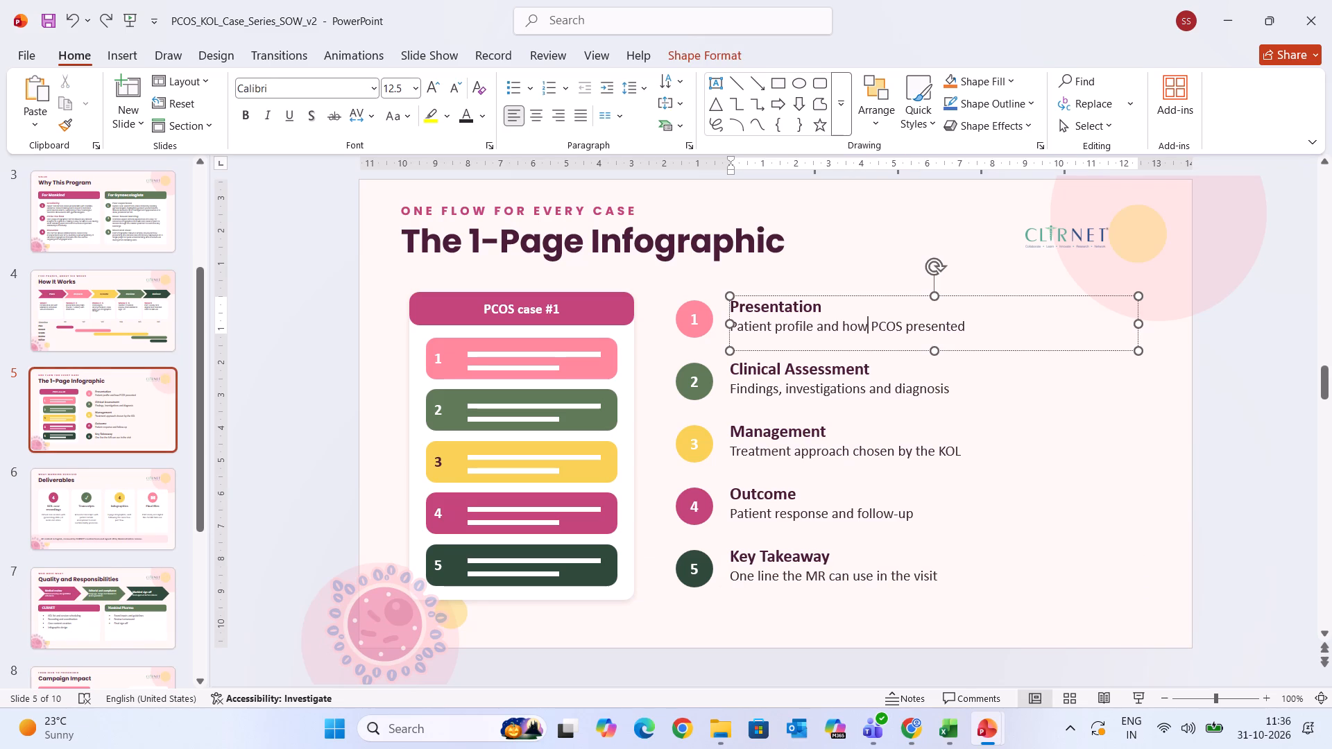
left_click(966, 325)
left_click_drag(964, 327, 746, 291)
left_click(309, 89)
type("po")
key("Return")
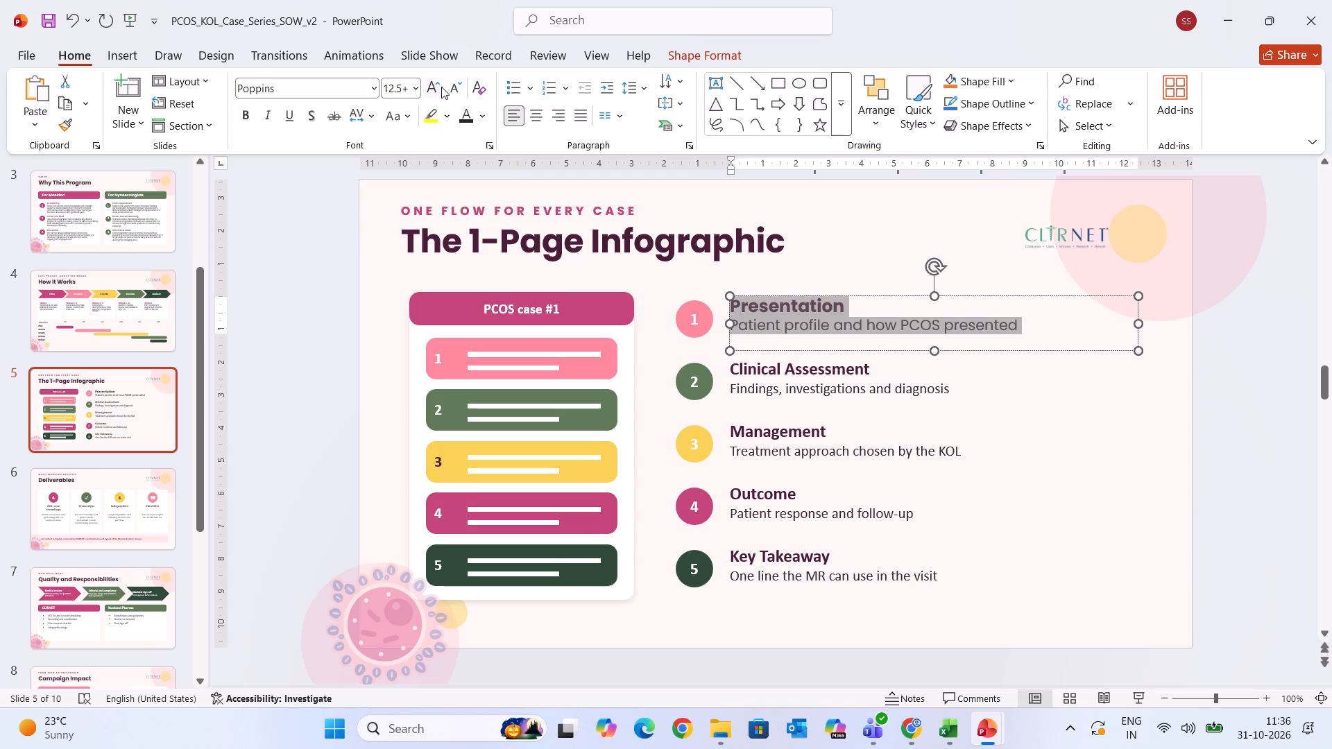
left_click(461, 88)
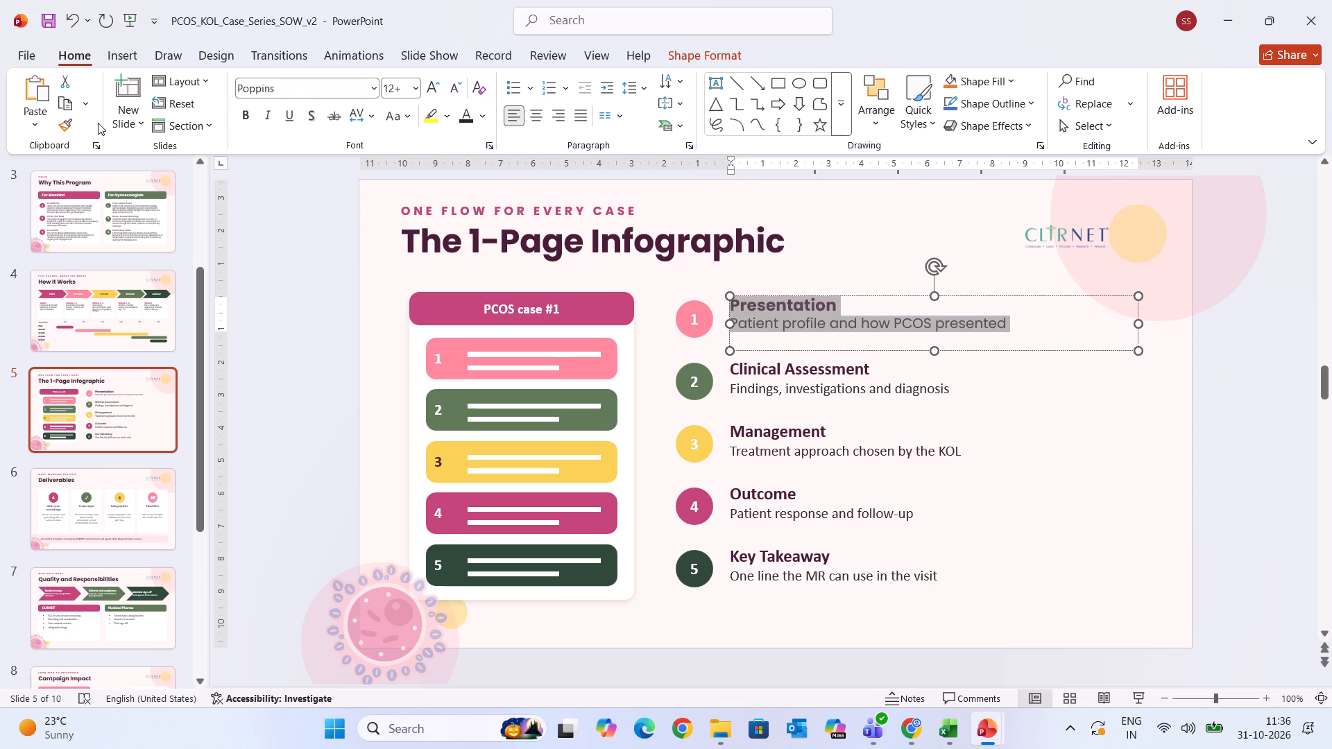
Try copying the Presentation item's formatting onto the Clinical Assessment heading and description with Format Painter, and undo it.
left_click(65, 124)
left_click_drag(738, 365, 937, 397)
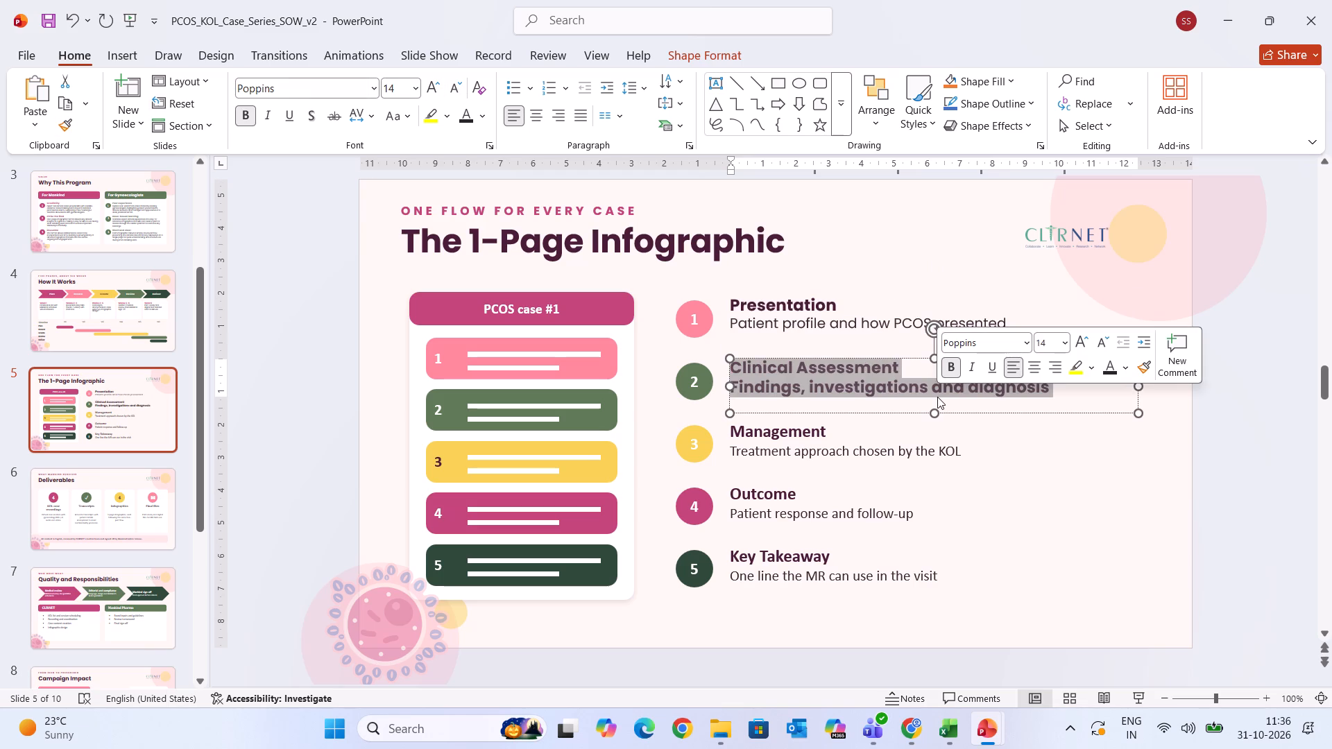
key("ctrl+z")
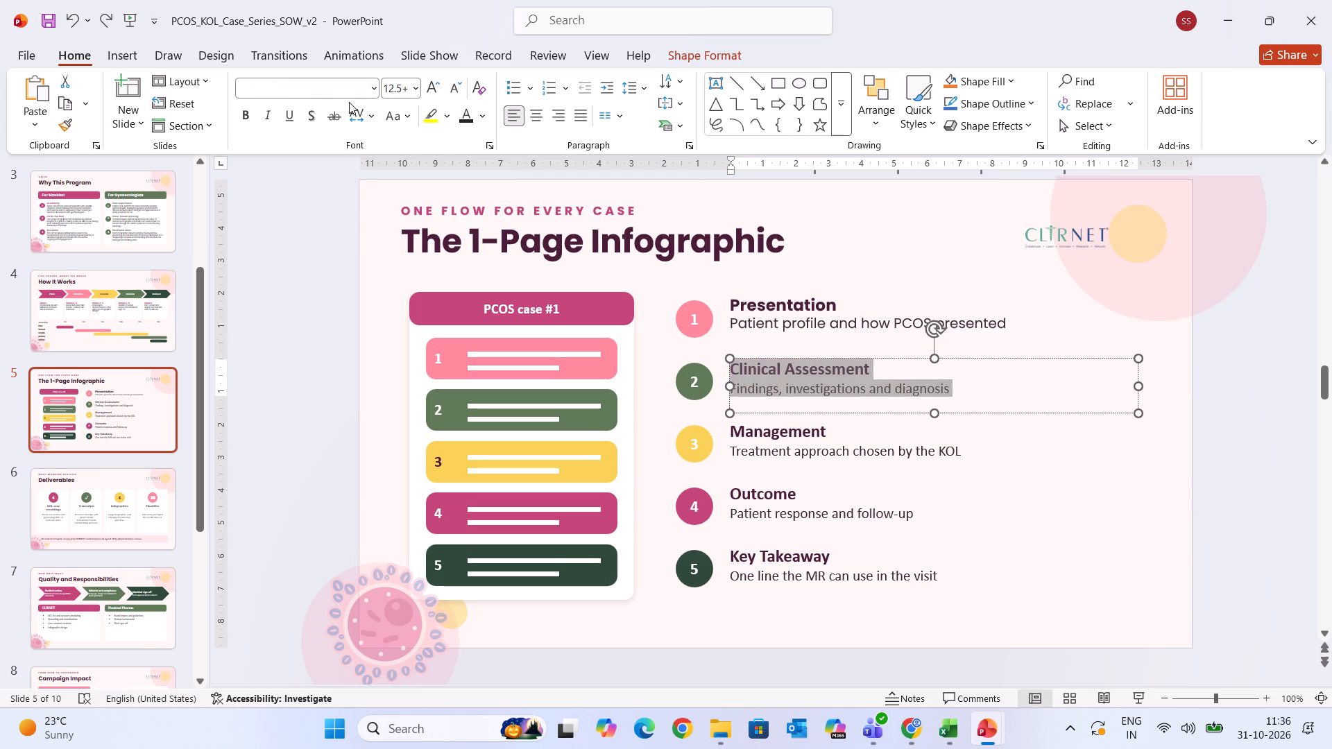
Set the Clinical Assessment heading and description to Poppins and reduce the font size to 12+.
left_click(330, 90)
type("po")
key("Return")
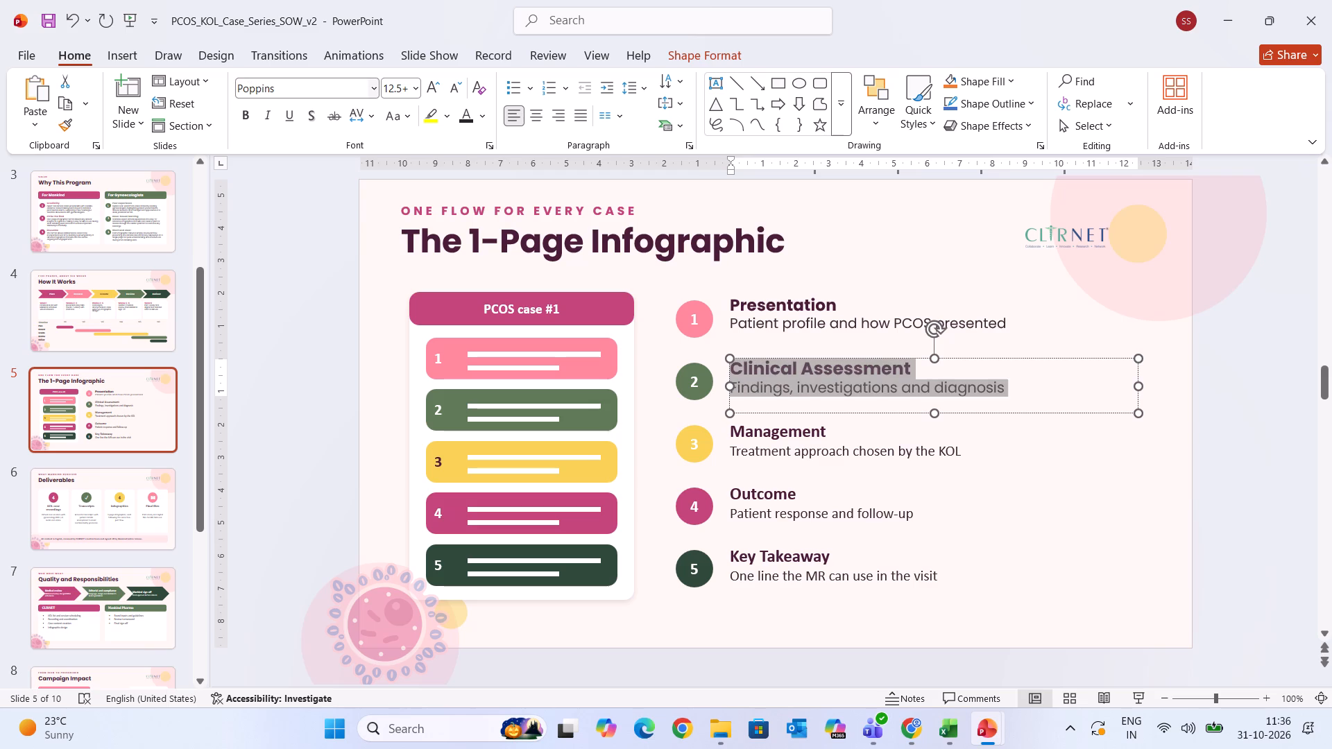
left_click(453, 85)
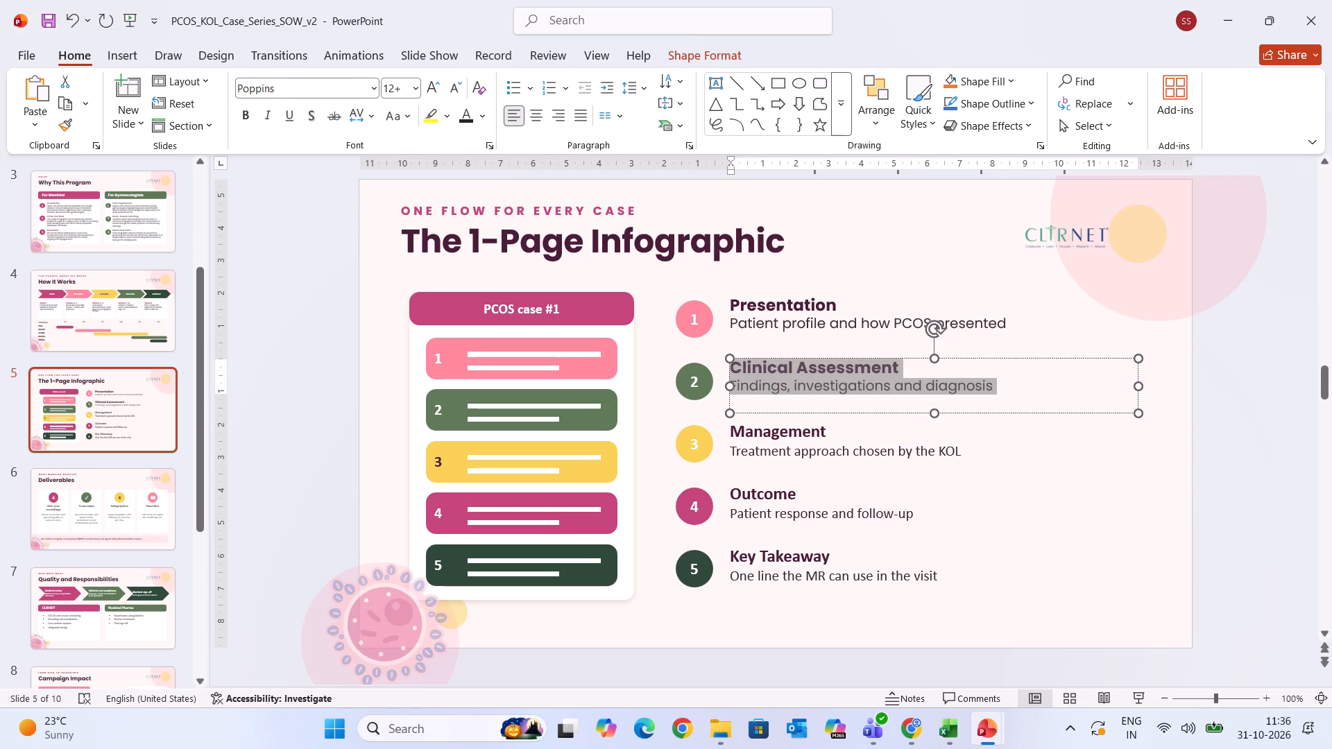
Set the Management item's heading and description to Poppins and reduce the font size to 12+.
left_click(823, 438)
left_click(963, 451)
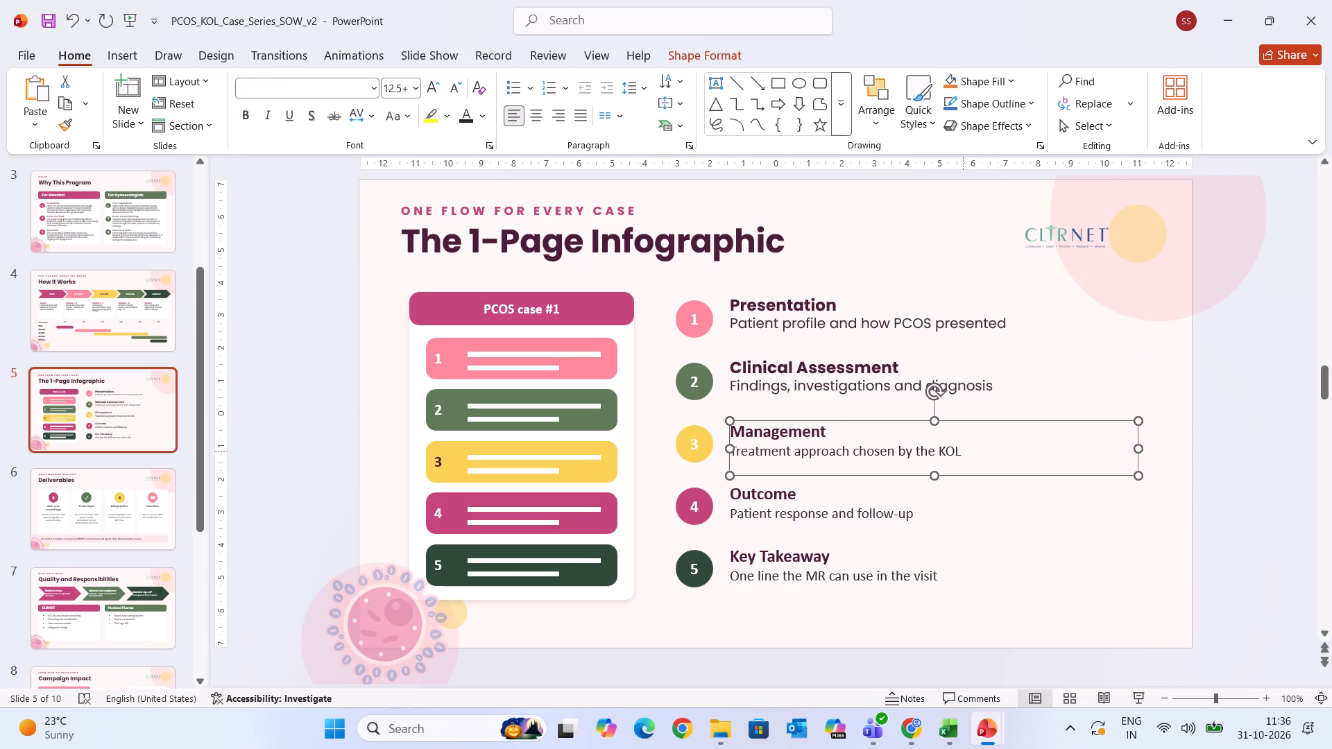
left_click_drag(958, 446, 722, 420)
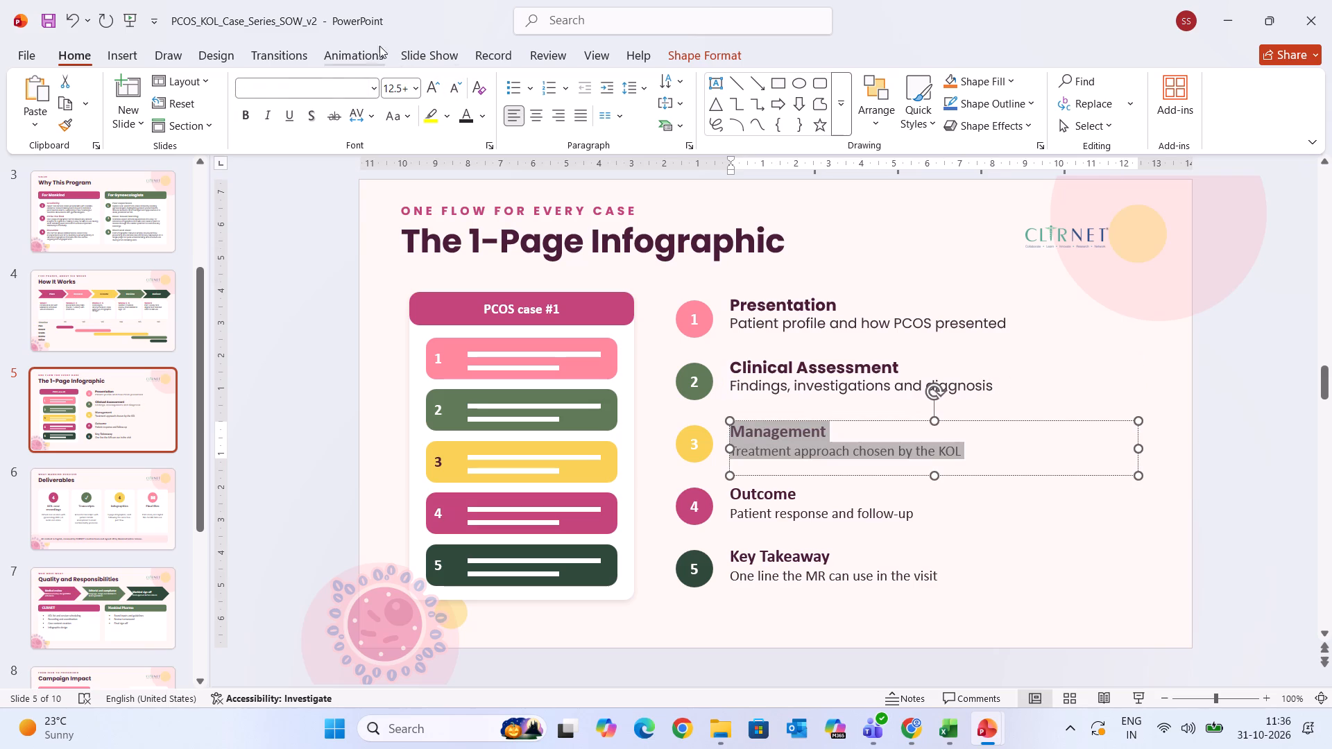
left_click(327, 84)
type("pop")
key("Return")
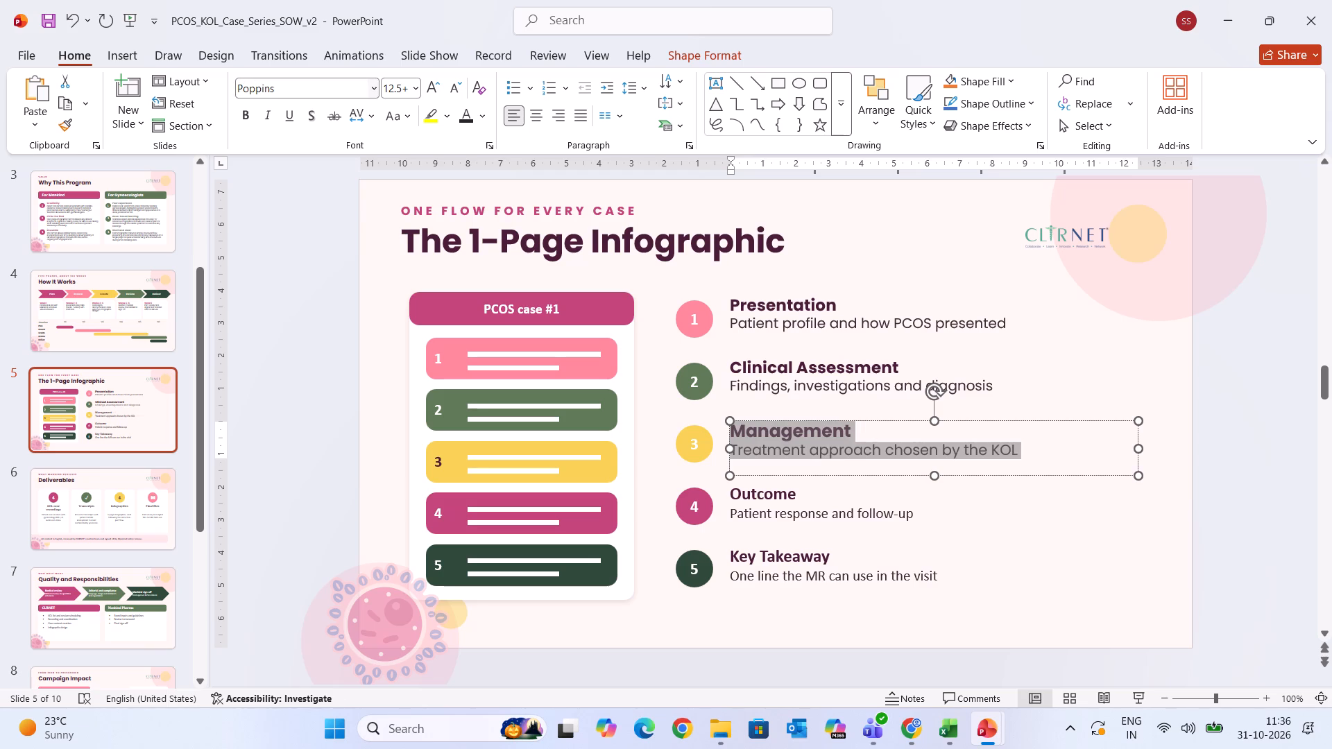
left_click(451, 87)
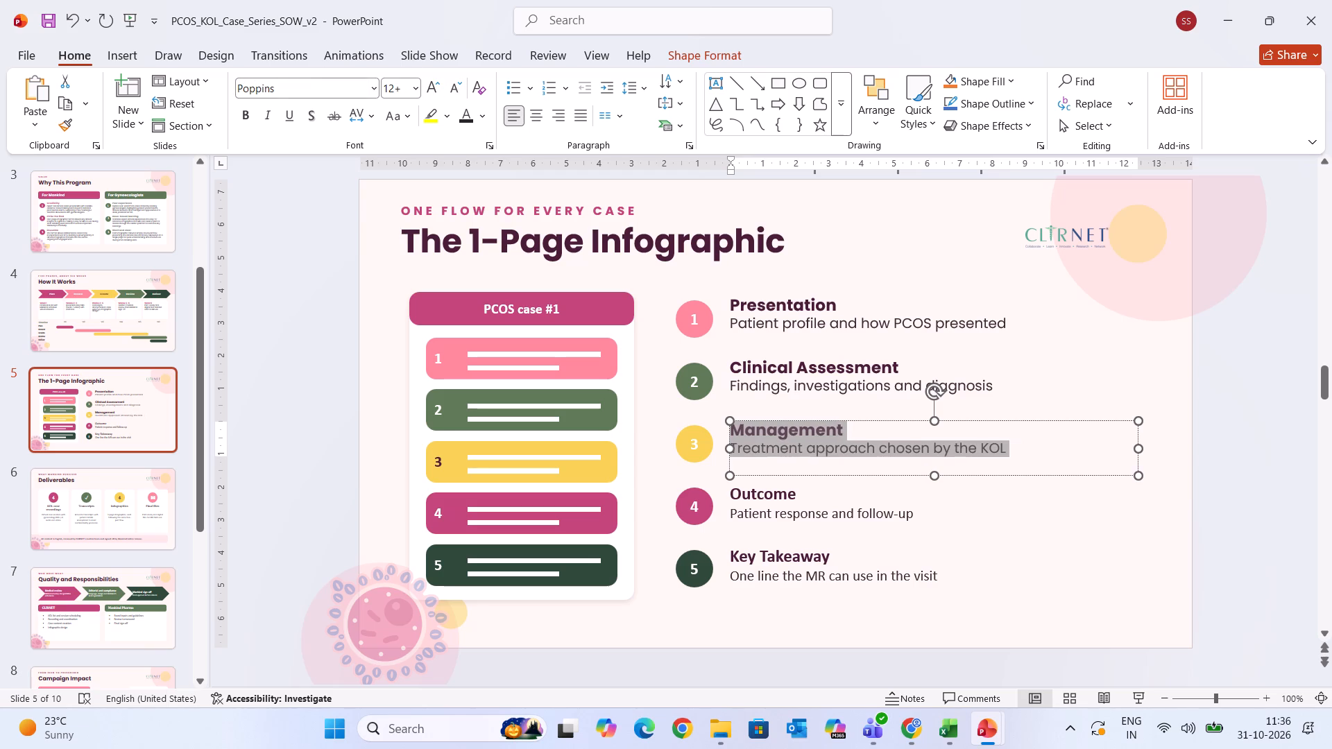
Set the Outcome item's heading and description to Poppins and reduce the font size to 12+.
left_click(834, 515)
left_click(914, 516)
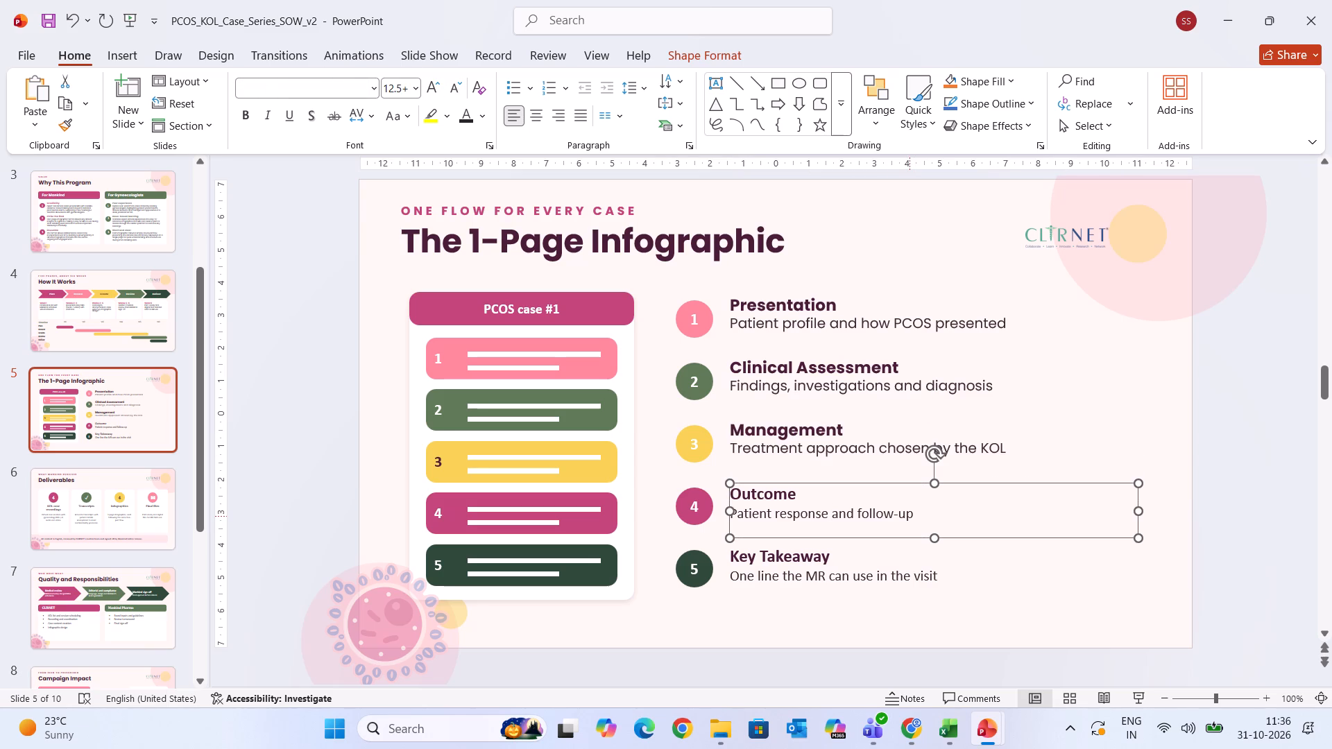
left_click(910, 516)
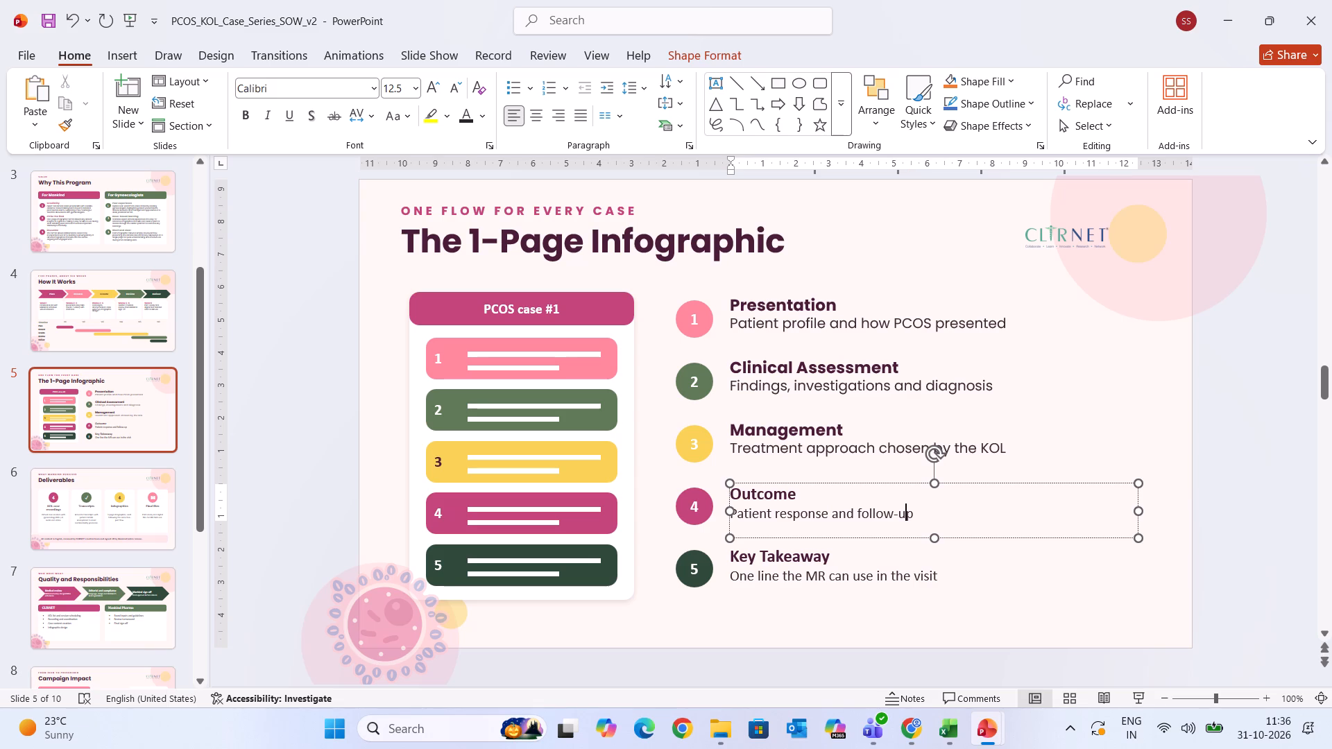
left_click(914, 516)
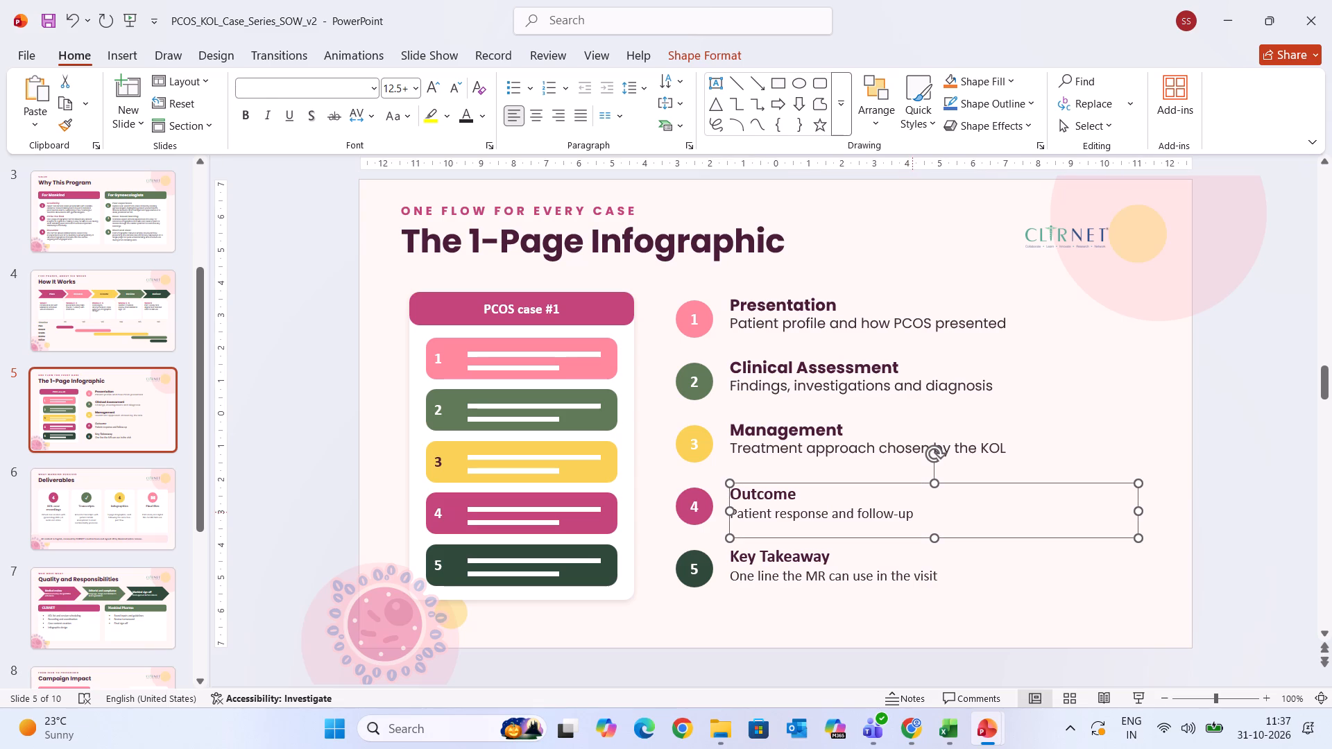
left_click_drag(912, 511, 697, 485)
left_click(327, 87)
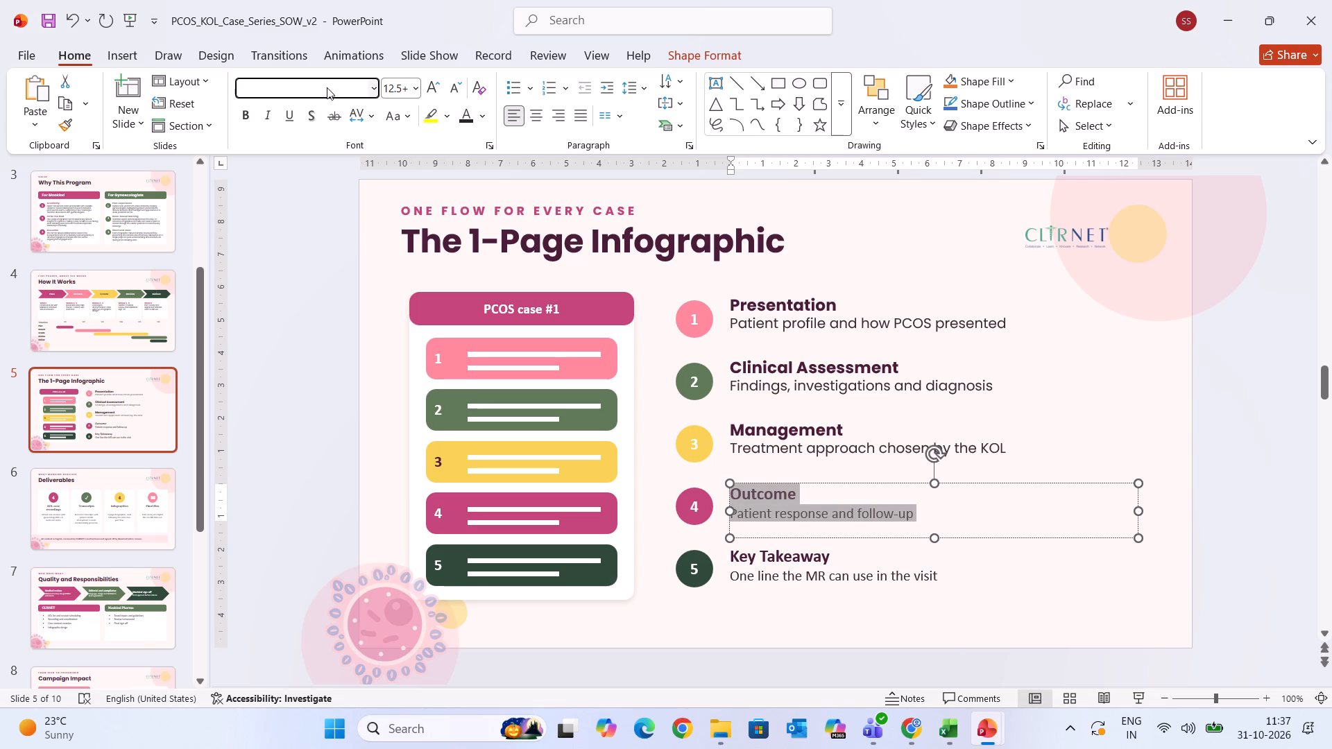
type("po")
key("Return")
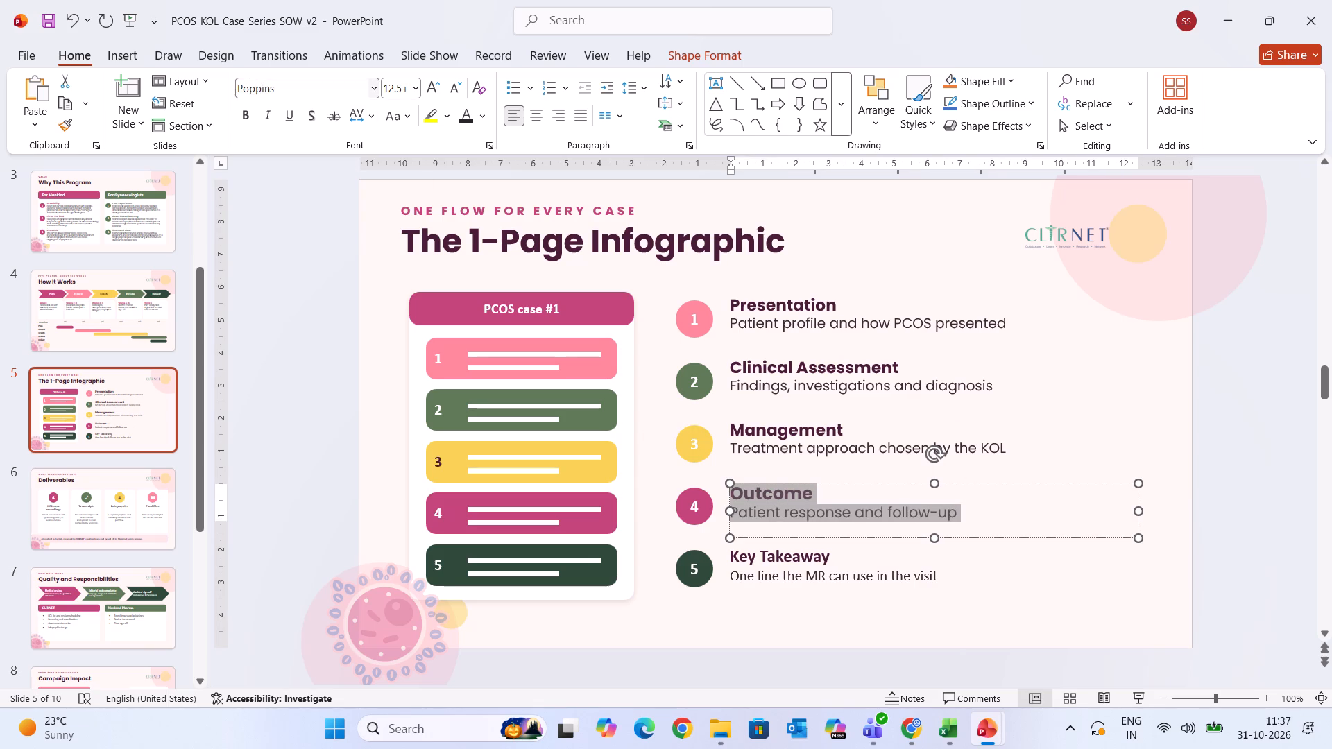
left_click(463, 83)
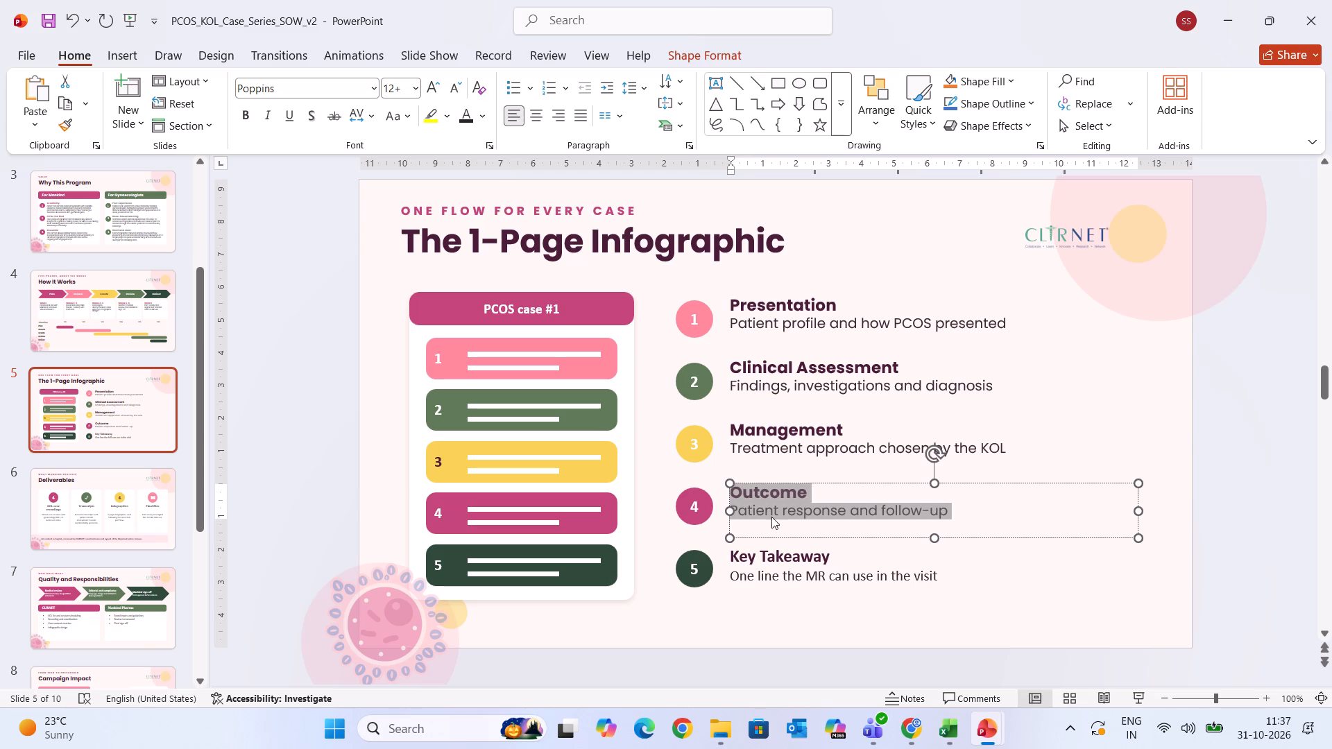
Set the Key Takeaway item's heading and description to Poppins and reduce the font size to 12+.
left_click(823, 574)
left_click(938, 576)
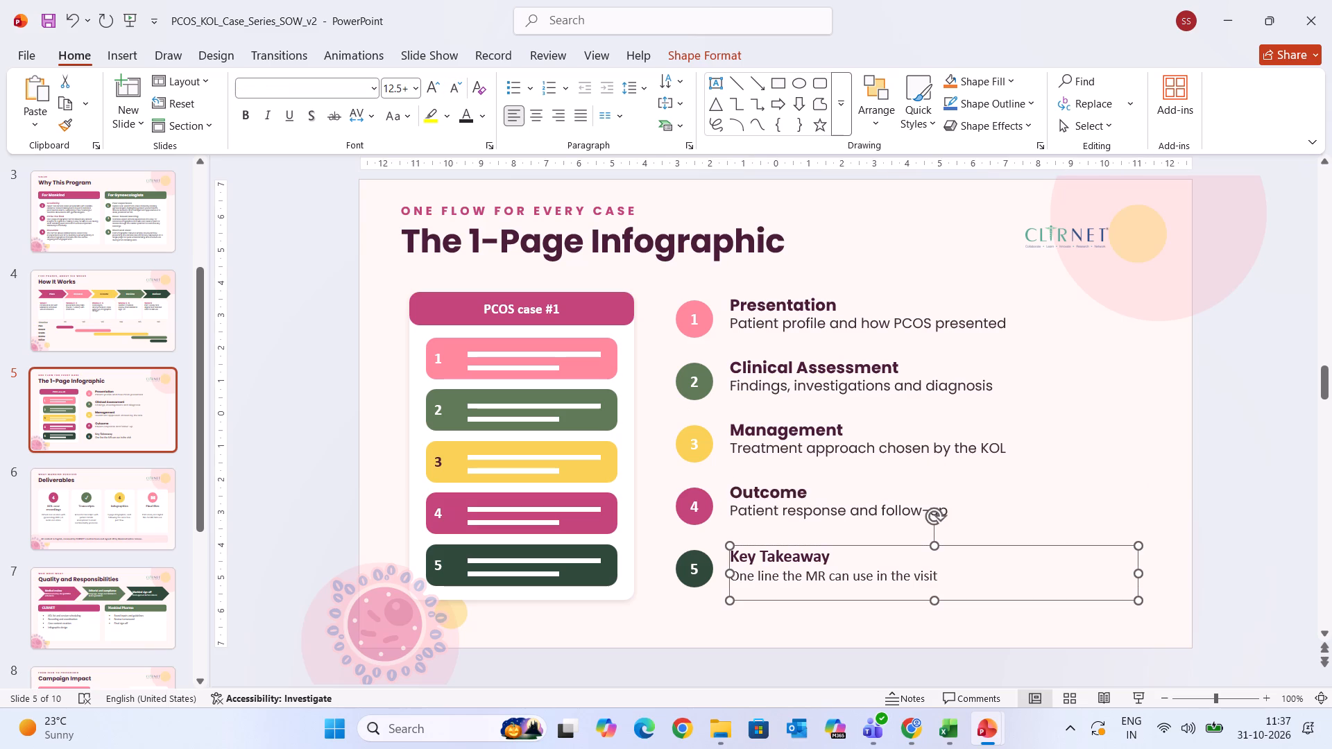
left_click_drag(937, 576, 728, 546)
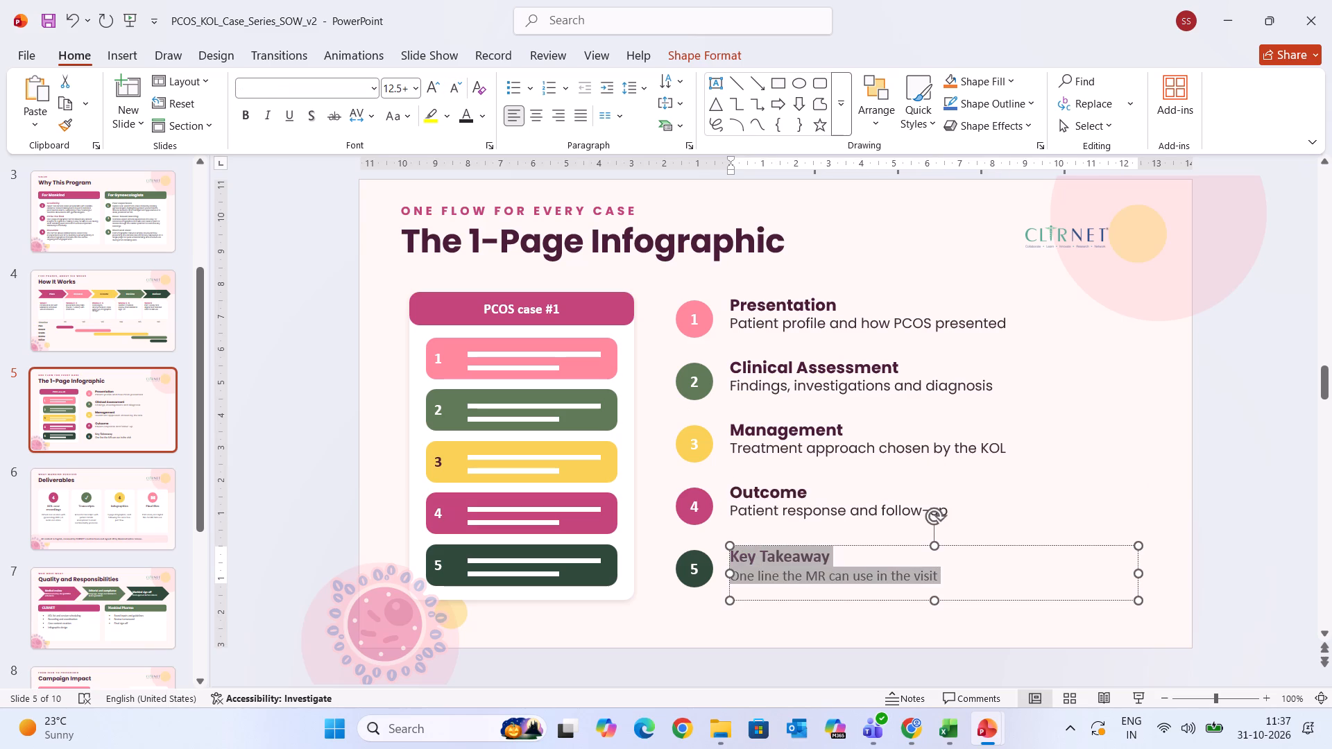
left_click_drag(728, 546, 729, 546)
left_click(332, 80)
left_click(328, 85)
type("po")
key("Return")
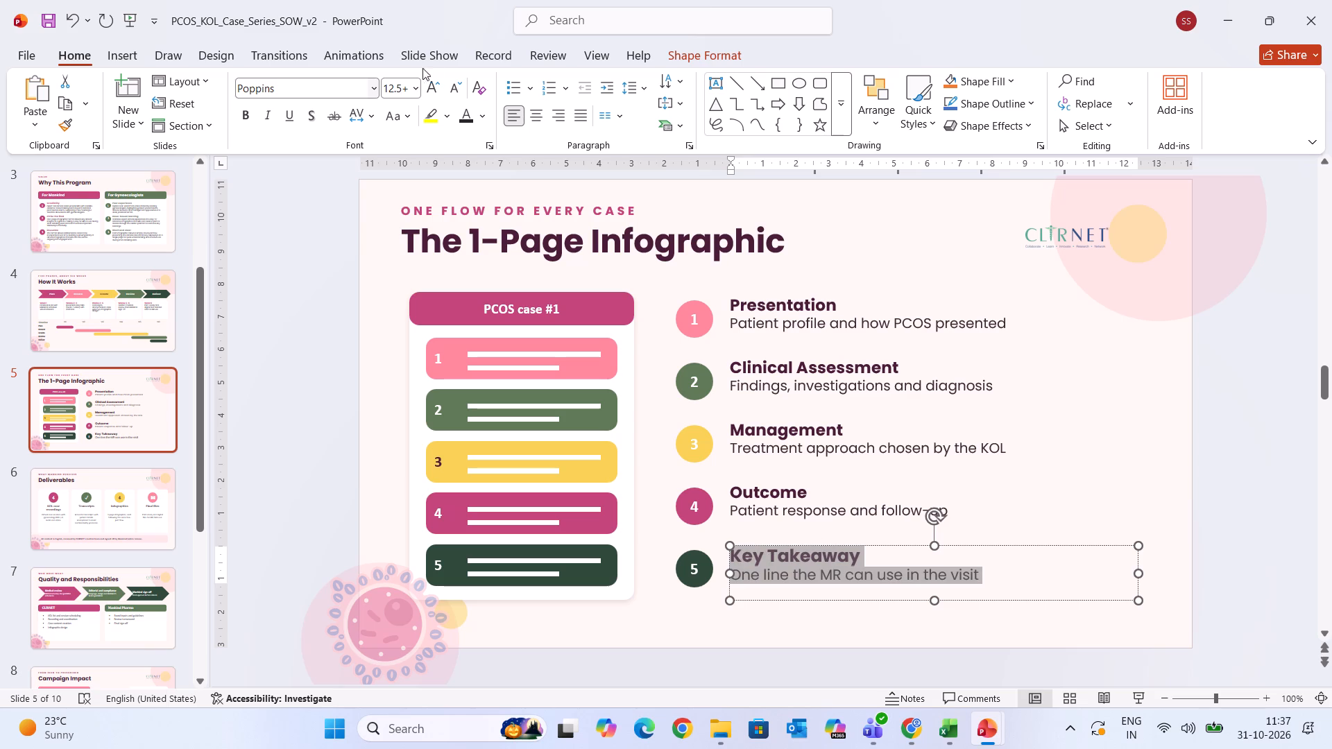
left_click(462, 84)
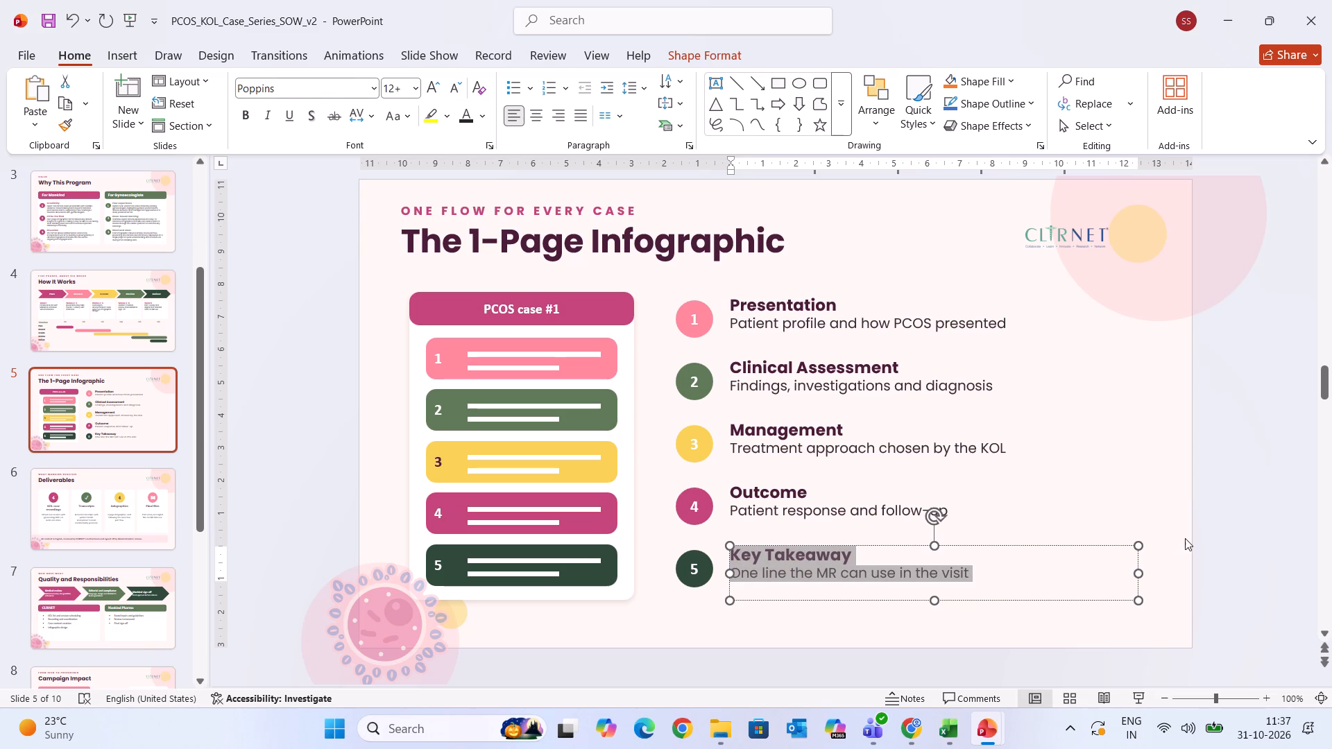
left_click(1213, 542)
Check the font and size settings across the five infographic items, from Key Takeaway up to Presentation.
left_click(851, 514)
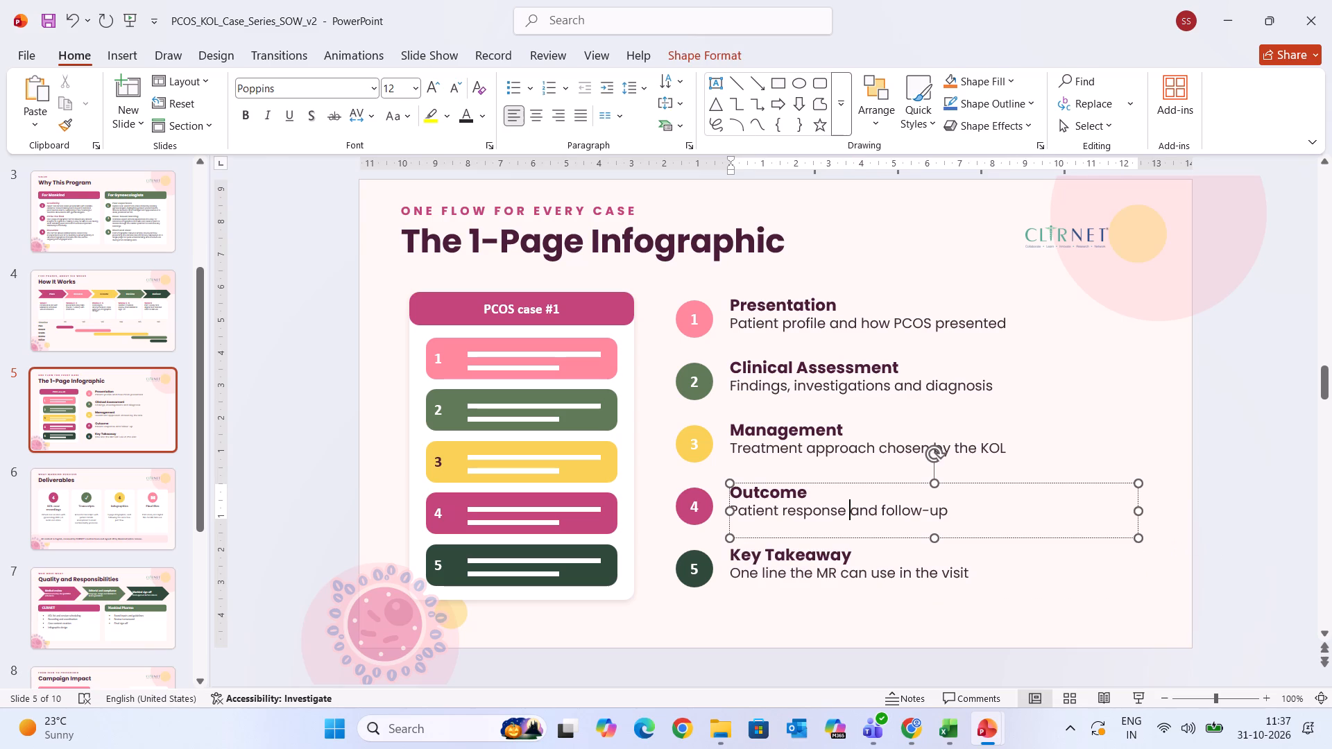
left_click(834, 567)
left_click(829, 499)
left_click(821, 436)
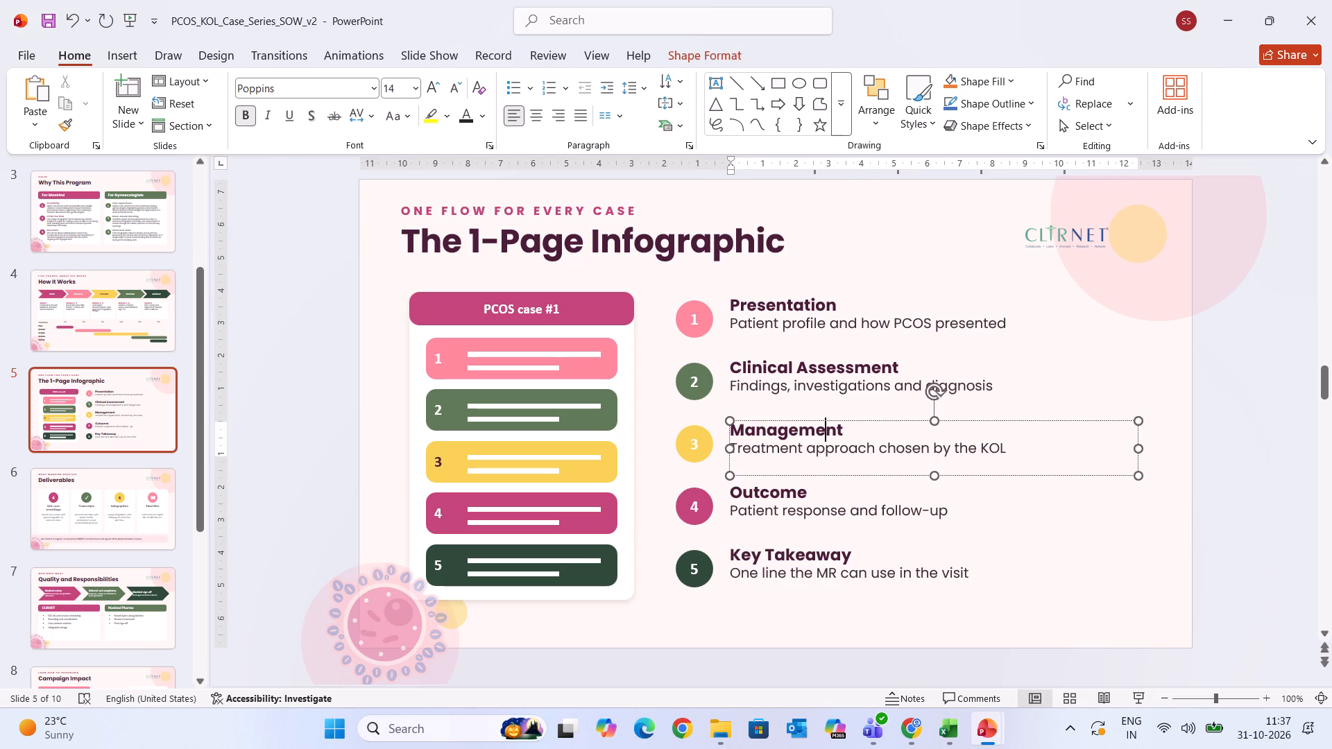
left_click(812, 372)
left_click(796, 311)
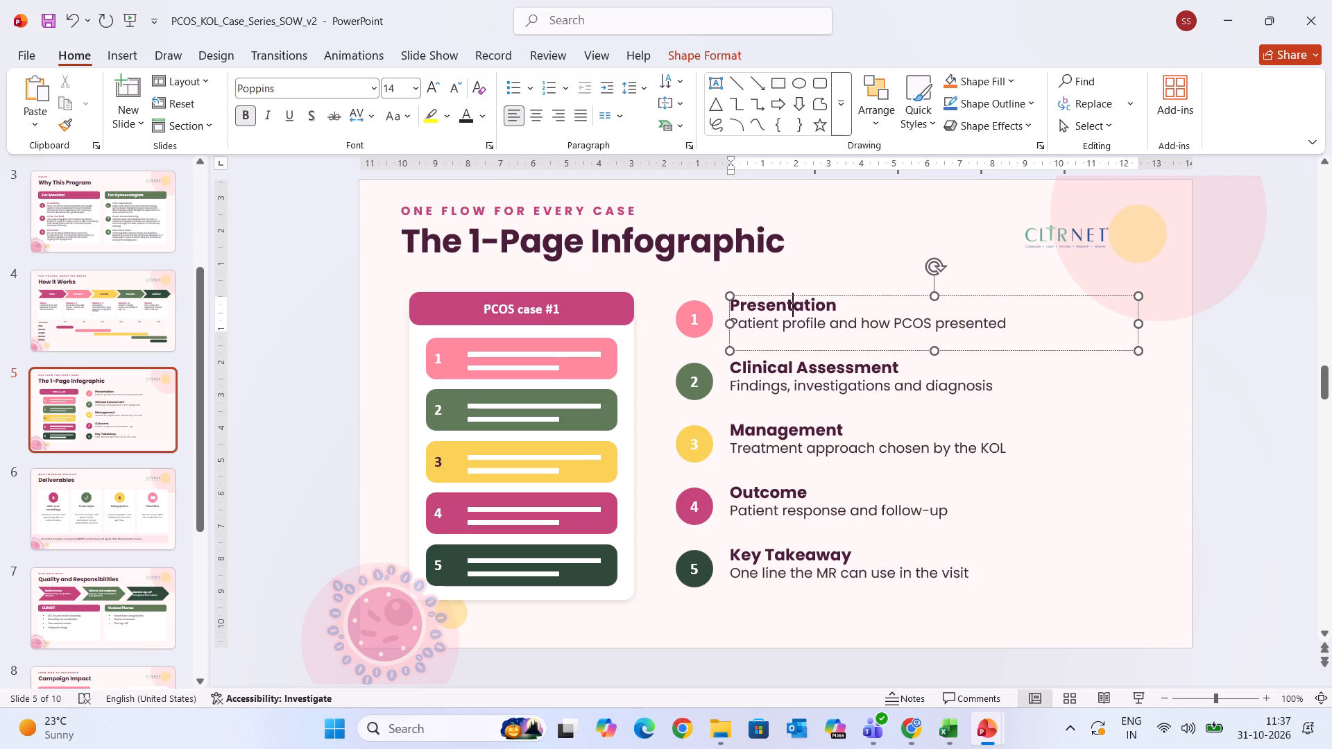
Set the "PCOS case #1" header text to Poppins and reduce its font size to 11.
left_click(482, 302)
left_click_drag(484, 310, 553, 316)
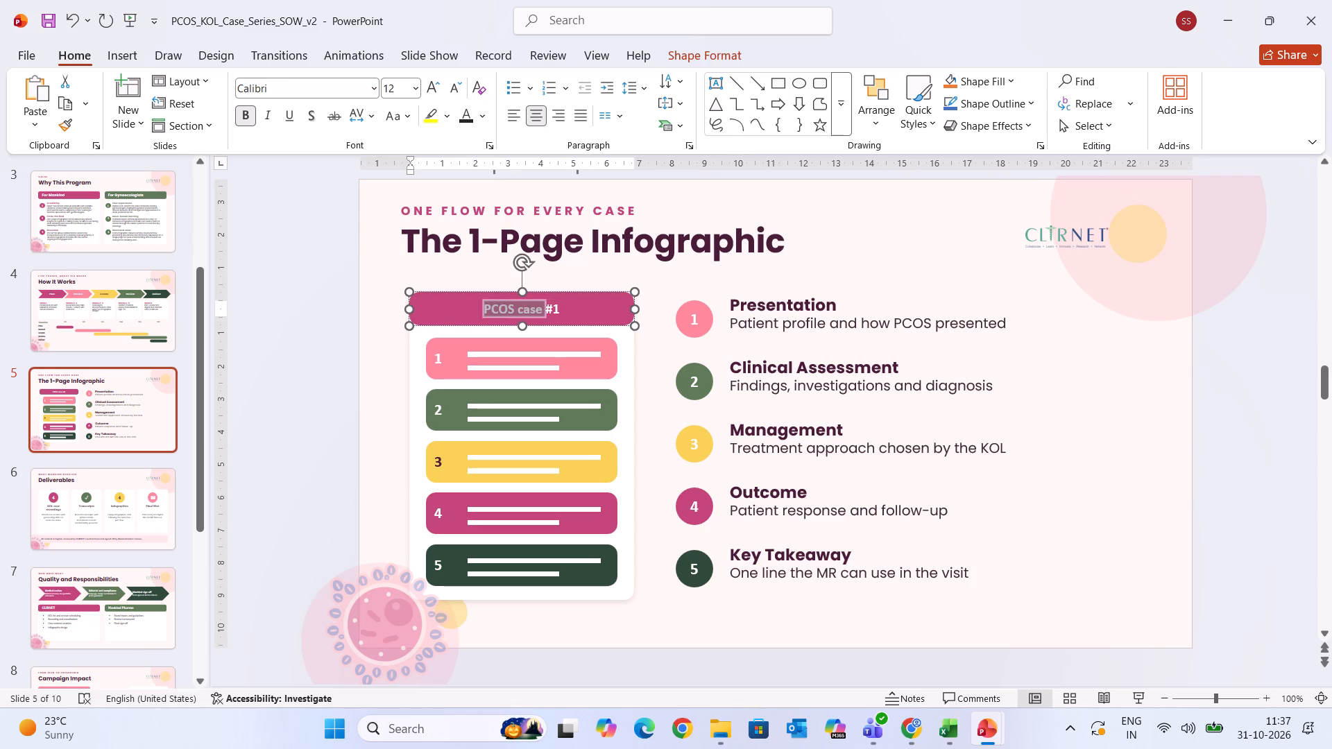
left_click_drag(553, 316, 563, 316)
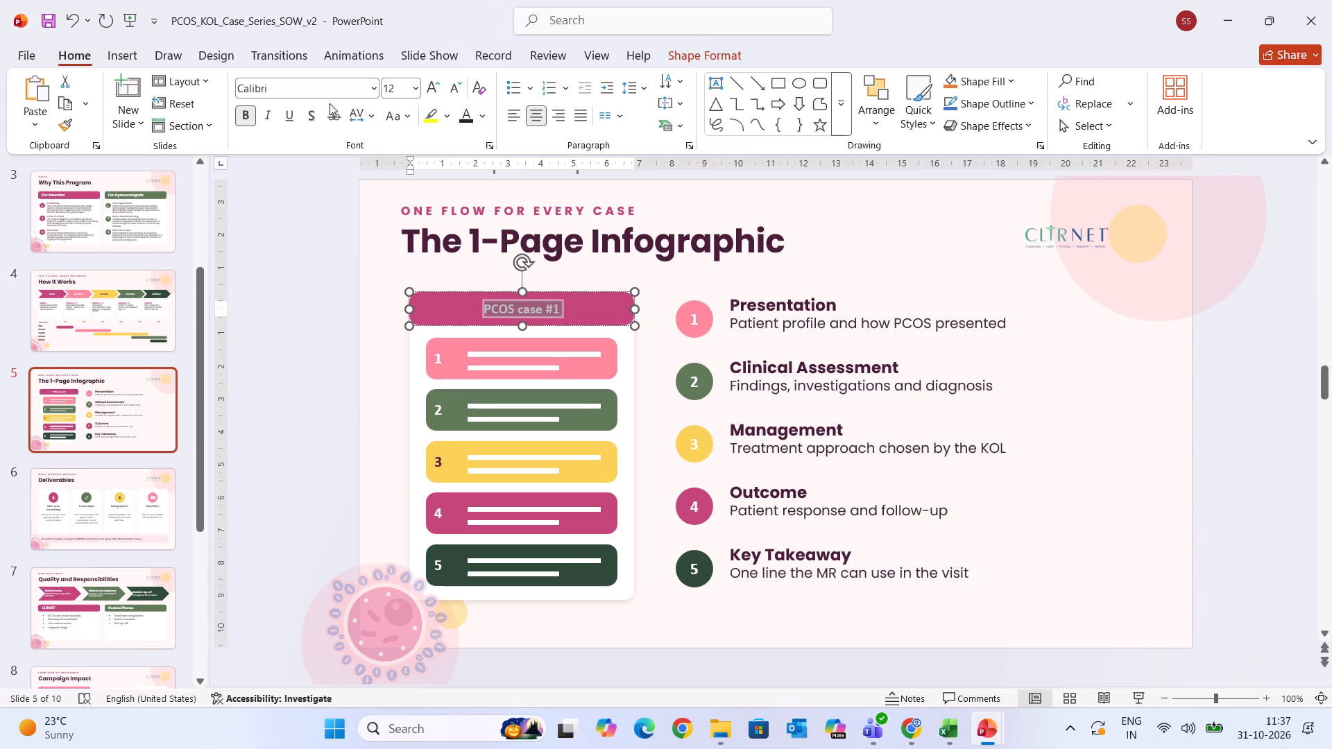
left_click(323, 89)
key("bracketleft")
key("BackSpace")
key("p")
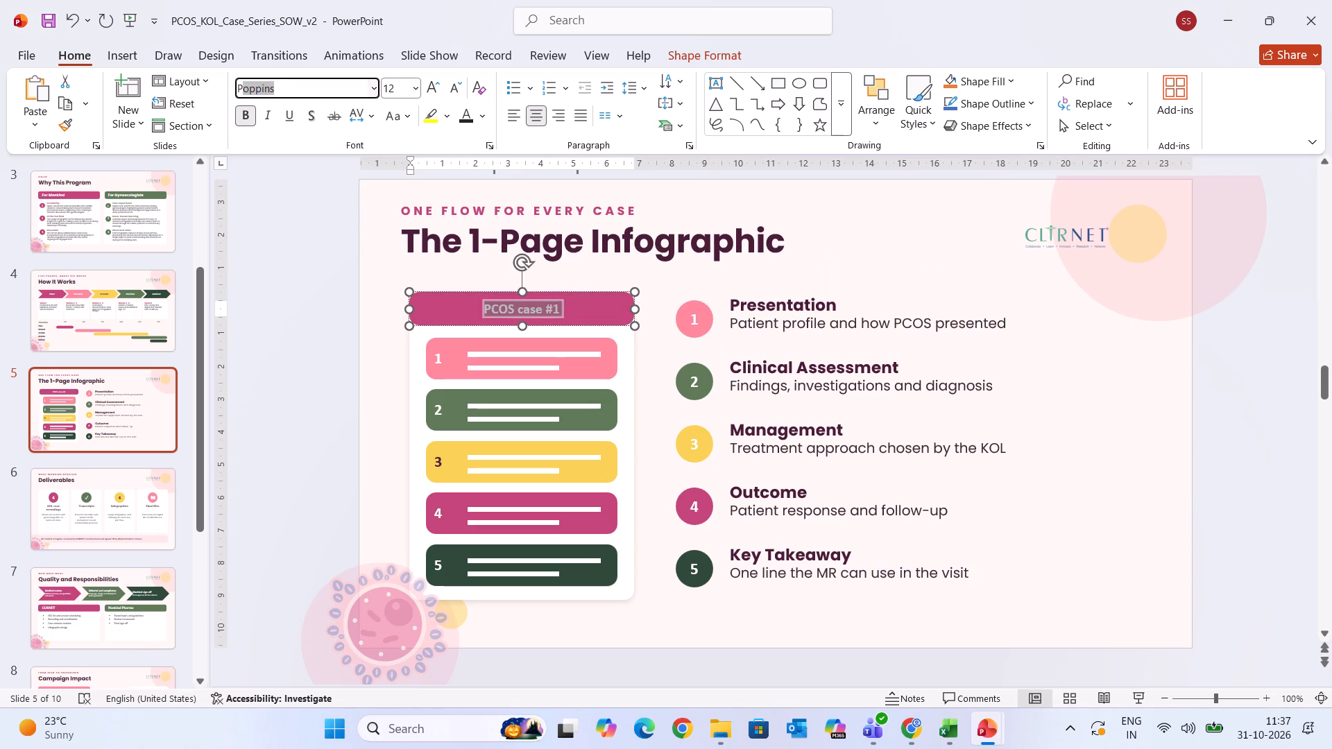
key("Return")
left_click(451, 91)
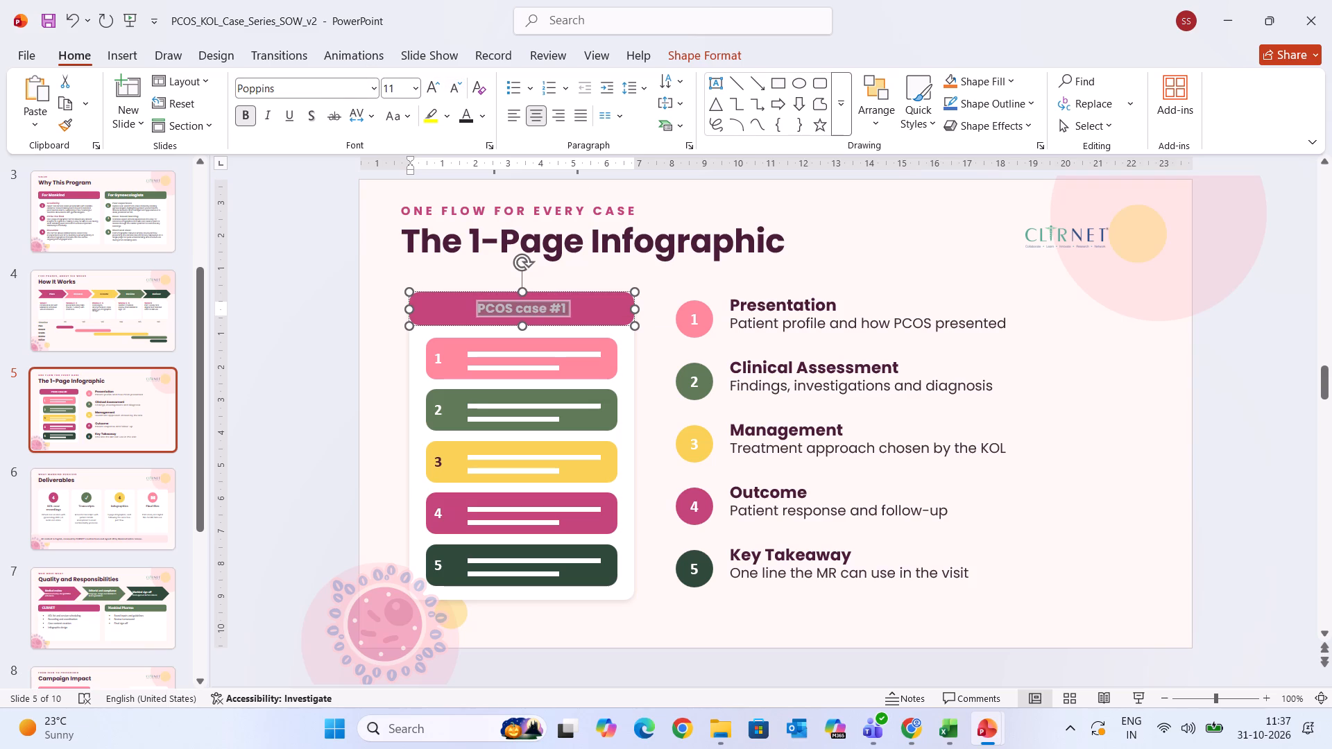
left_click(1216, 488)
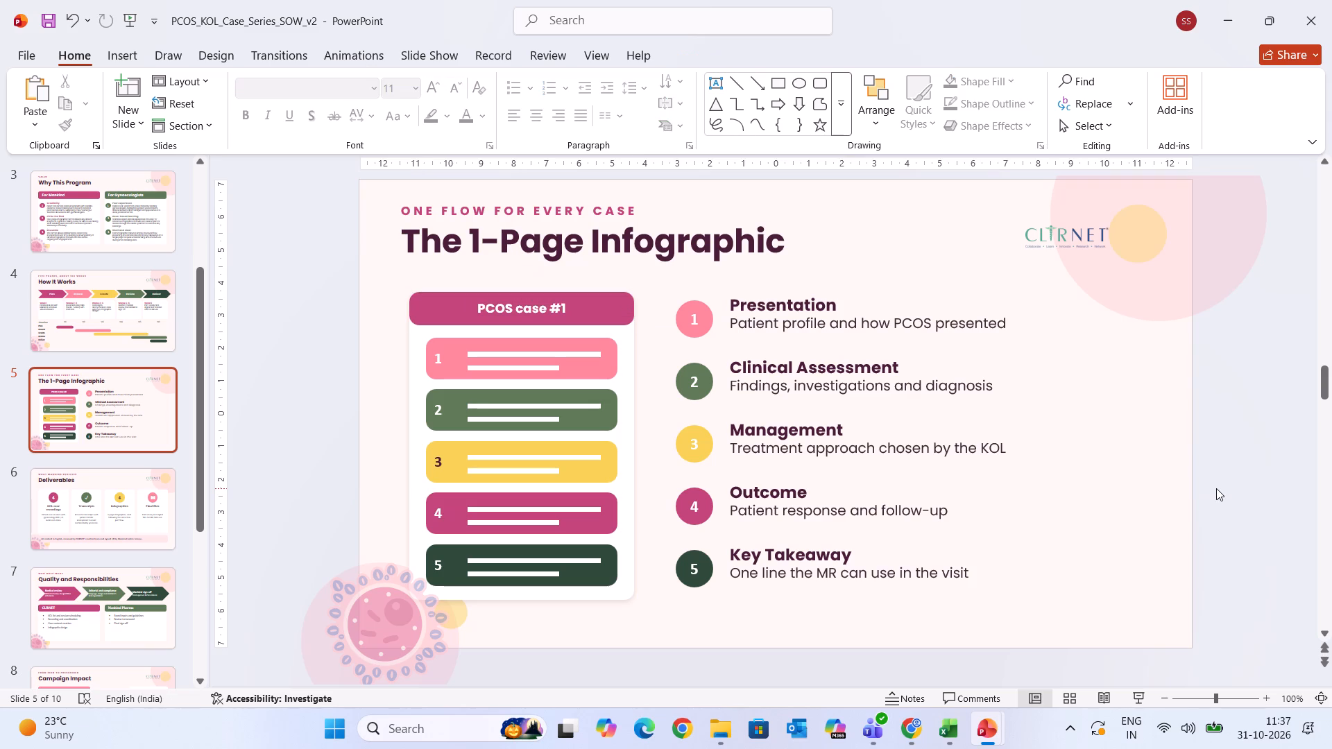
Review slides 1 to 8, comparing the fonts and content of the finished slides with the Deliverables and Quality and Responsibilities slides.
key("Down")
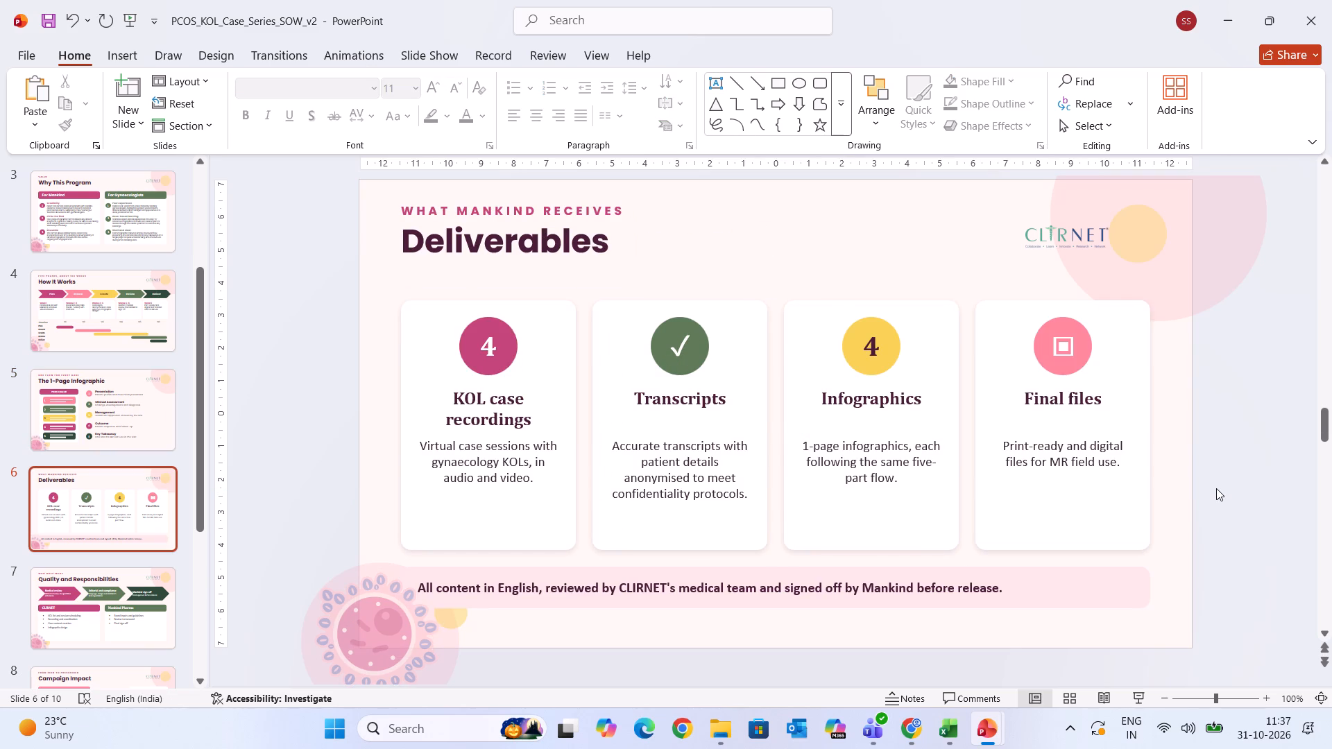
key("Up")
key("Down")
key("Down")
key("Down")
key("Up")
key("Up")
key("Up")
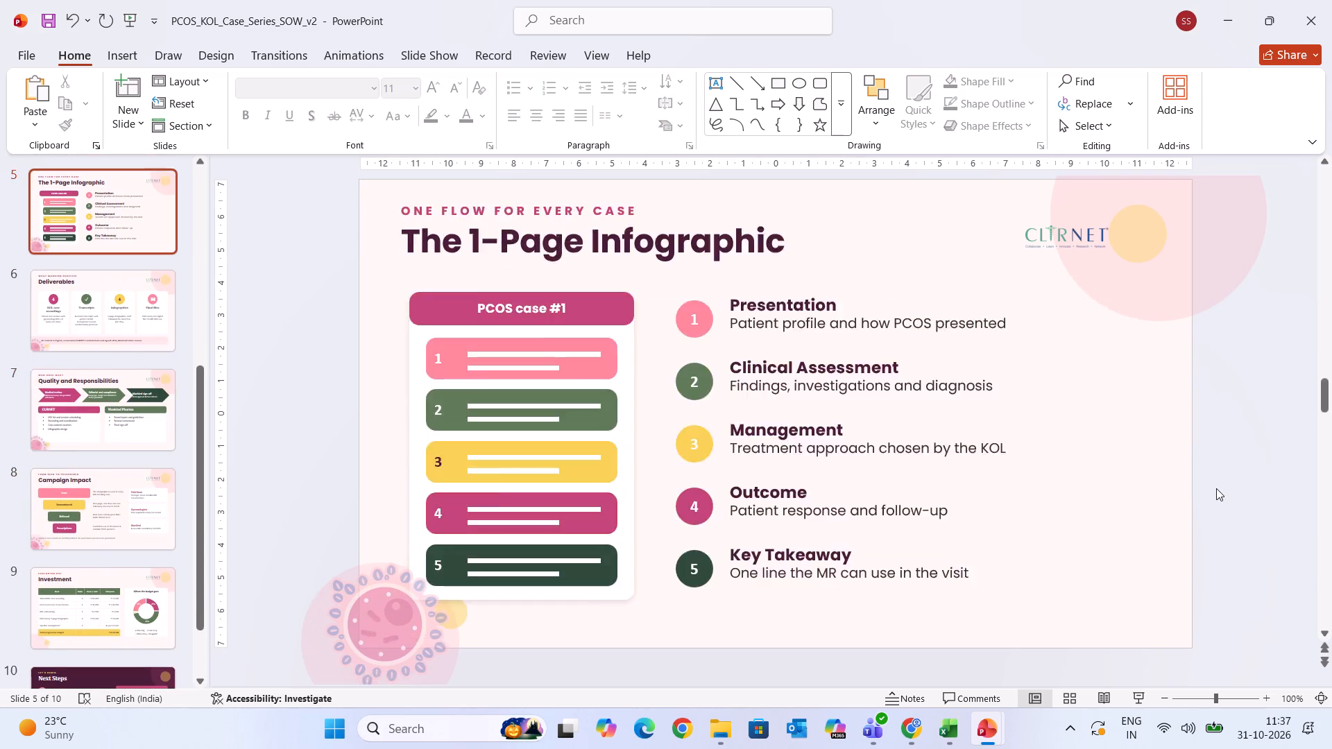
key("Up")
key("Up")
key("Up")
key("Up")
key("Down")
key("Down")
key("Down")
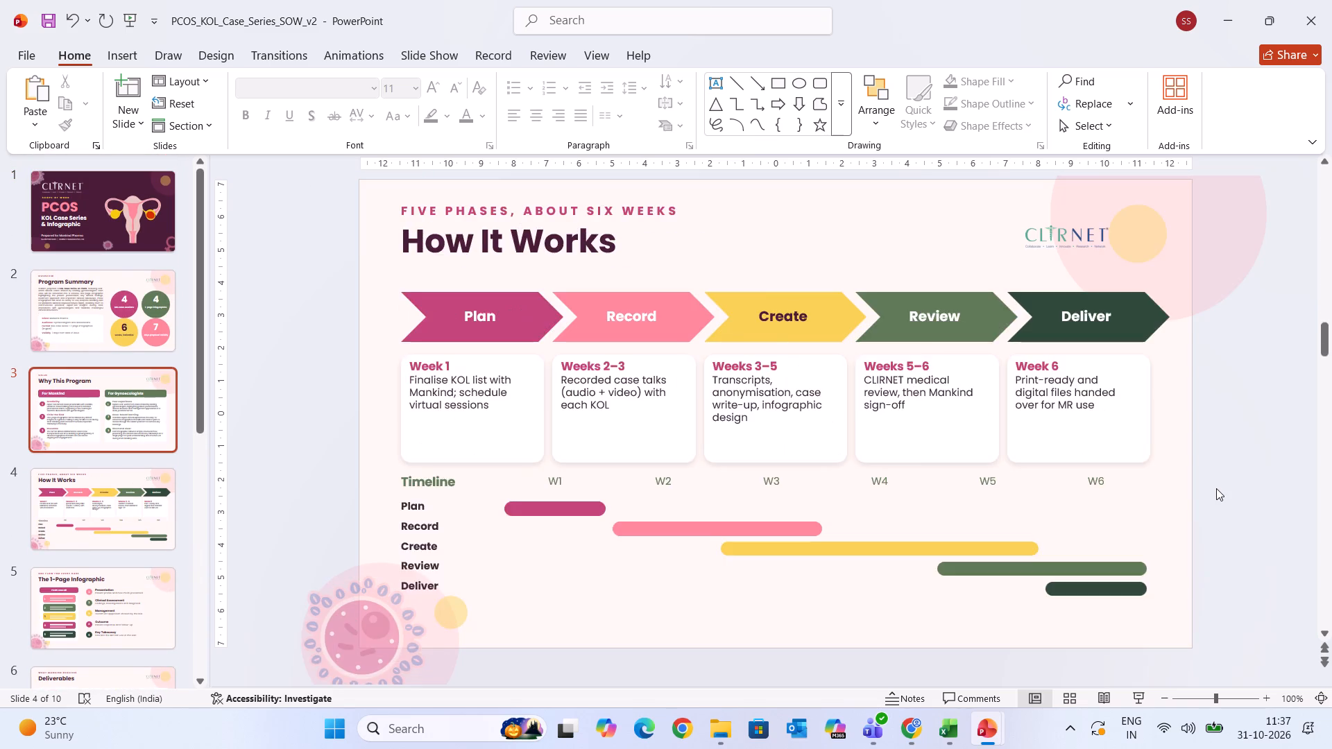
key("Down")
key("Down")
key("Up")
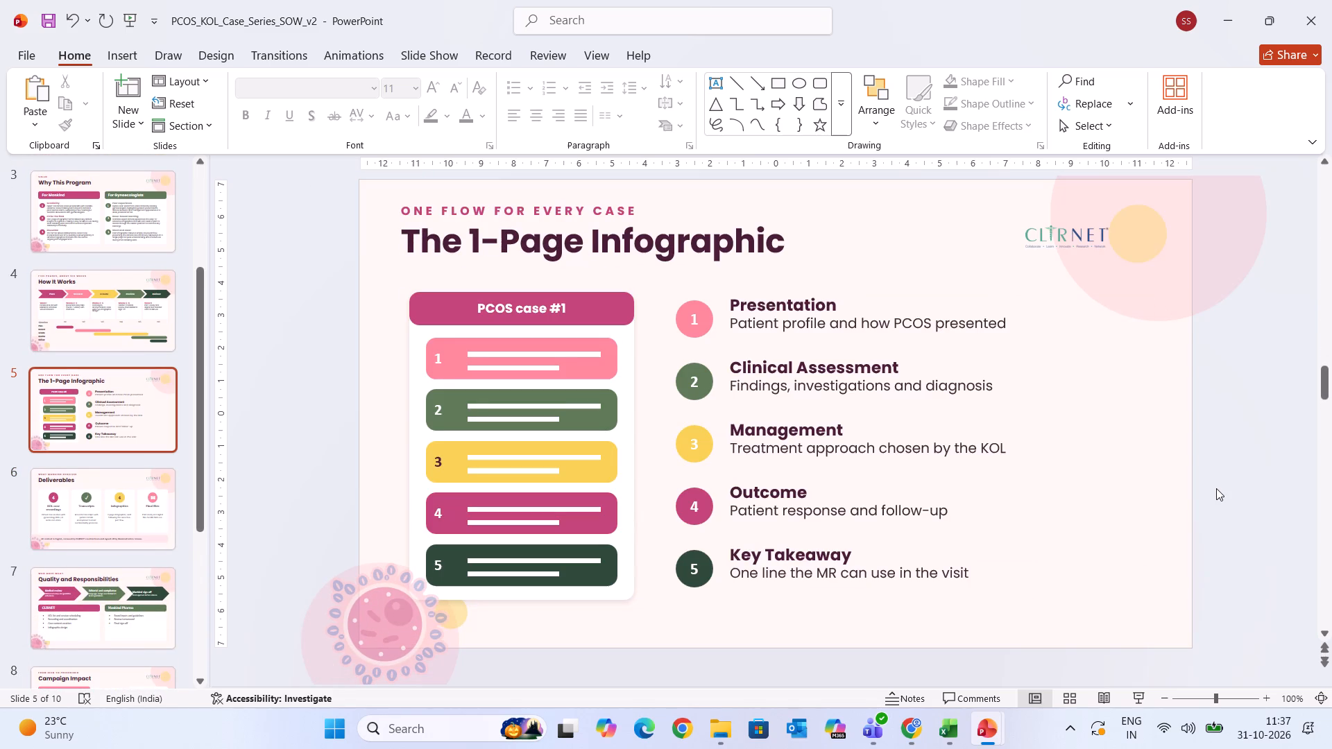
key("Down")
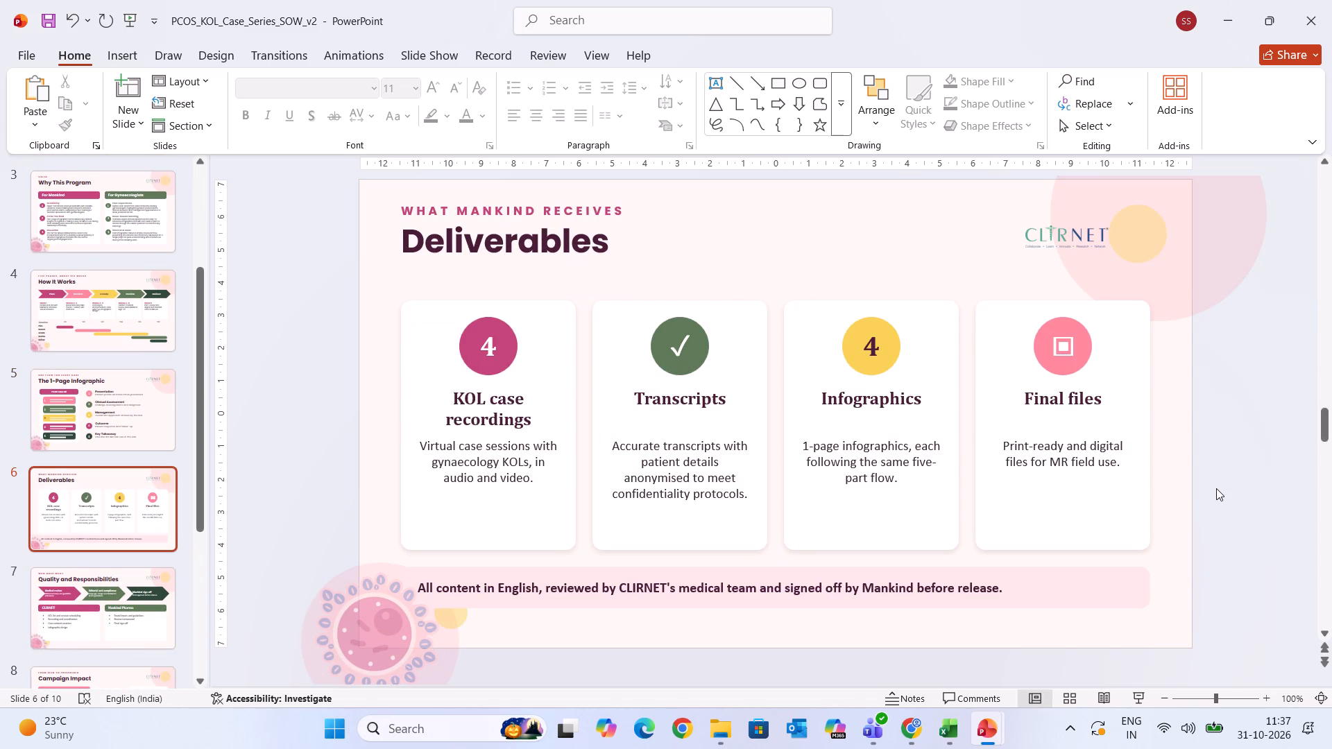
key("Down")
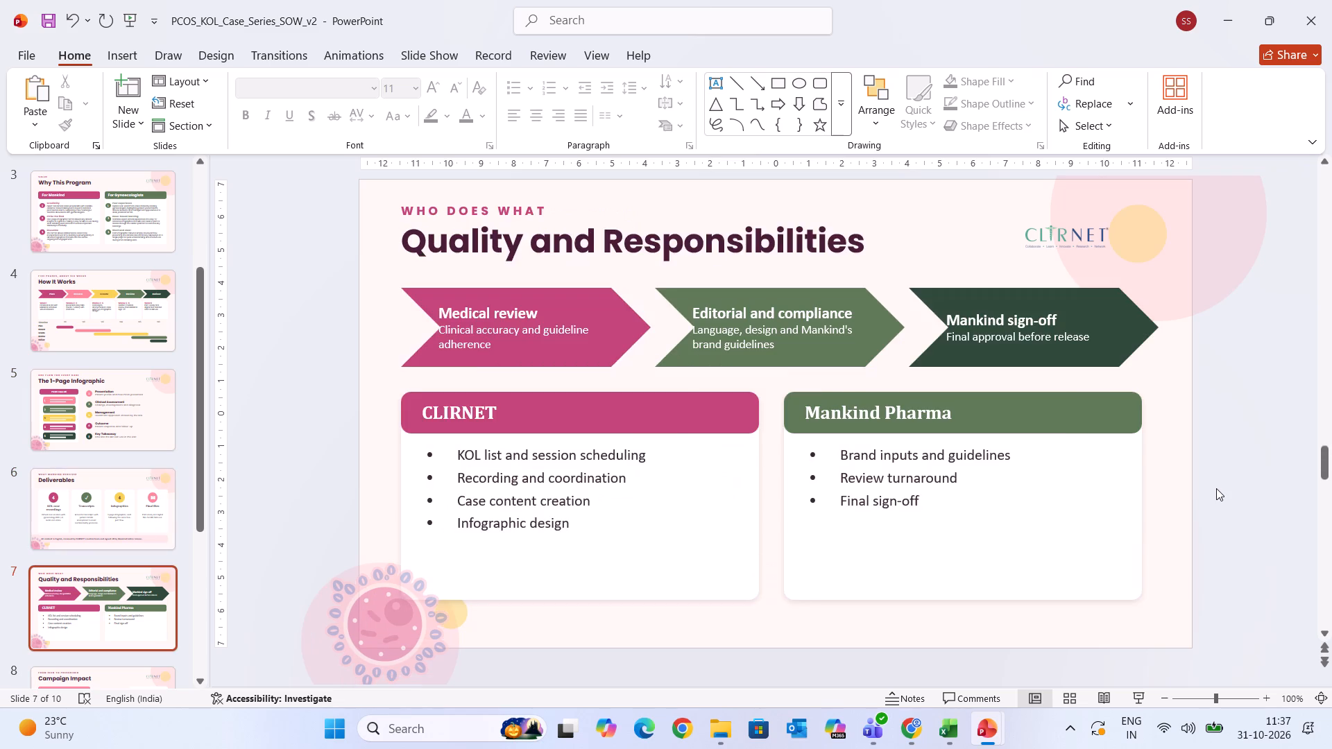
key("Up")
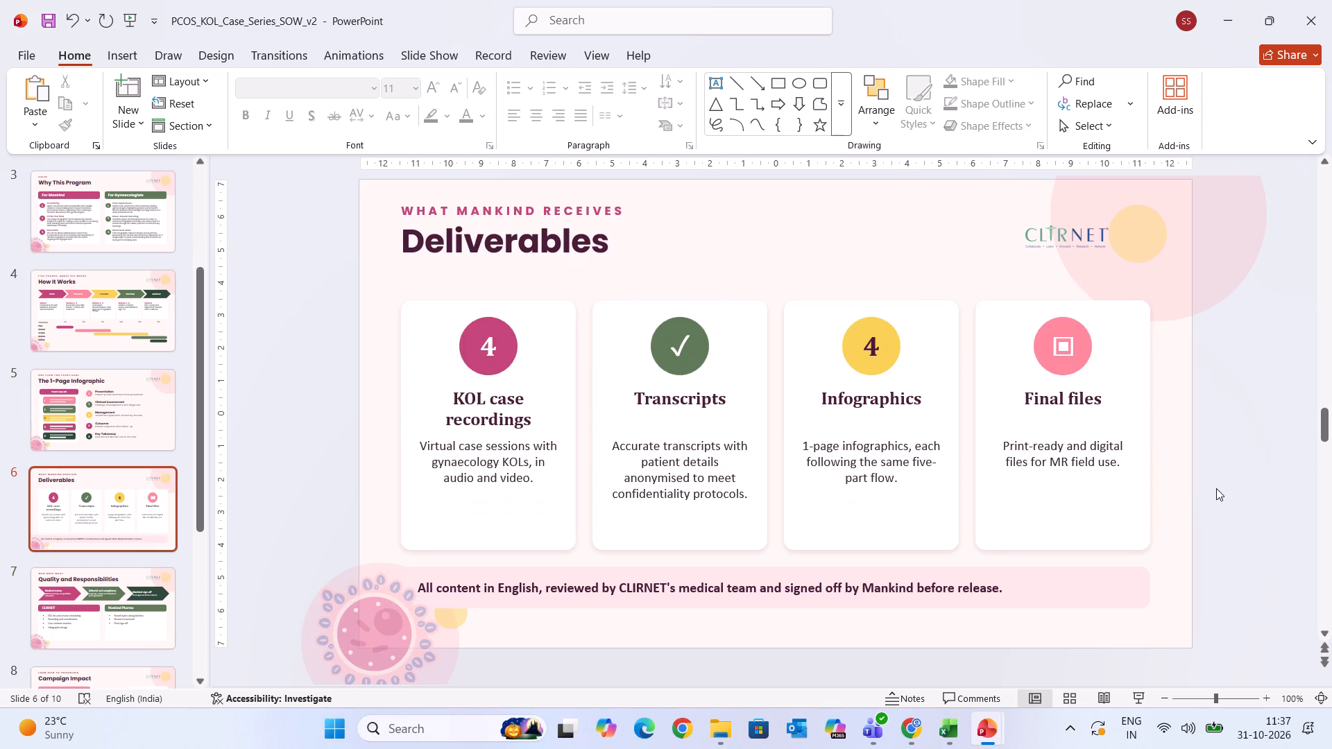
key("Up")
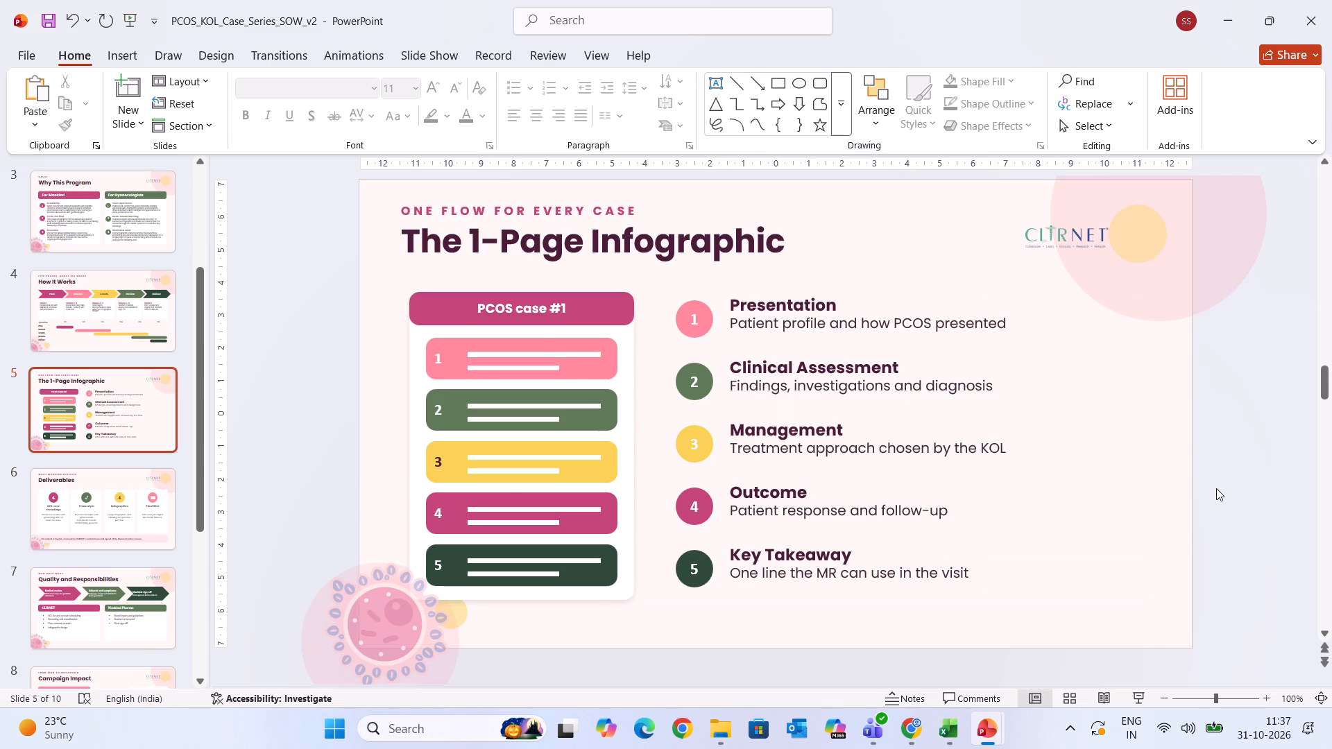
key("Up")
key("Up")
key("Up")
key("Down")
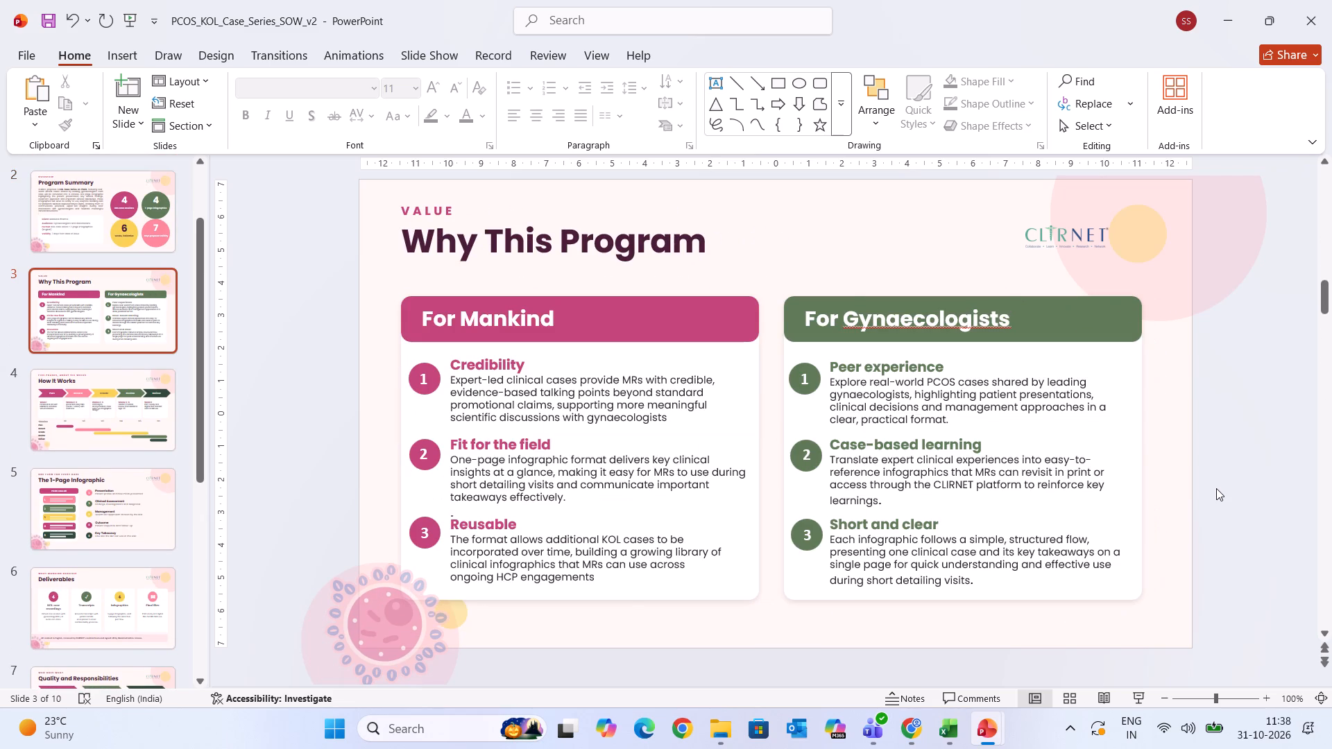
key("Down")
key("Down")
key("Down")
key("Down")
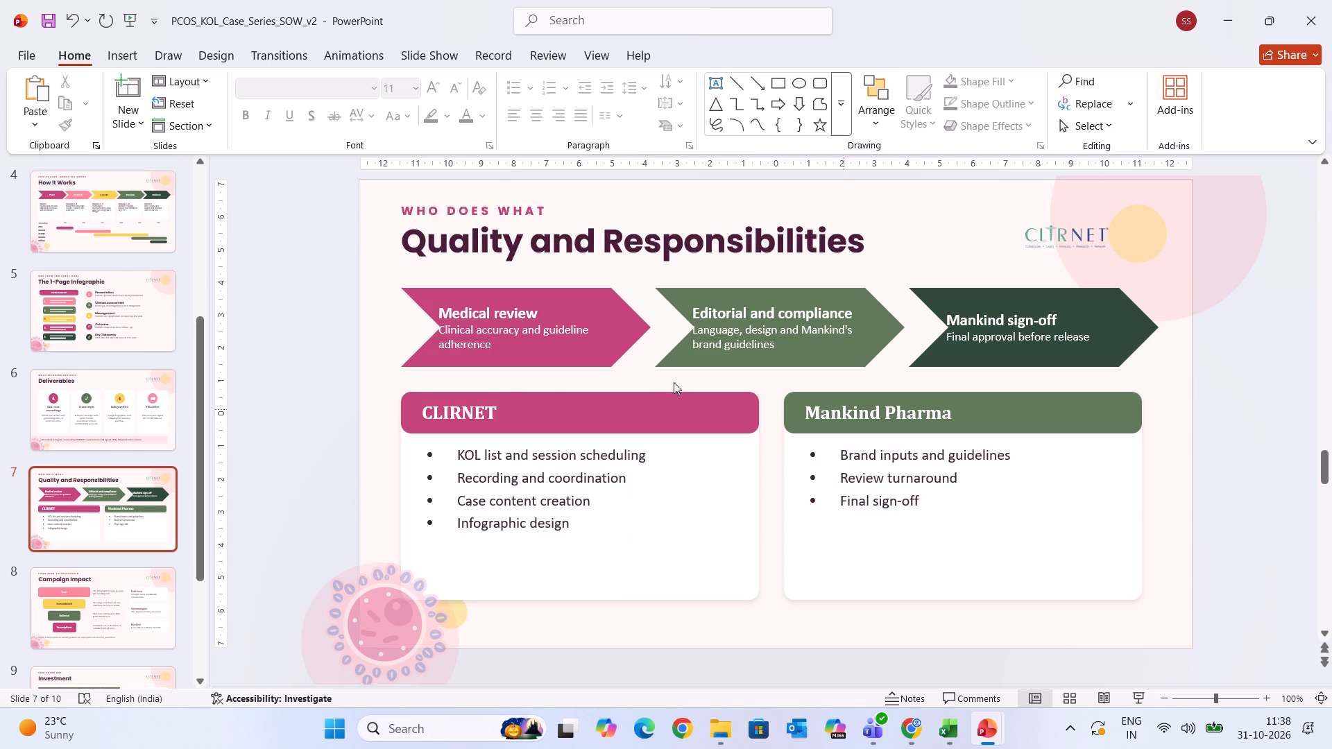
left_click(145, 395)
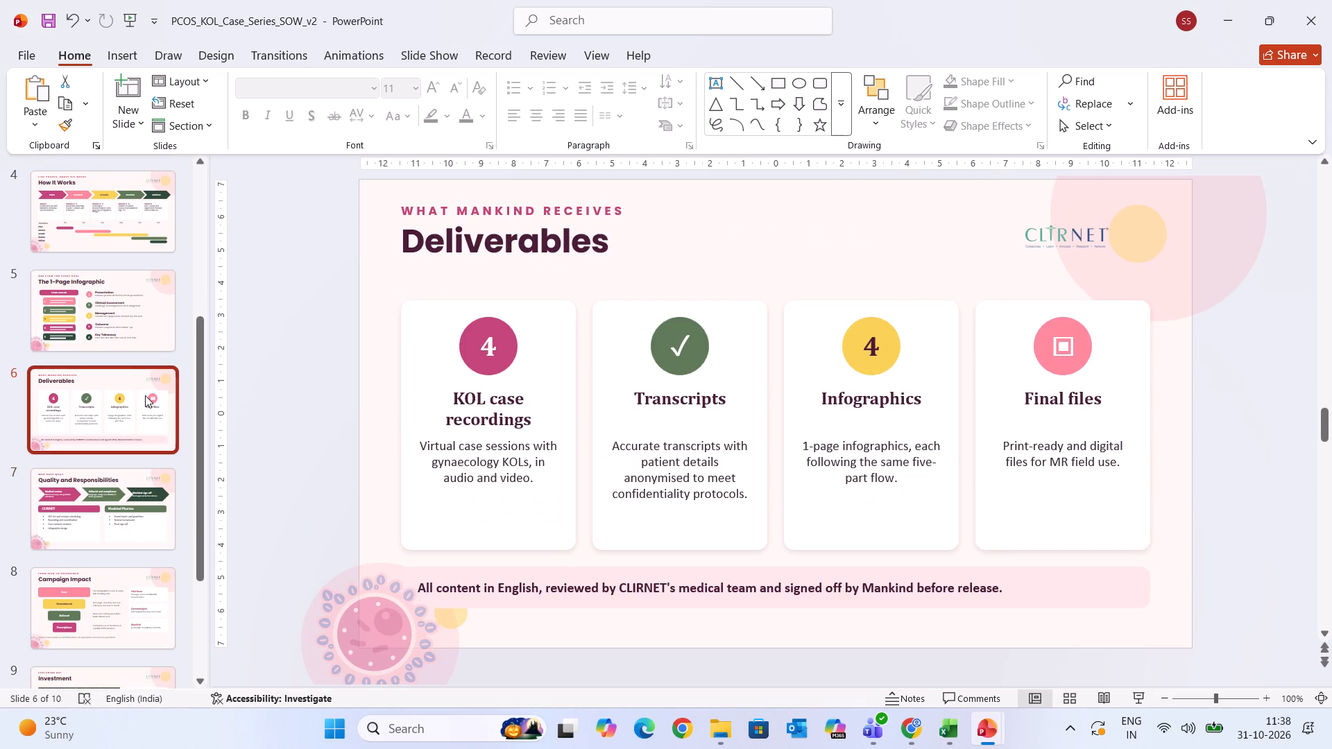
key("Up")
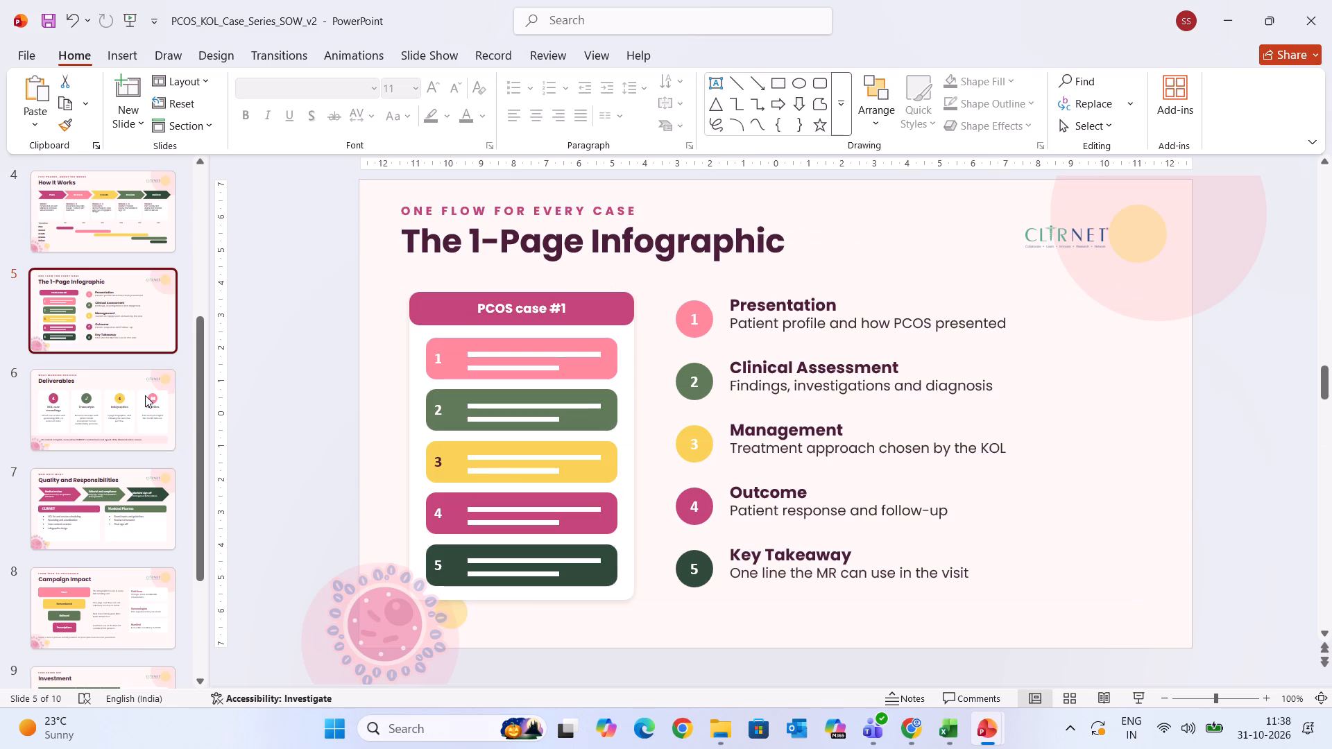
key("Down")
left_click(536, 480)
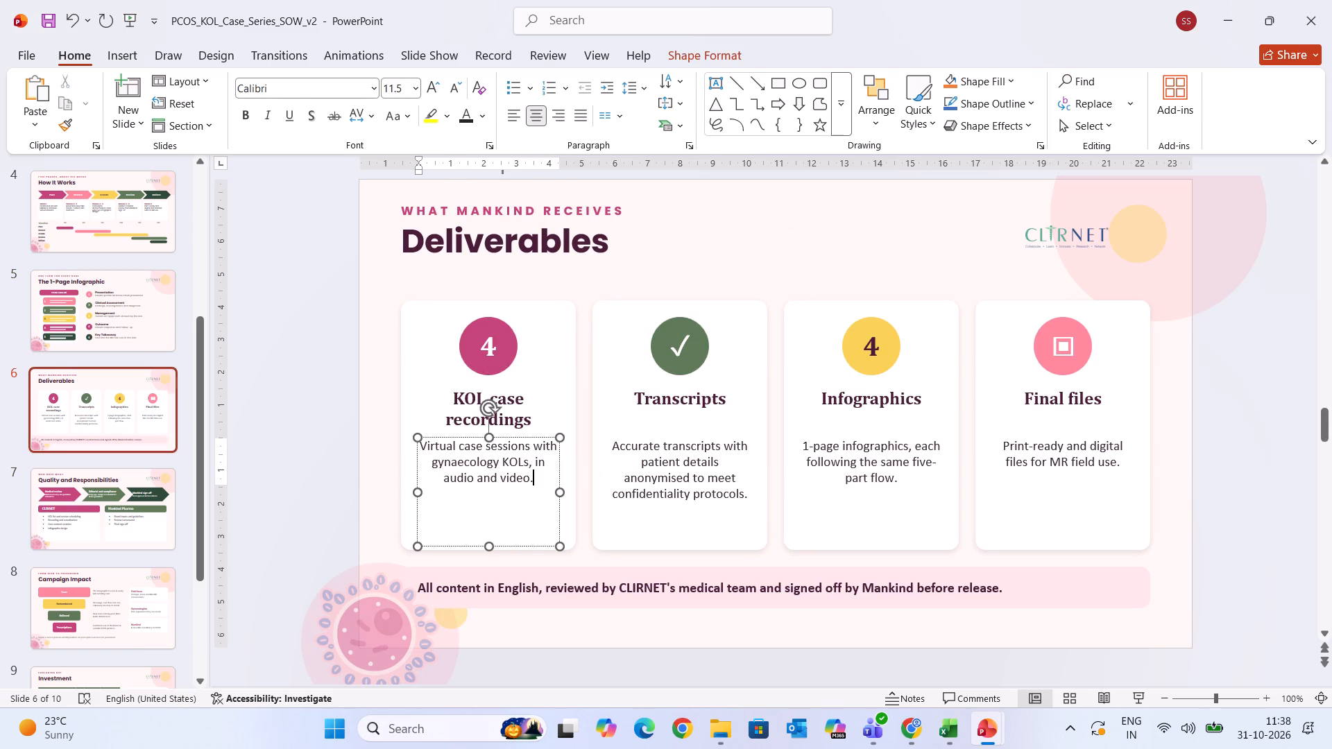
left_click(445, 406)
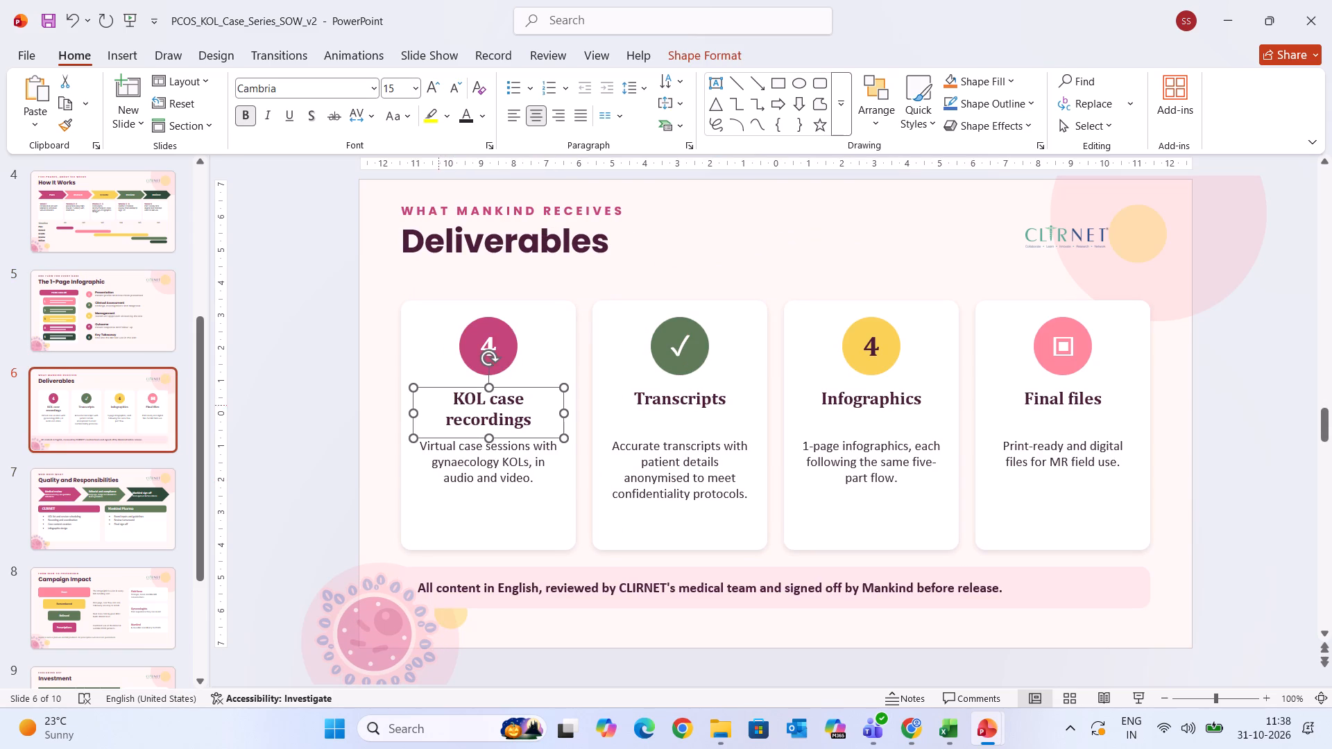
left_click(440, 453)
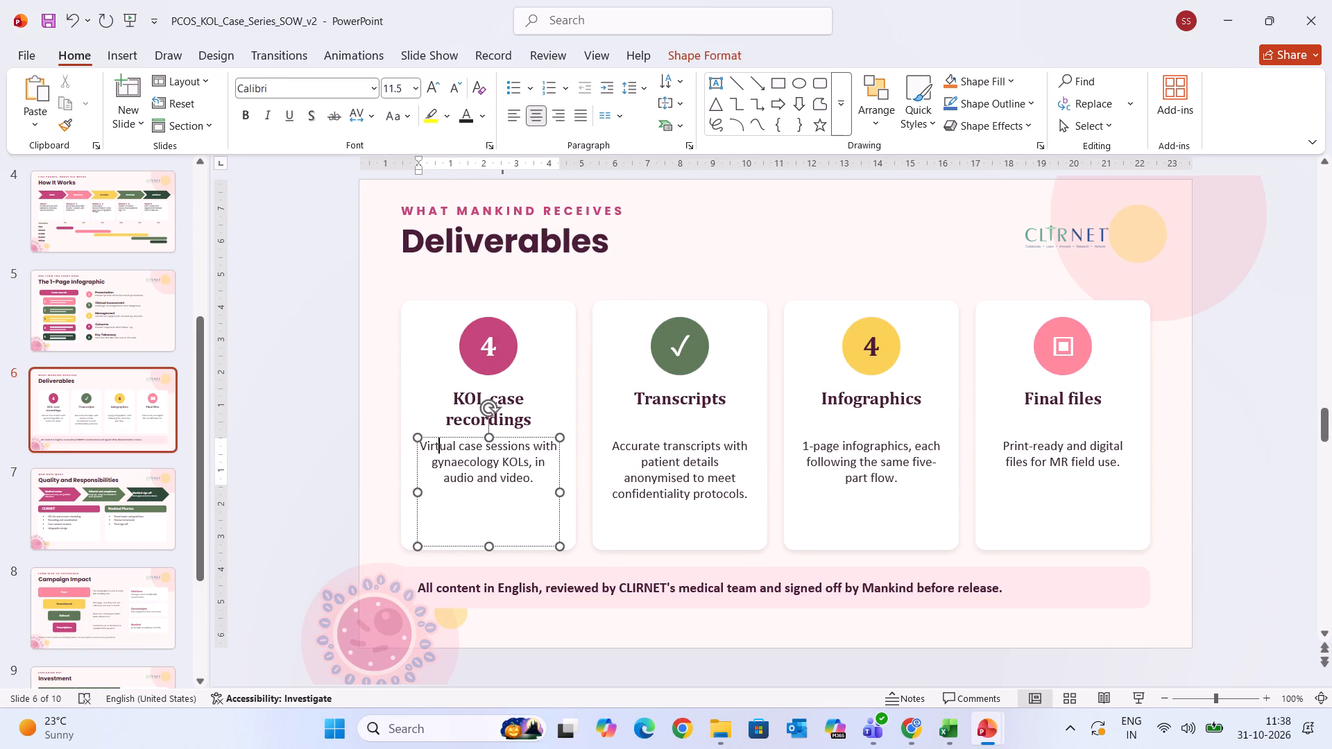
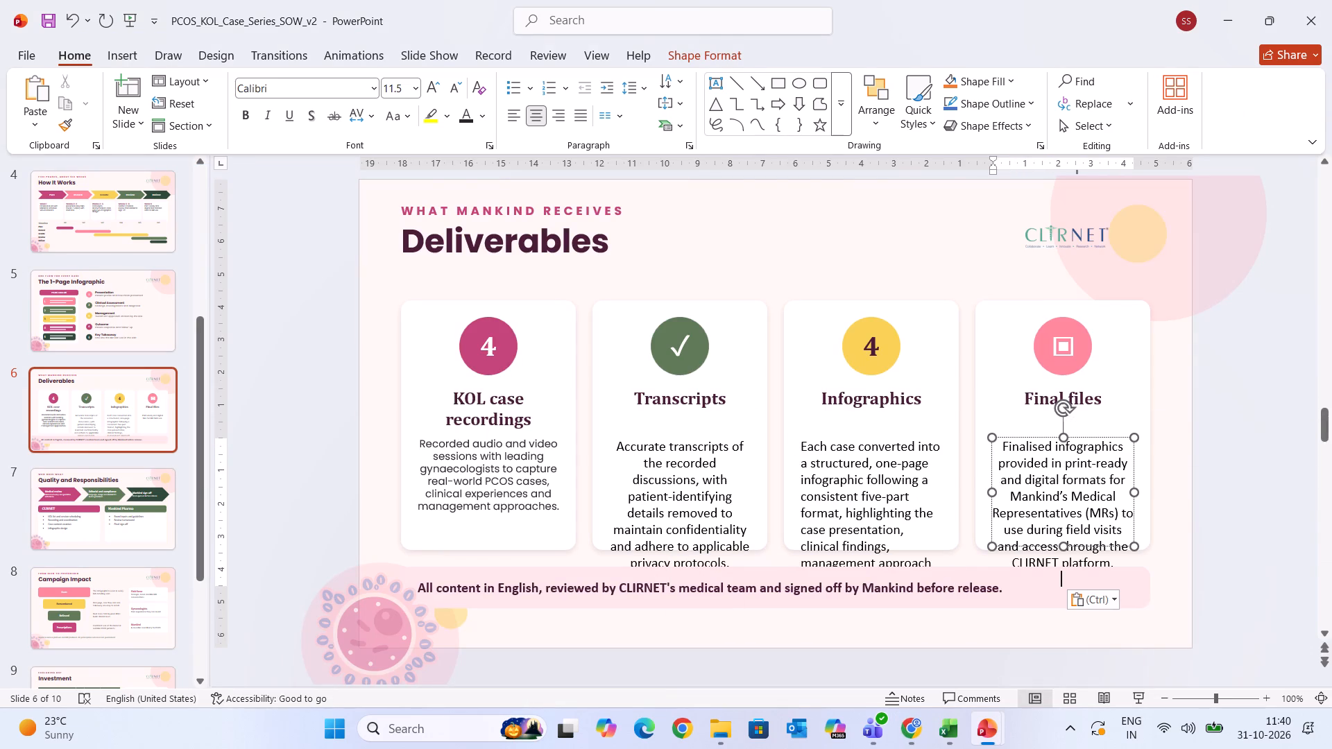
left_click(1227, 517)
Copy the KOL case recordings description's formatting (Poppins, size 9, centred) onto the whole Transcripts description.
left_click(663, 458)
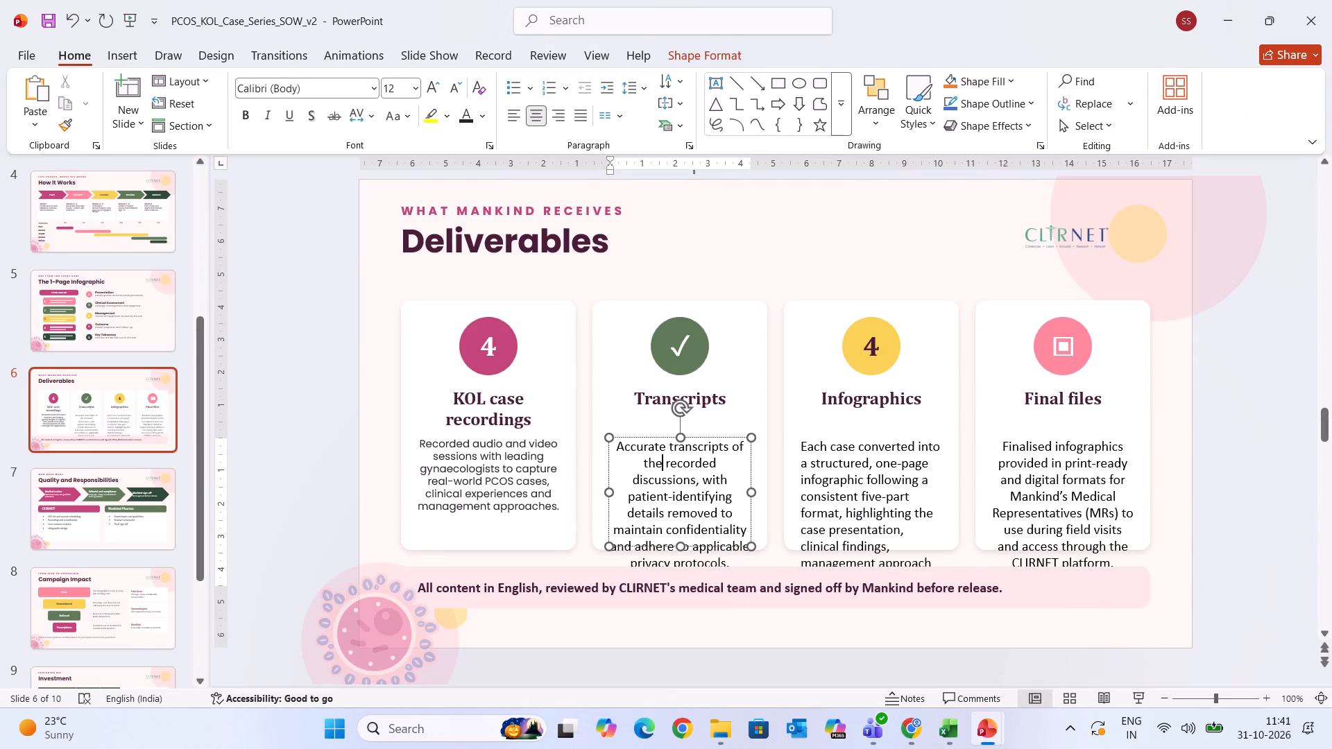
left_click_drag(618, 448, 648, 485)
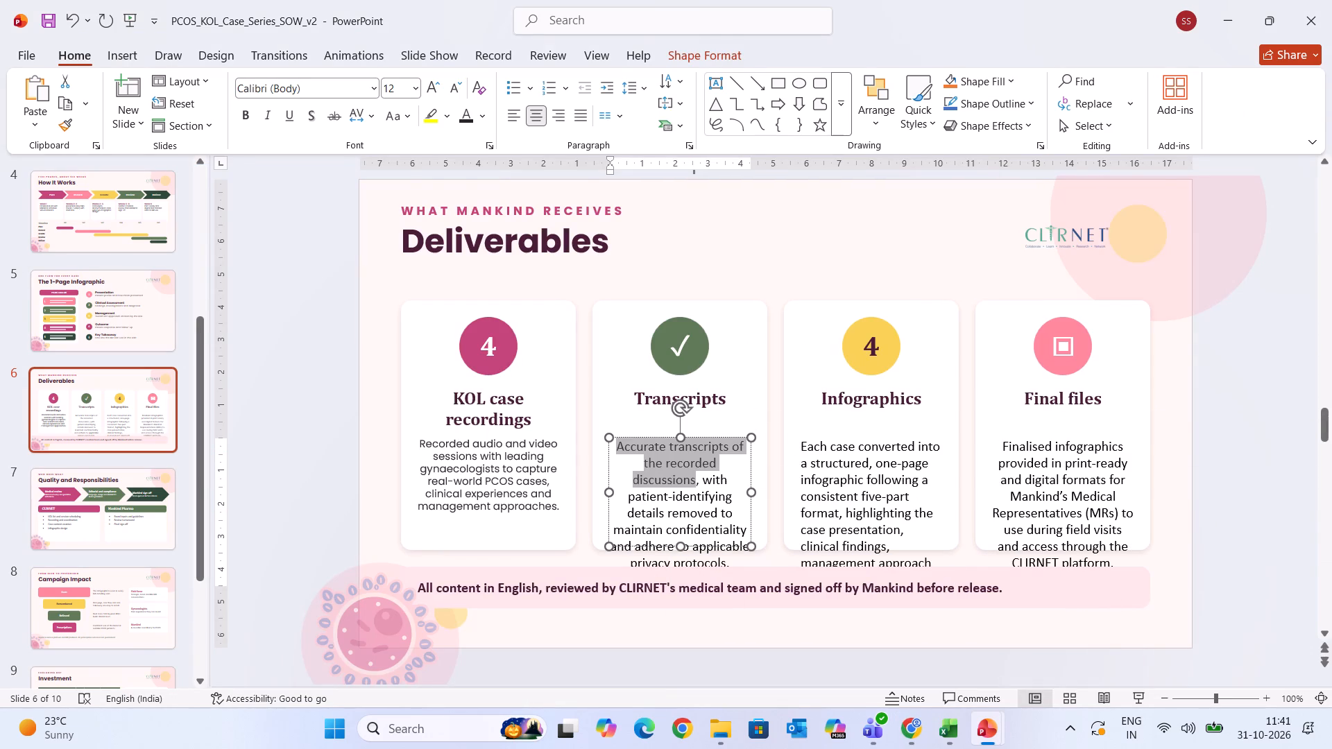
left_click(529, 494)
left_click_drag(558, 508, 481, 473)
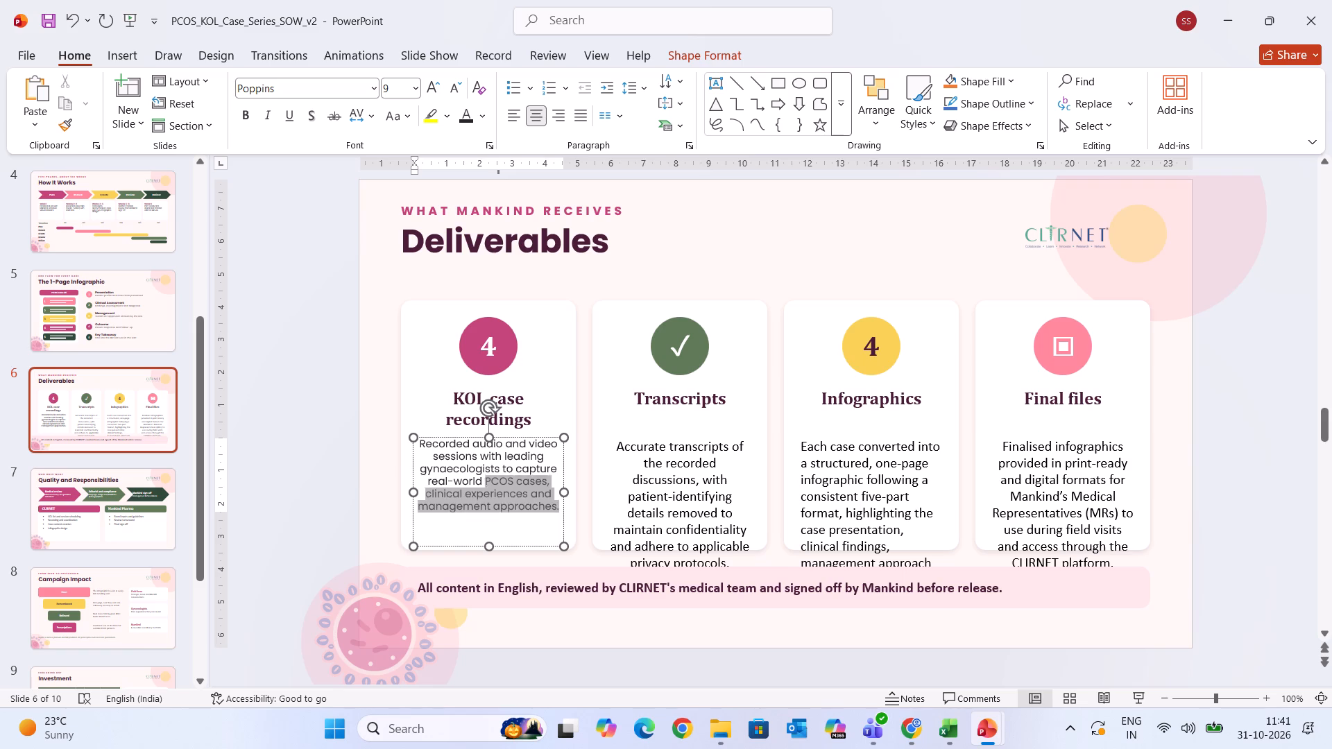
left_click_drag(481, 473, 417, 446)
left_click(67, 127)
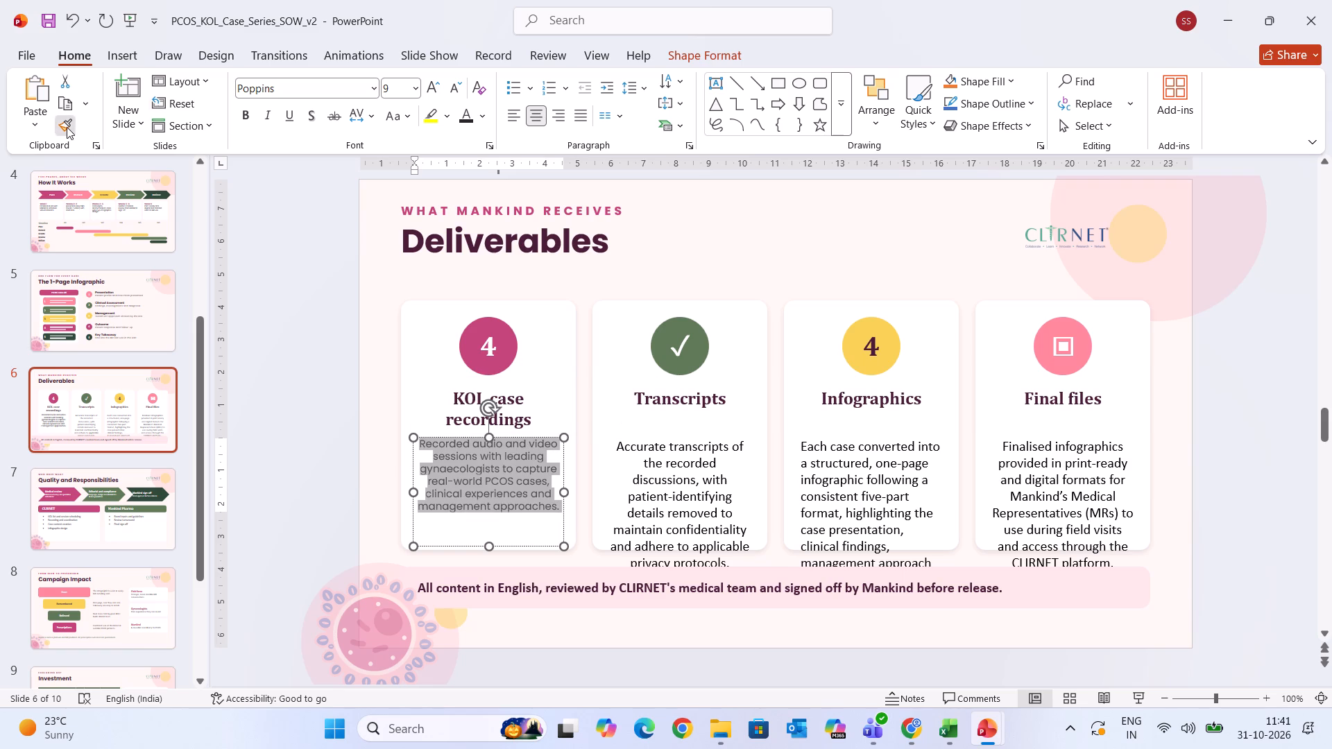
left_click_drag(625, 440, 720, 574)
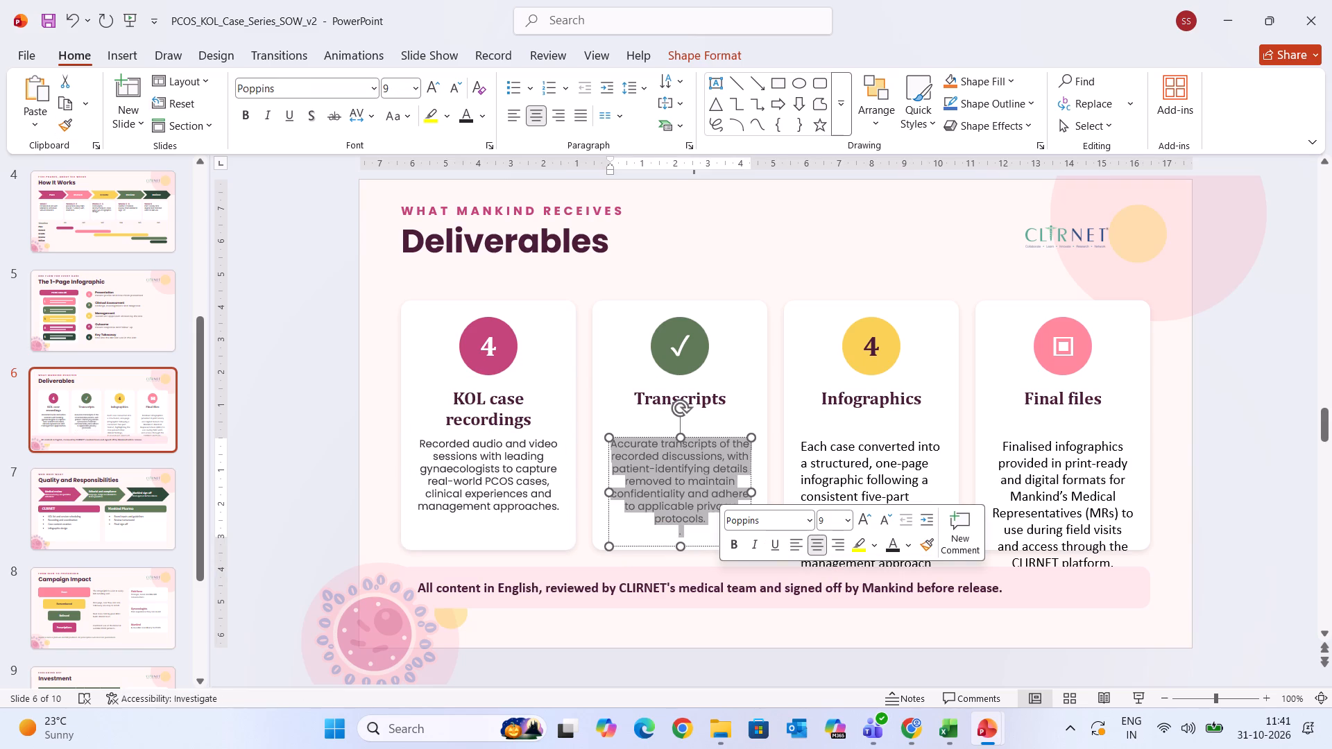
left_click(789, 266)
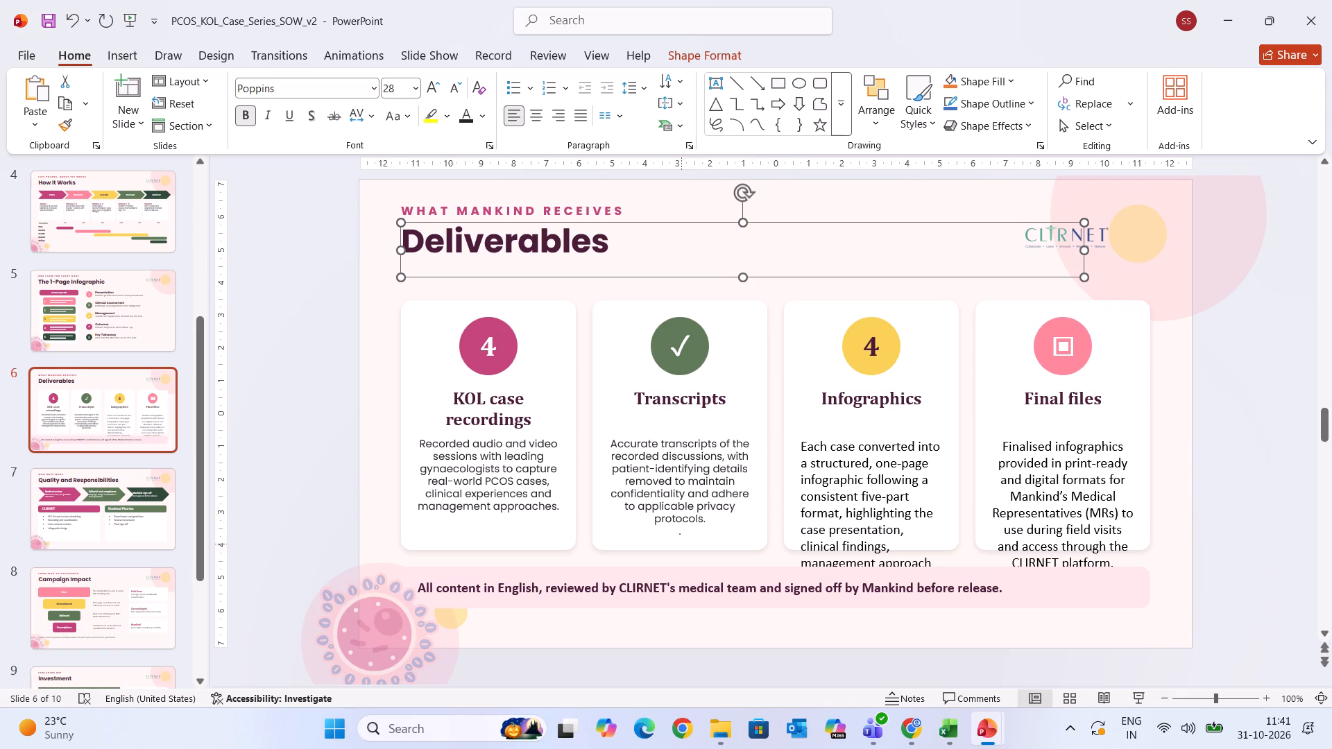
Delete the stray full stop and extra line at the end of the Transcripts description.
left_click(684, 534)
key("BackSpace")
key("BackSpace")
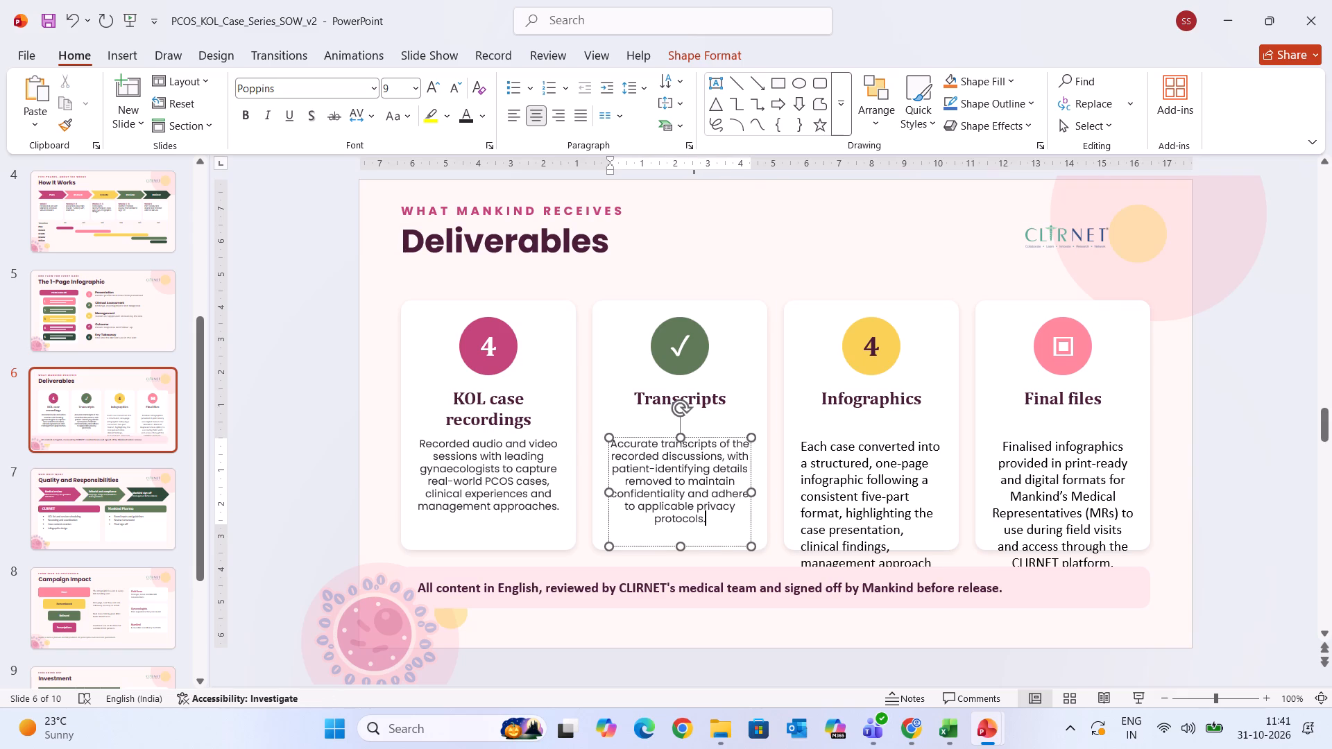
left_click(814, 207)
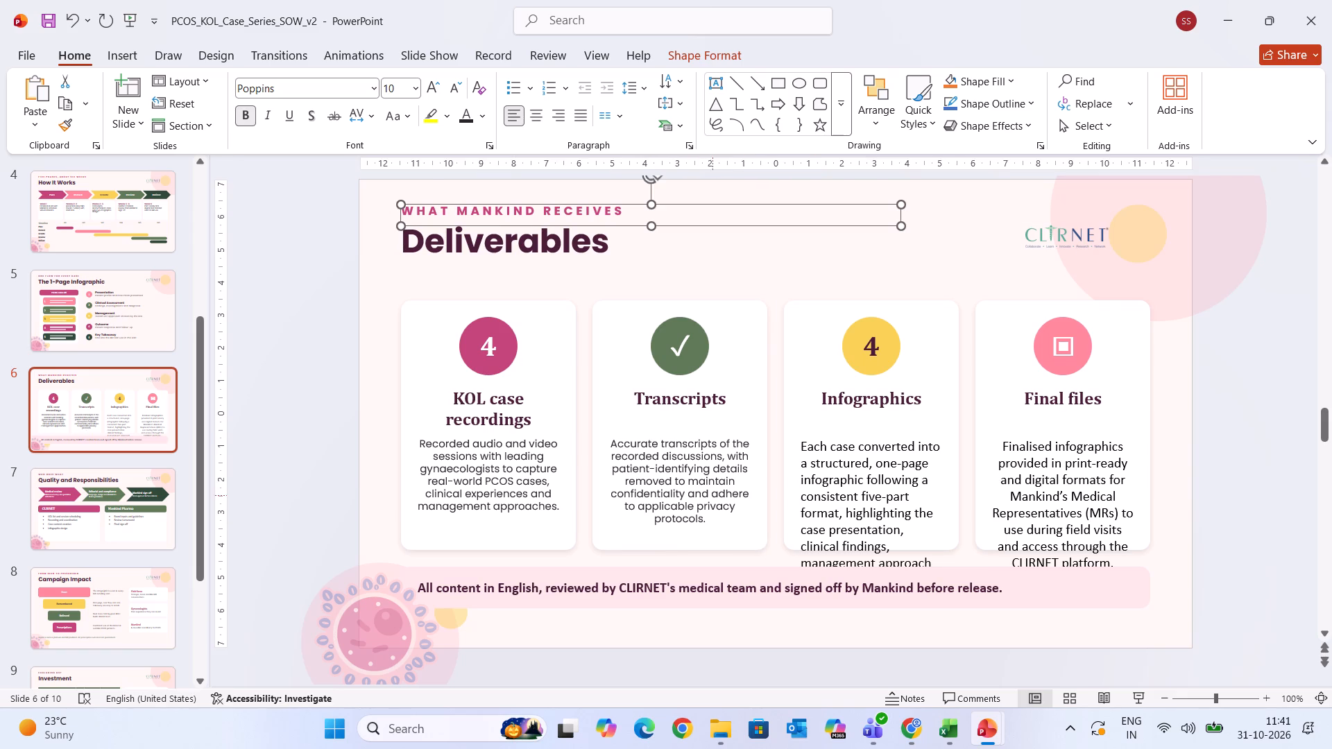
Nudge the Transcripts description text box slightly upward within its card.
left_click(706, 499)
left_click(721, 439)
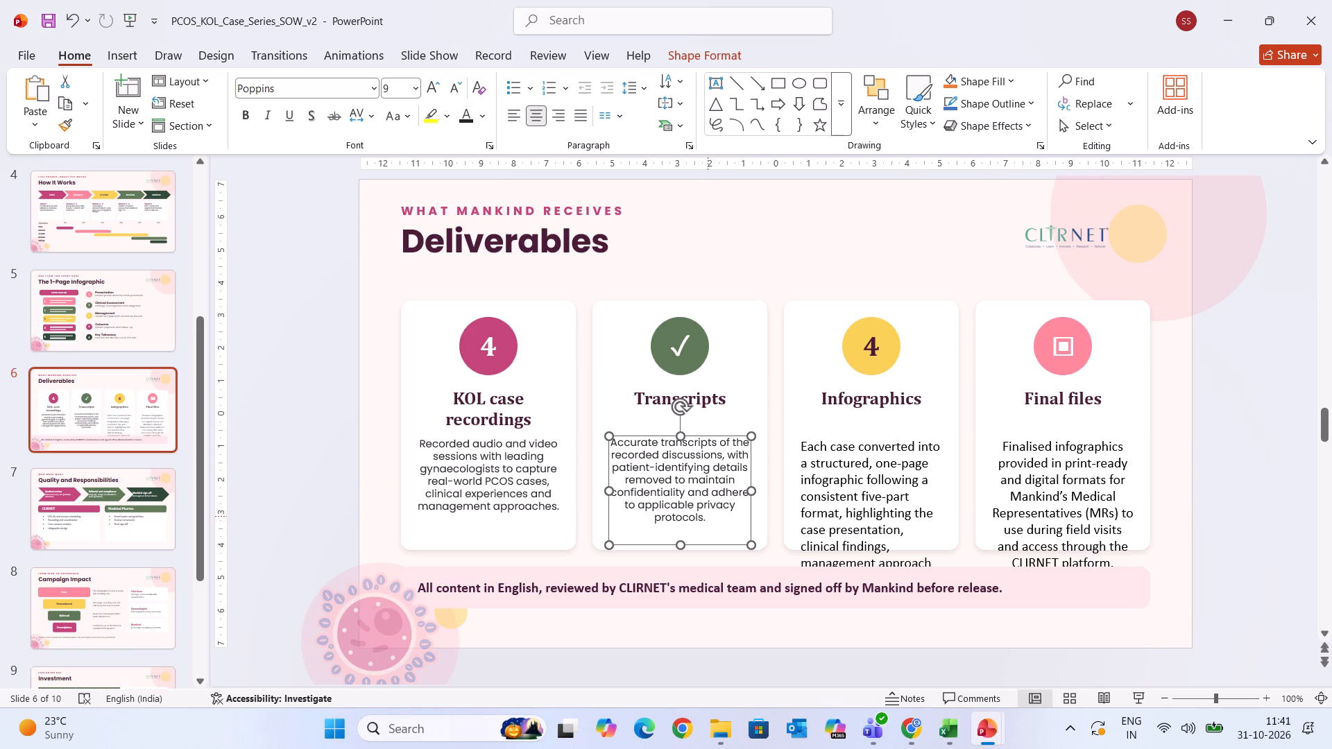
Copy the Transcripts description's Poppins size 9 centred formatting onto the whole Infographics description.
left_click_drag(708, 517, 600, 442)
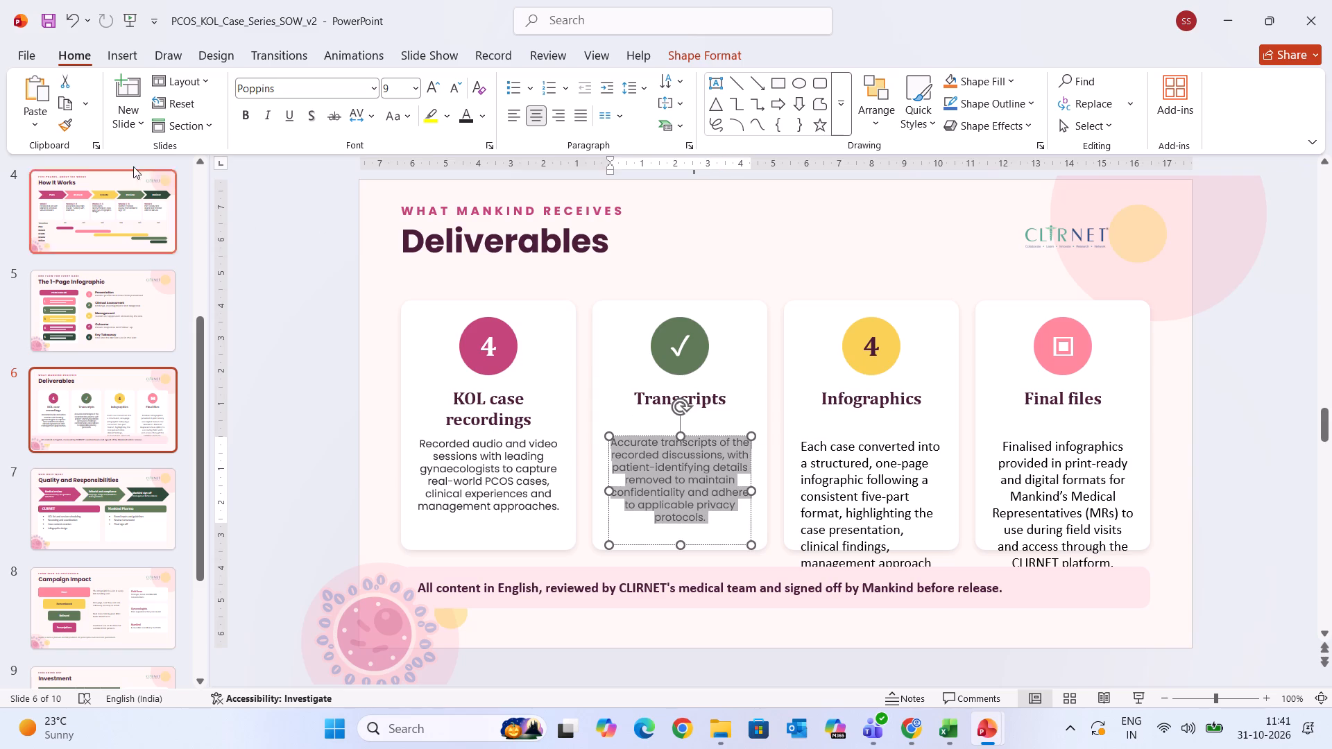
left_click(72, 120)
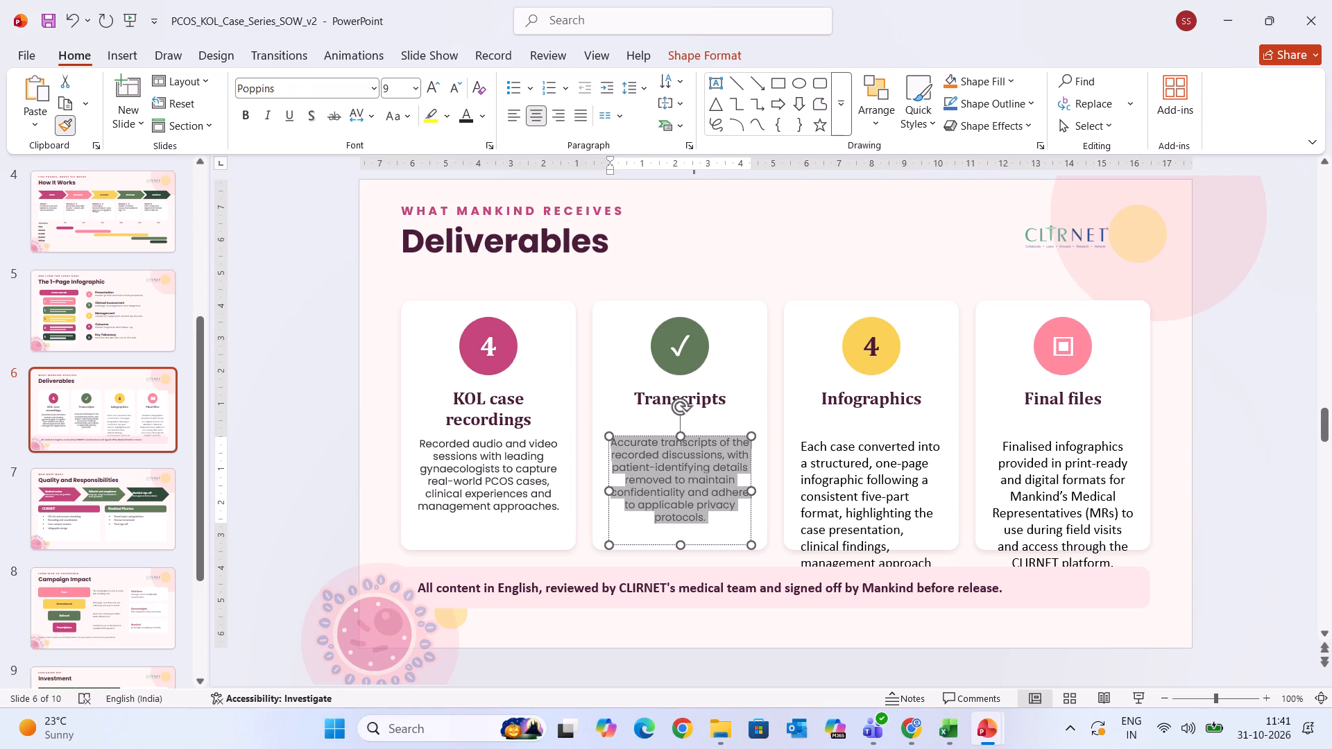
left_click_drag(810, 445, 932, 571)
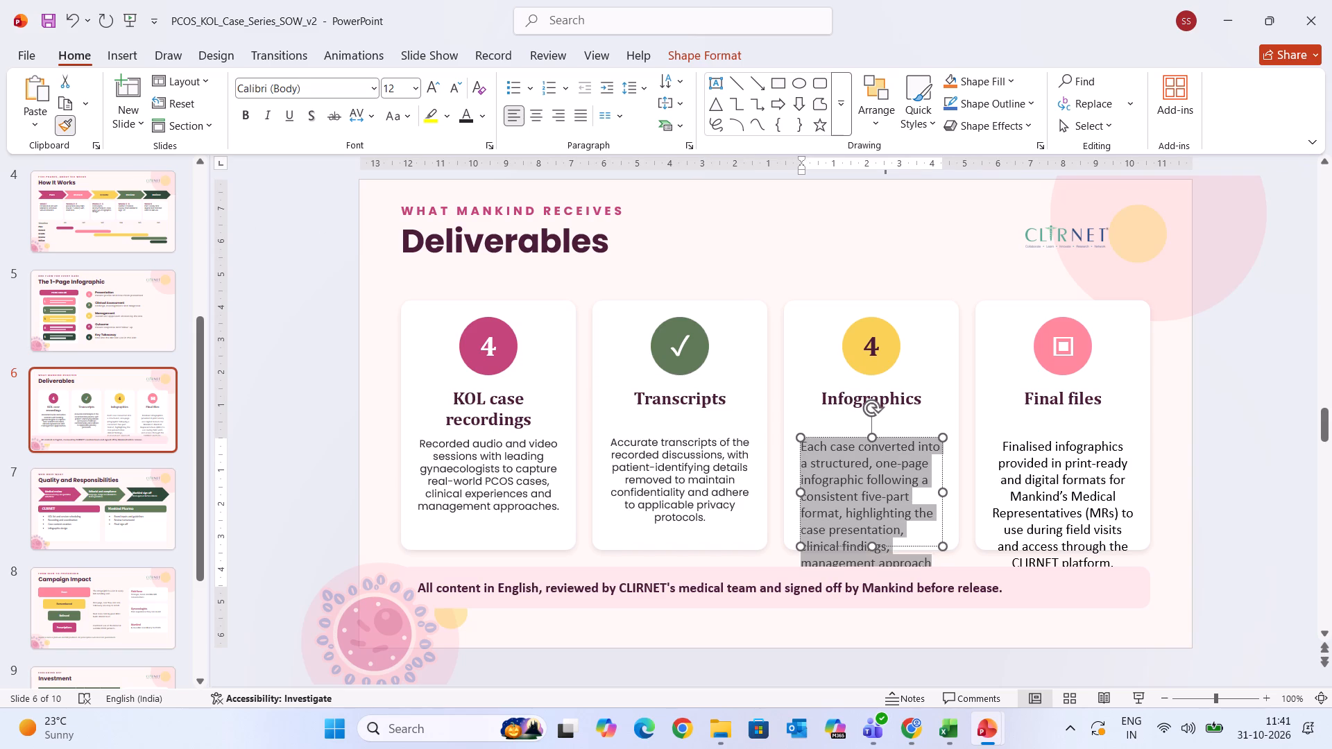
left_click_drag(932, 571, 932, 576)
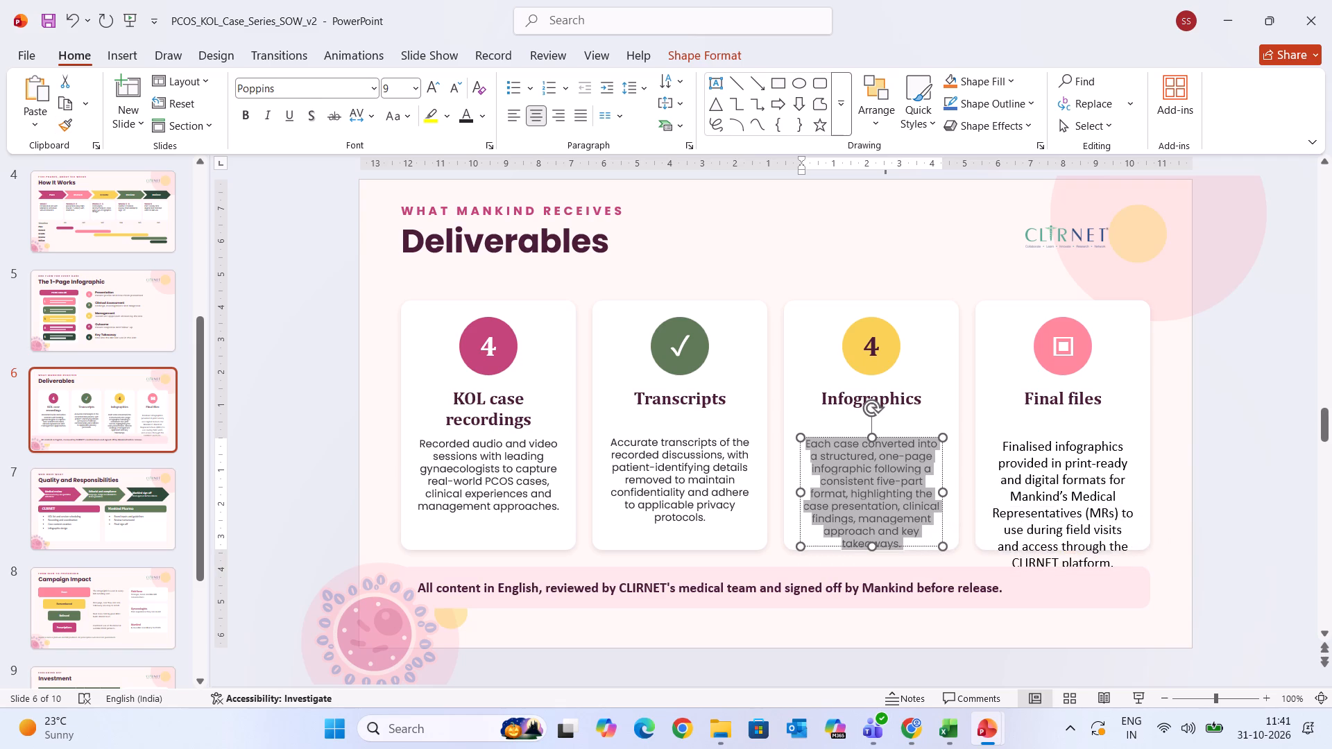
Widen the Infographics description text box slightly on both sides and nudge it slightly upward within its card.
left_click_drag(801, 490, 795, 490)
left_click_drag(943, 493, 953, 493)
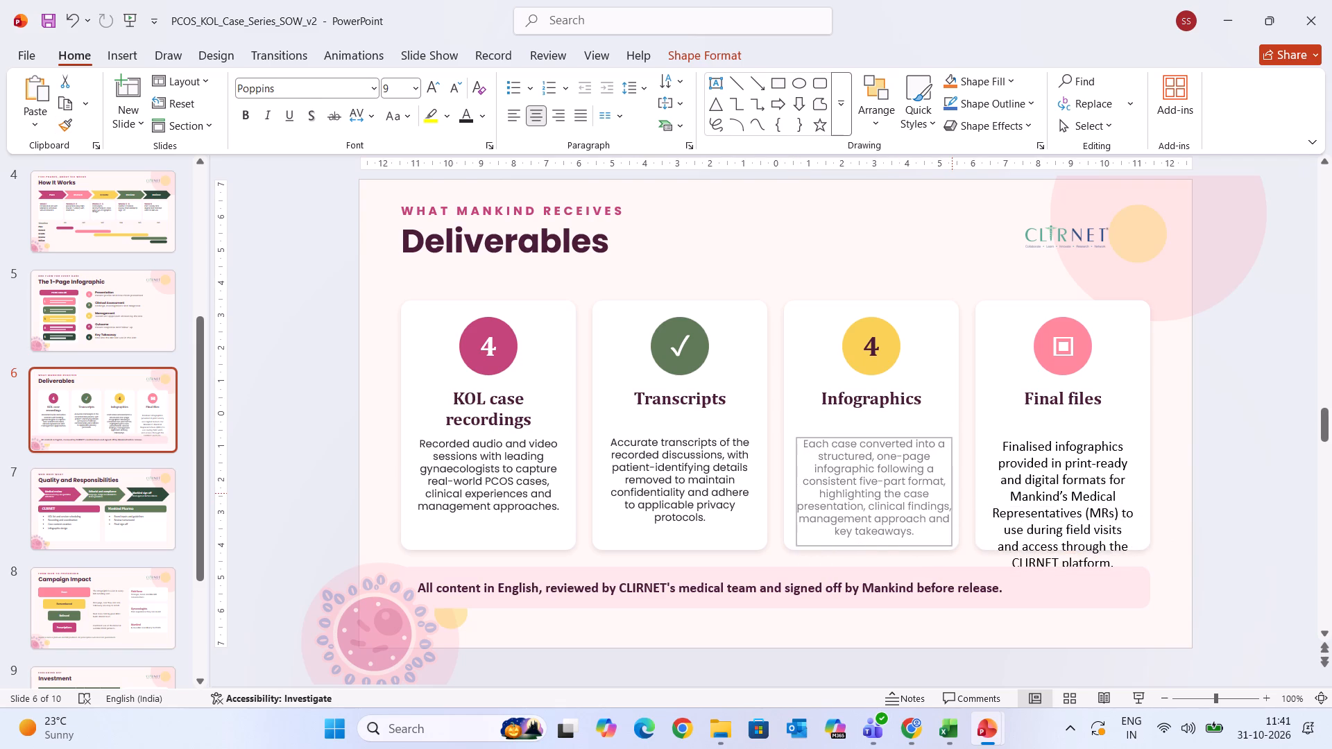
left_click_drag(953, 493, 954, 493)
left_click(968, 296)
left_click(891, 485)
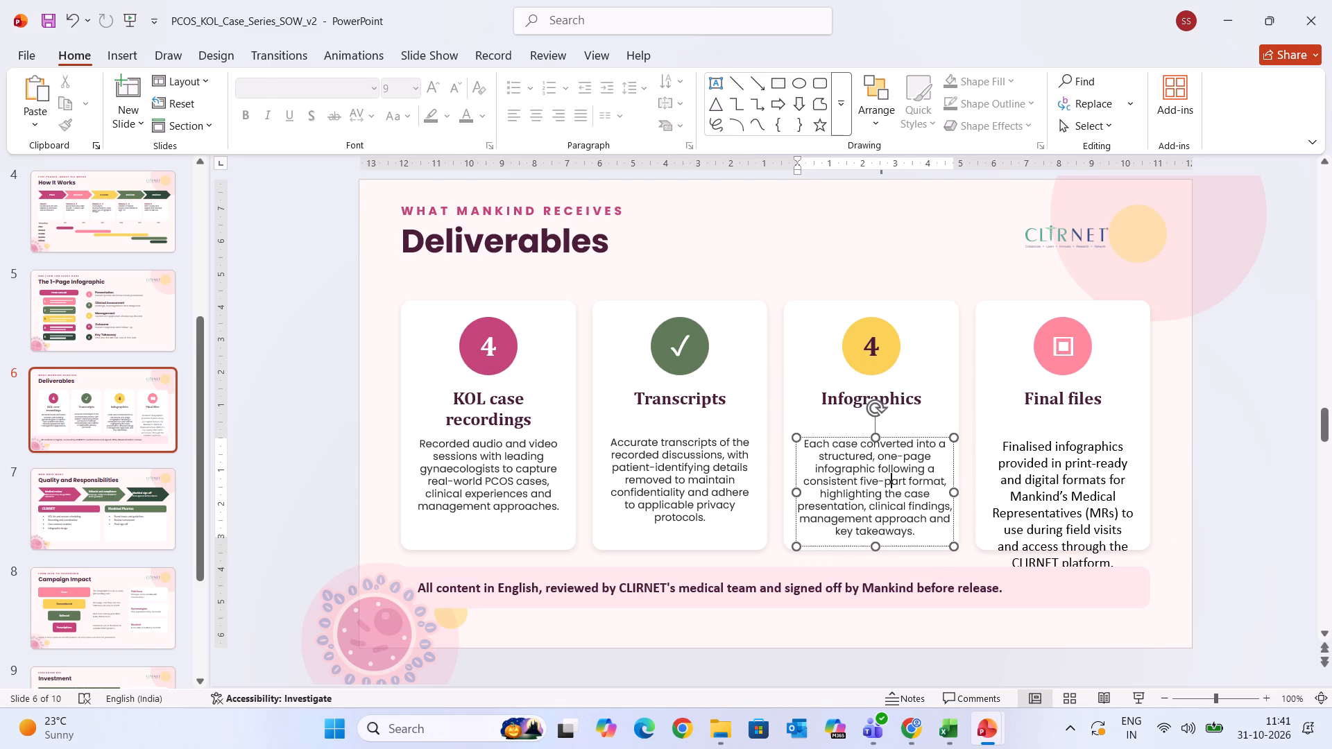
left_click(904, 438)
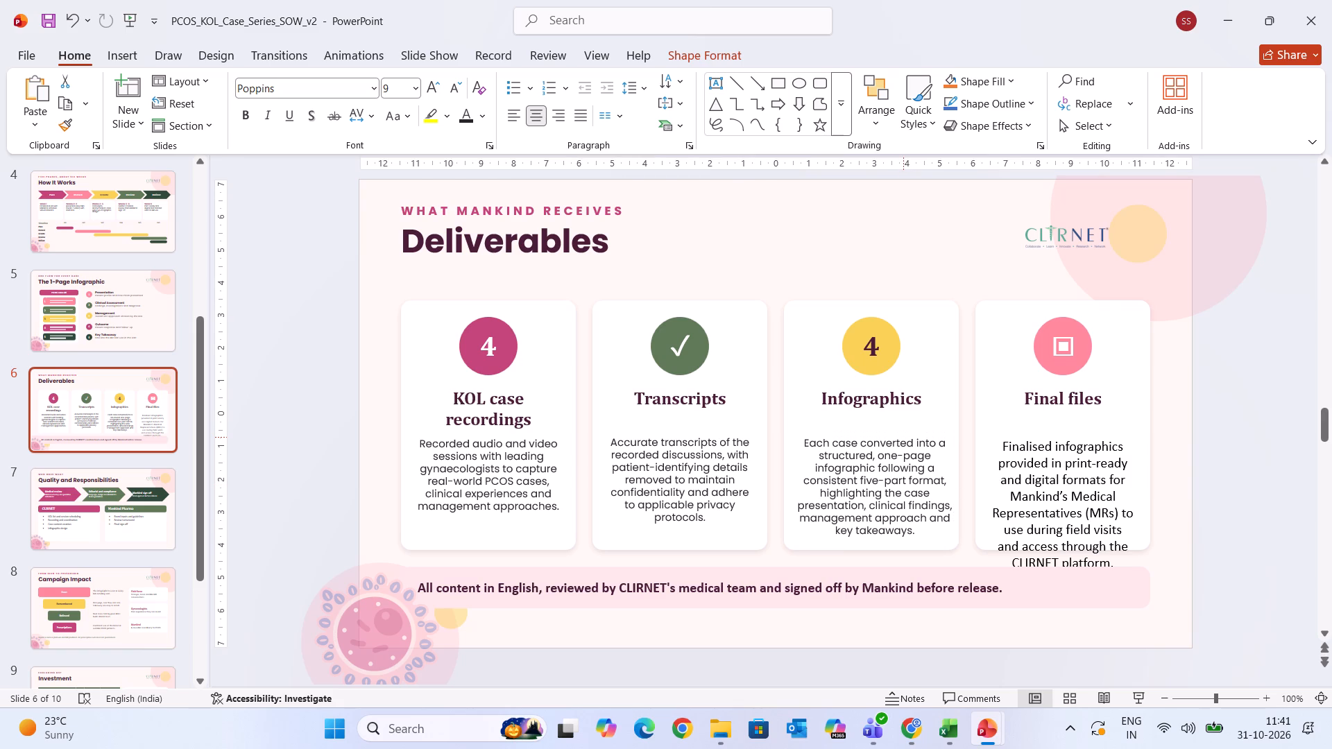
Copy the Infographics description's Poppins size 9 centred formatting onto the whole Final files description.
left_click(505, 485)
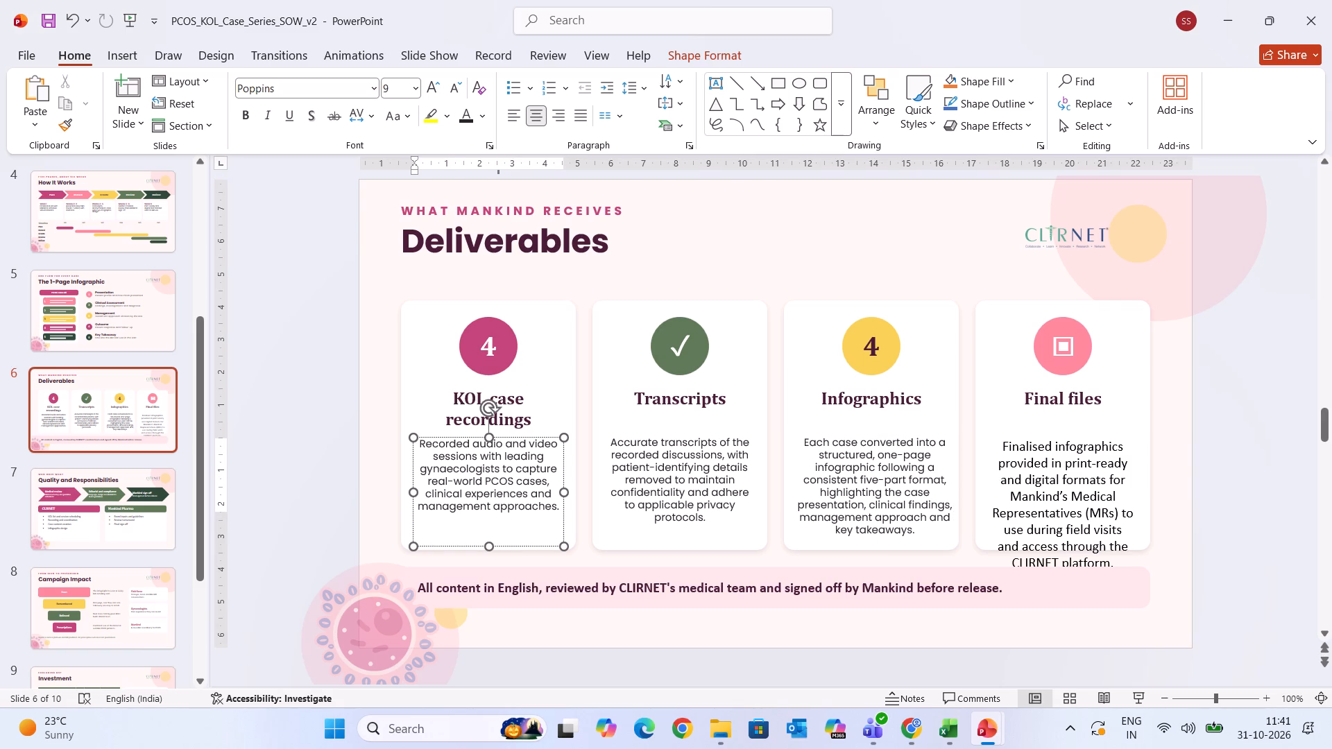
left_click(1120, 506)
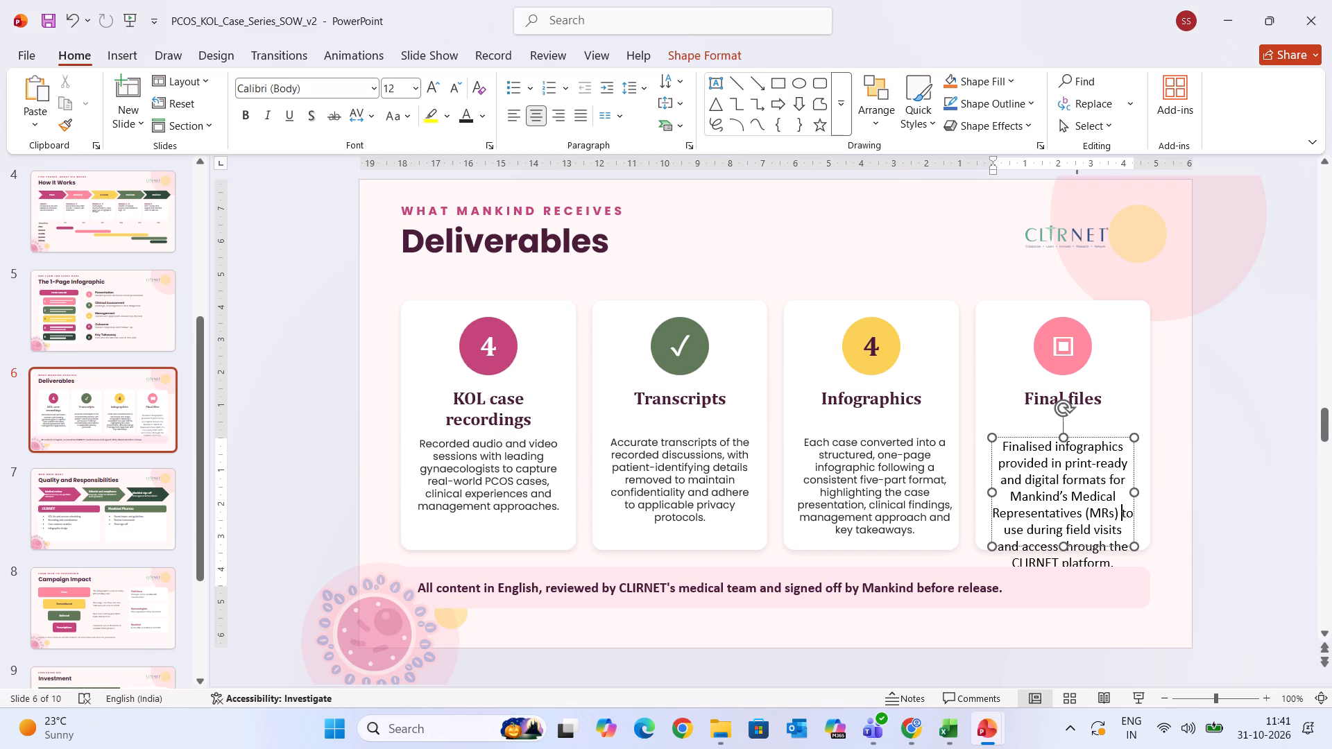
left_click(861, 507)
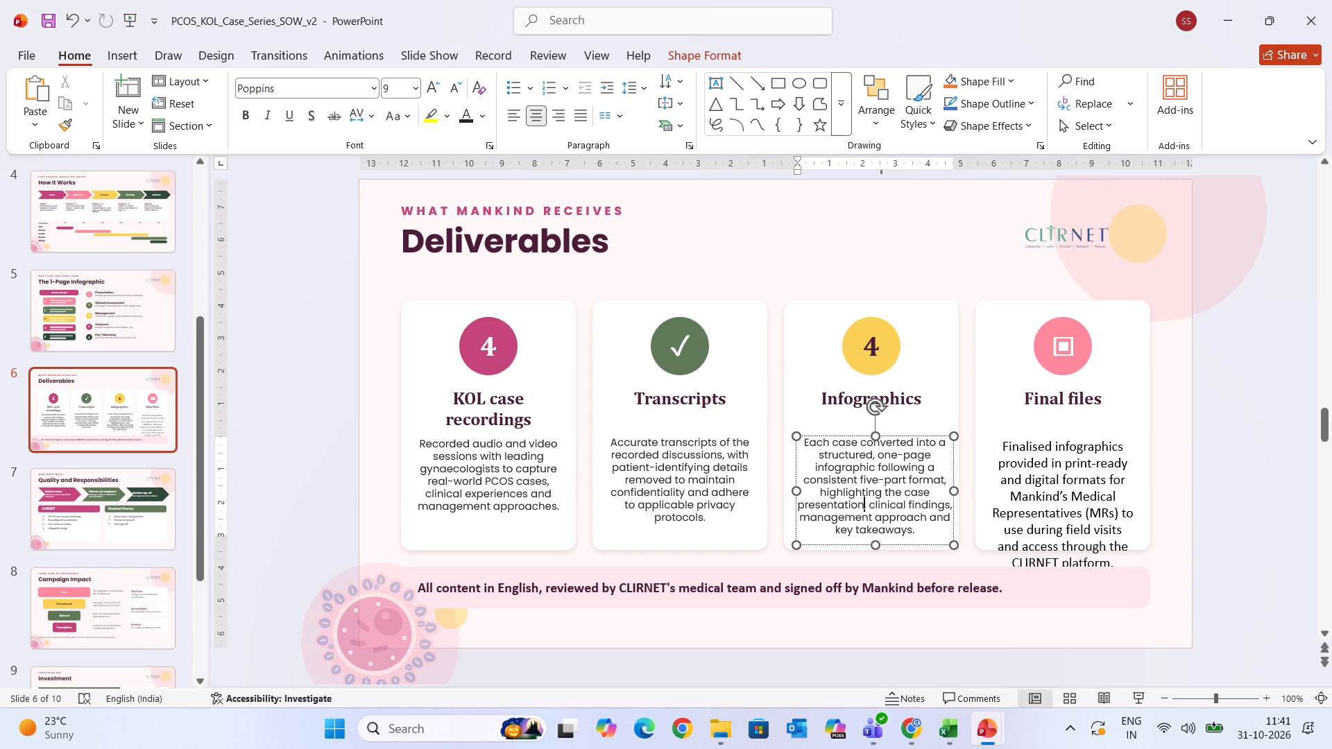
left_click_drag(914, 530, 801, 449)
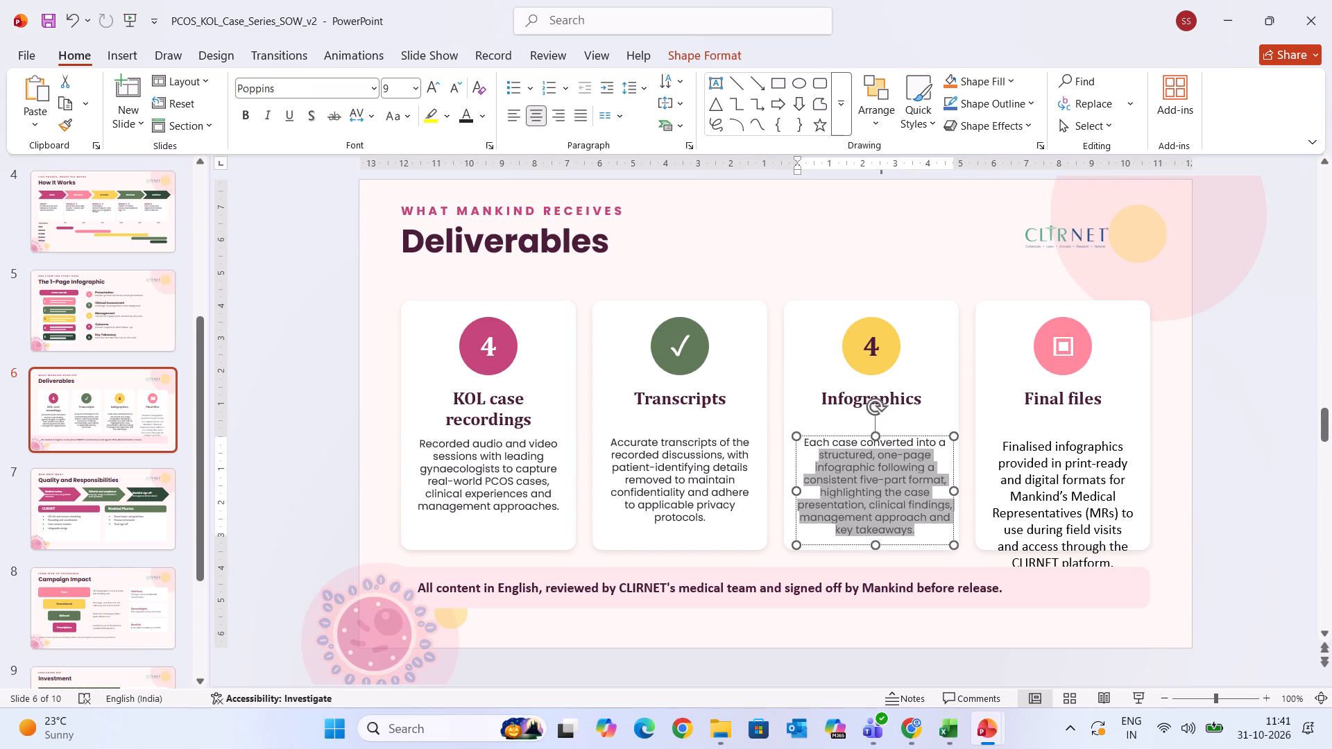
left_click_drag(801, 449, 793, 445)
left_click(63, 127)
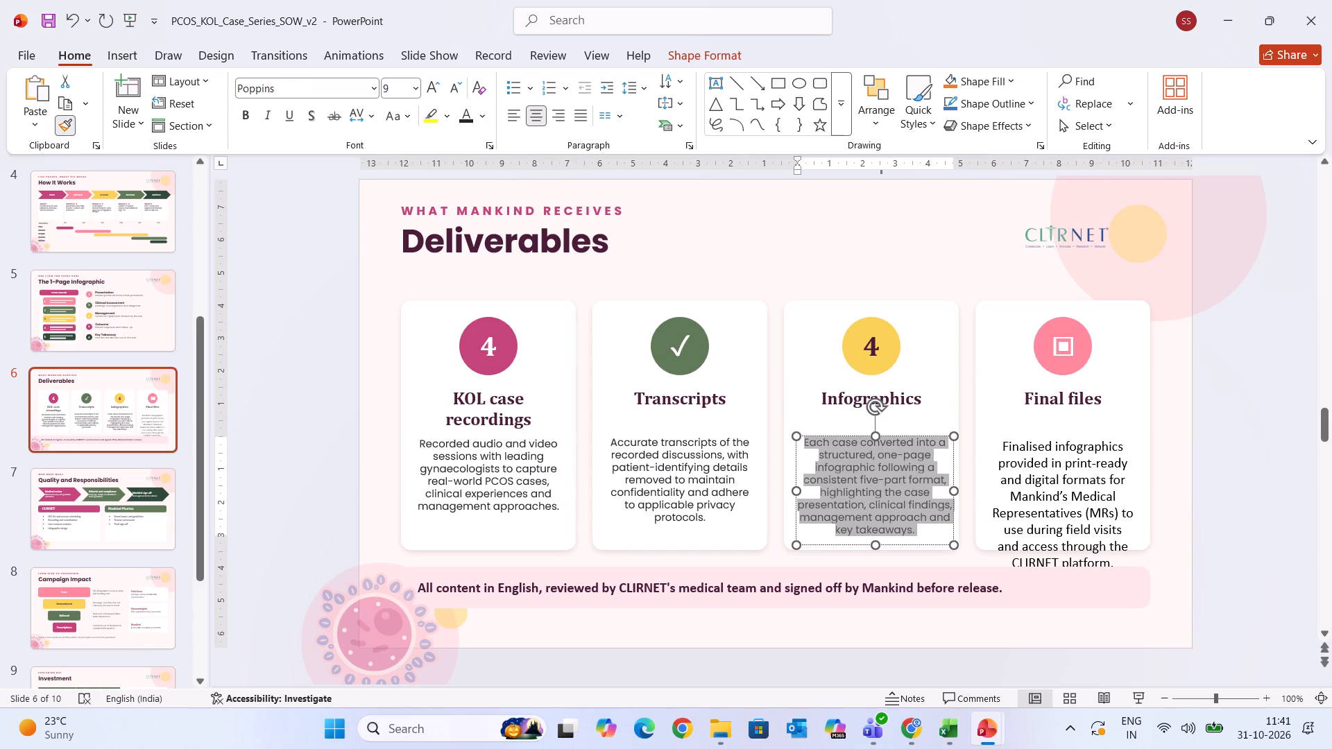
left_click_drag(1009, 442, 1085, 576)
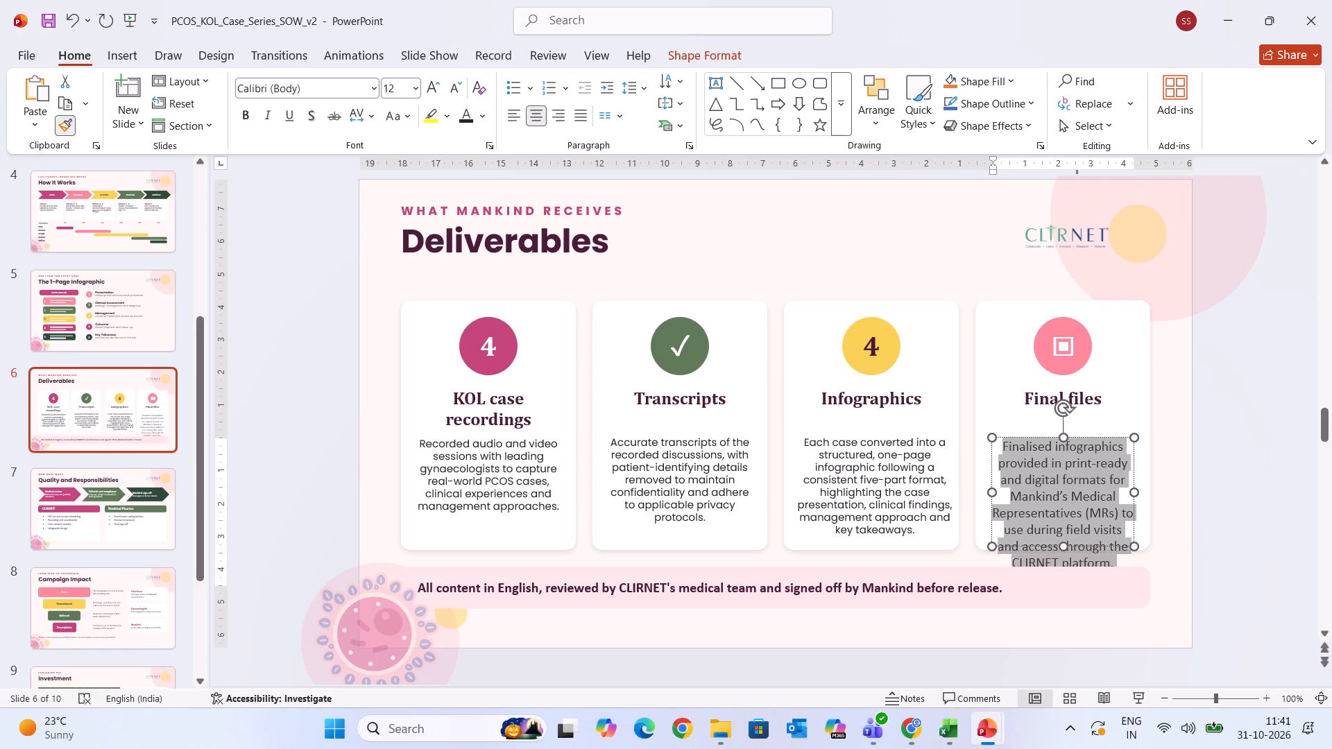
left_click_drag(1085, 576, 1102, 592)
left_click(1231, 456)
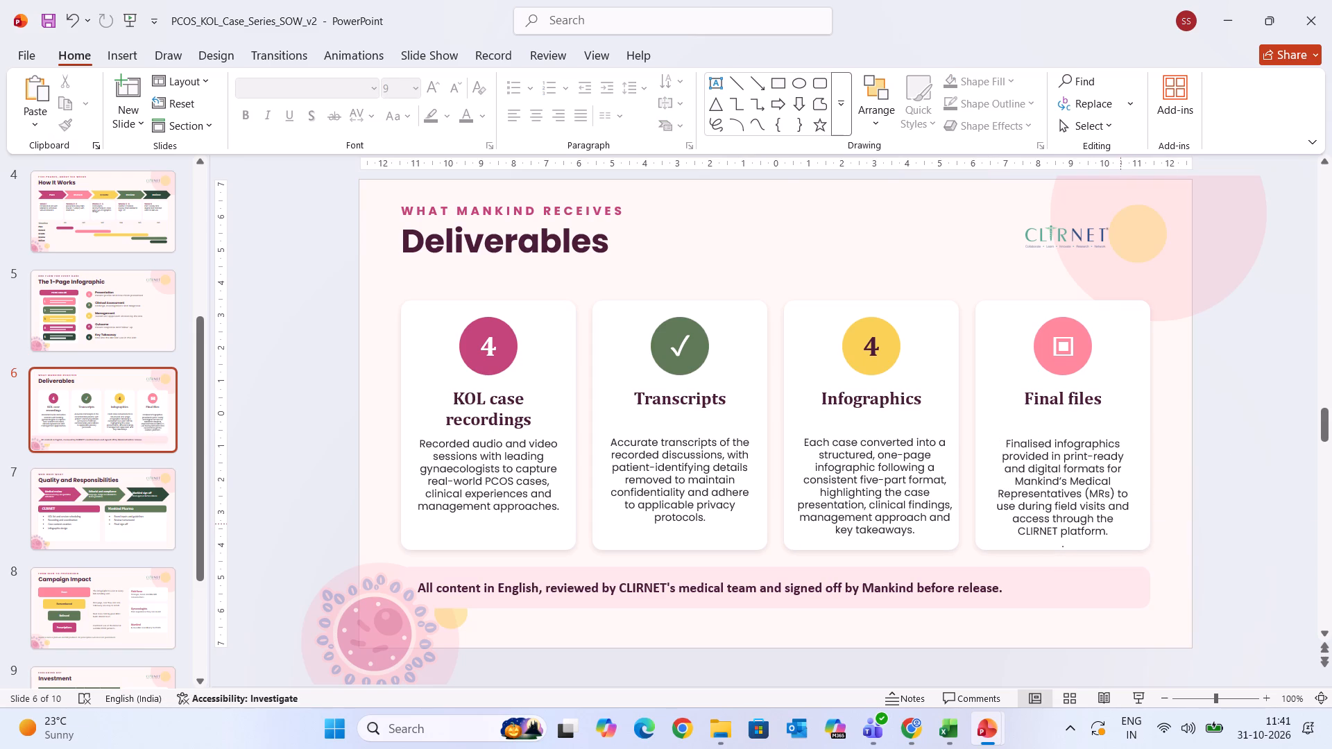
Remove the word "platform" from the Final files description so the sentence ends with "CLIRNET.".
left_click(1109, 532)
key("BackSpace")
key("BackSpace")
key("BackSpace")
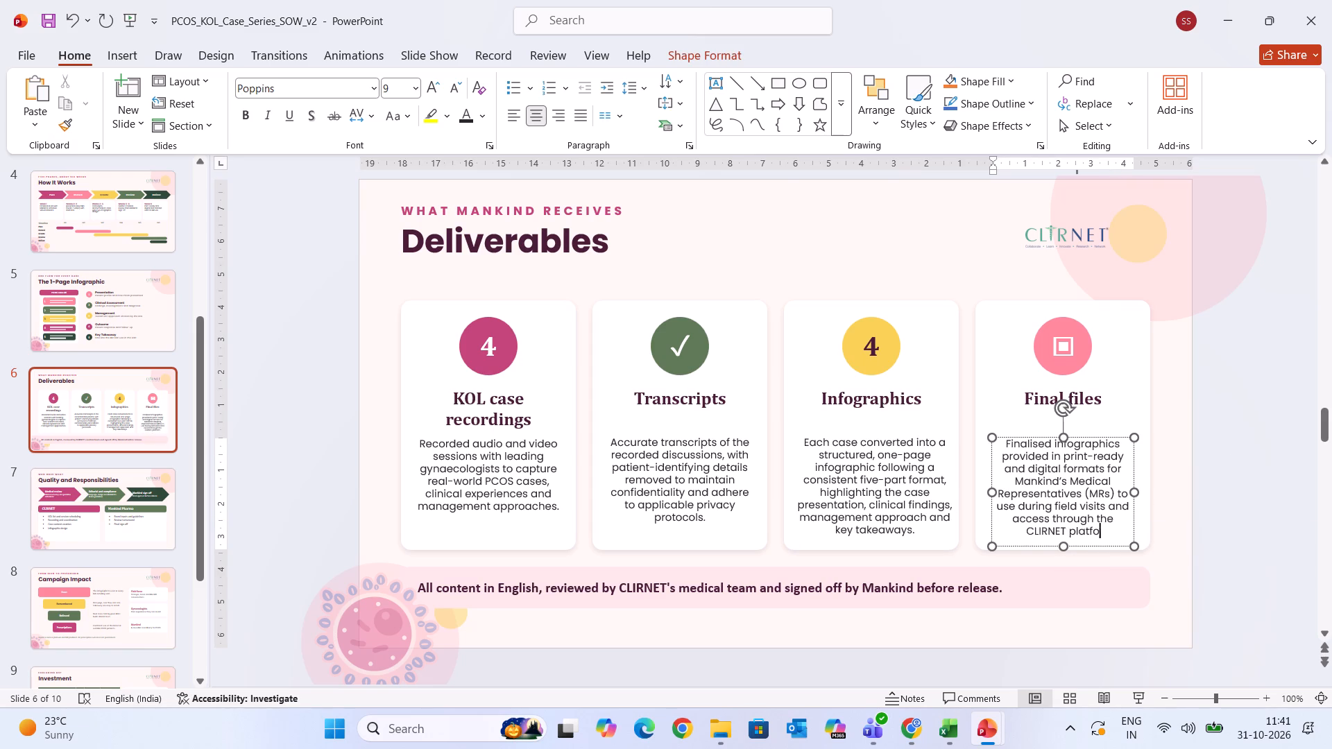
key("BackSpace")
key("BackSpace")
key("BackSpace")
key("BackSpace")
key("BackSpace")
key("BackSpace")
key("BackSpace")
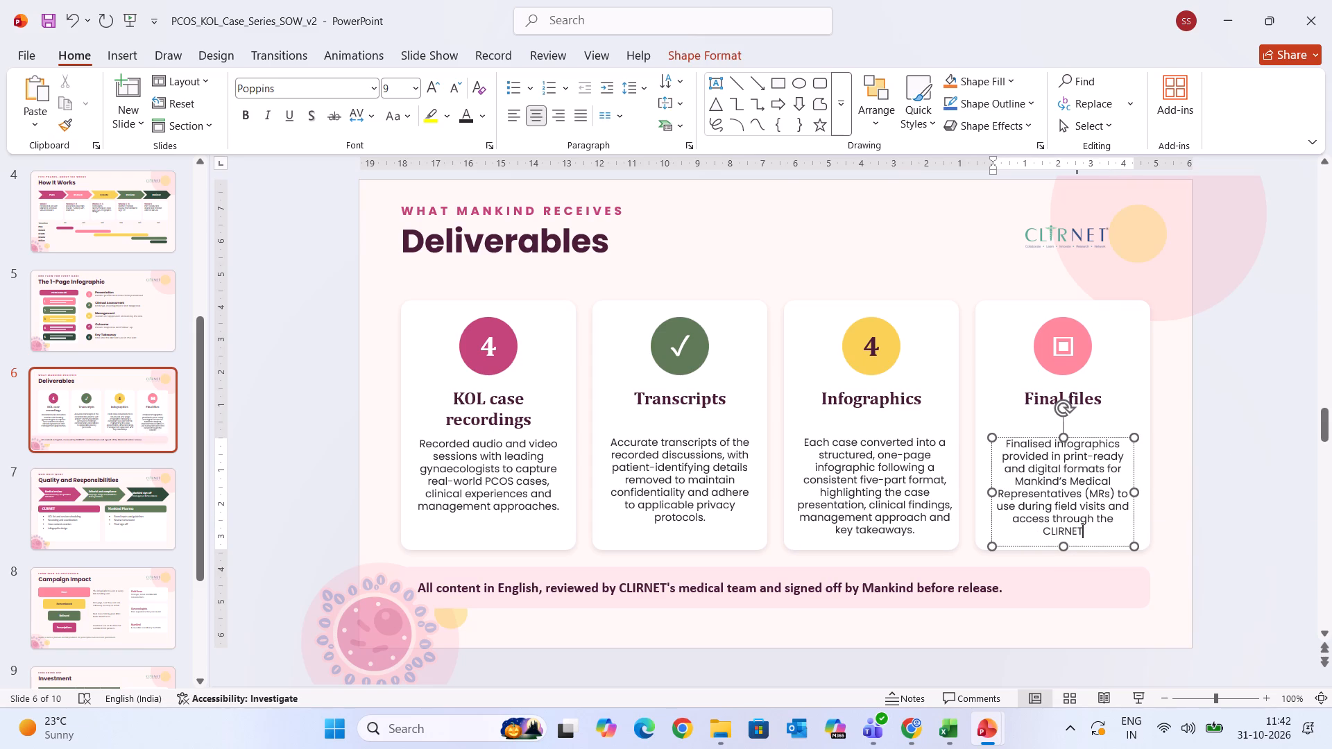
key("period")
Remove "the" before CLIRNET in the Final files description so it reads "access through CLIRNET.".
left_click(1113, 524)
key("BackSpace")
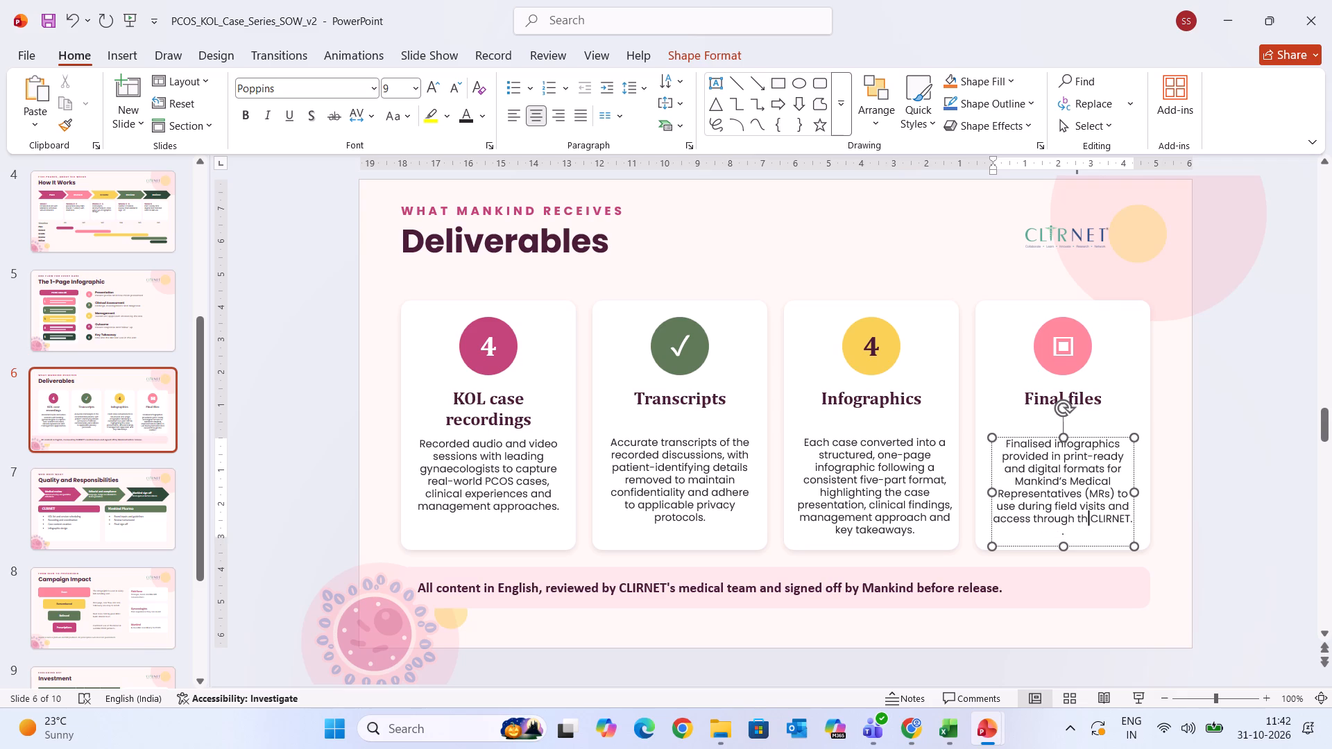
key("BackSpace")
key("BackSpace")
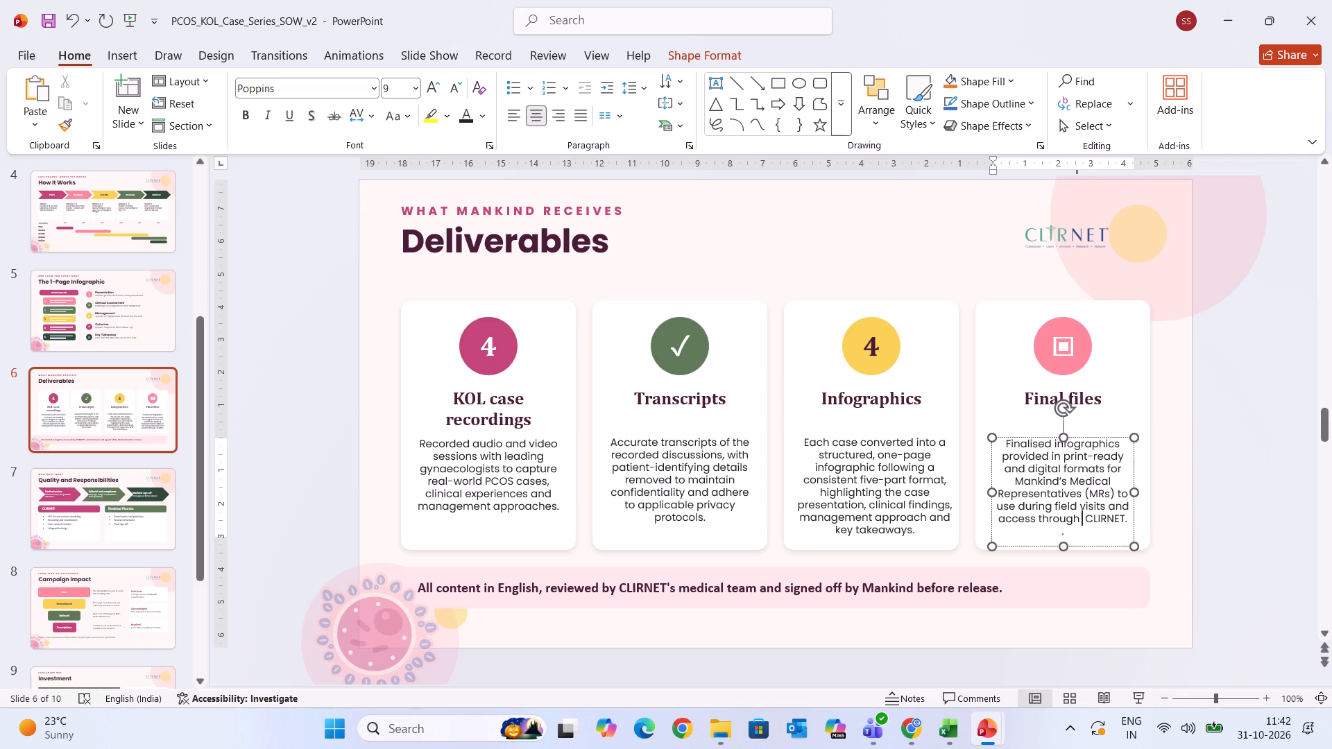
left_click(1086, 515)
key("BackSpace")
left_click(1240, 540)
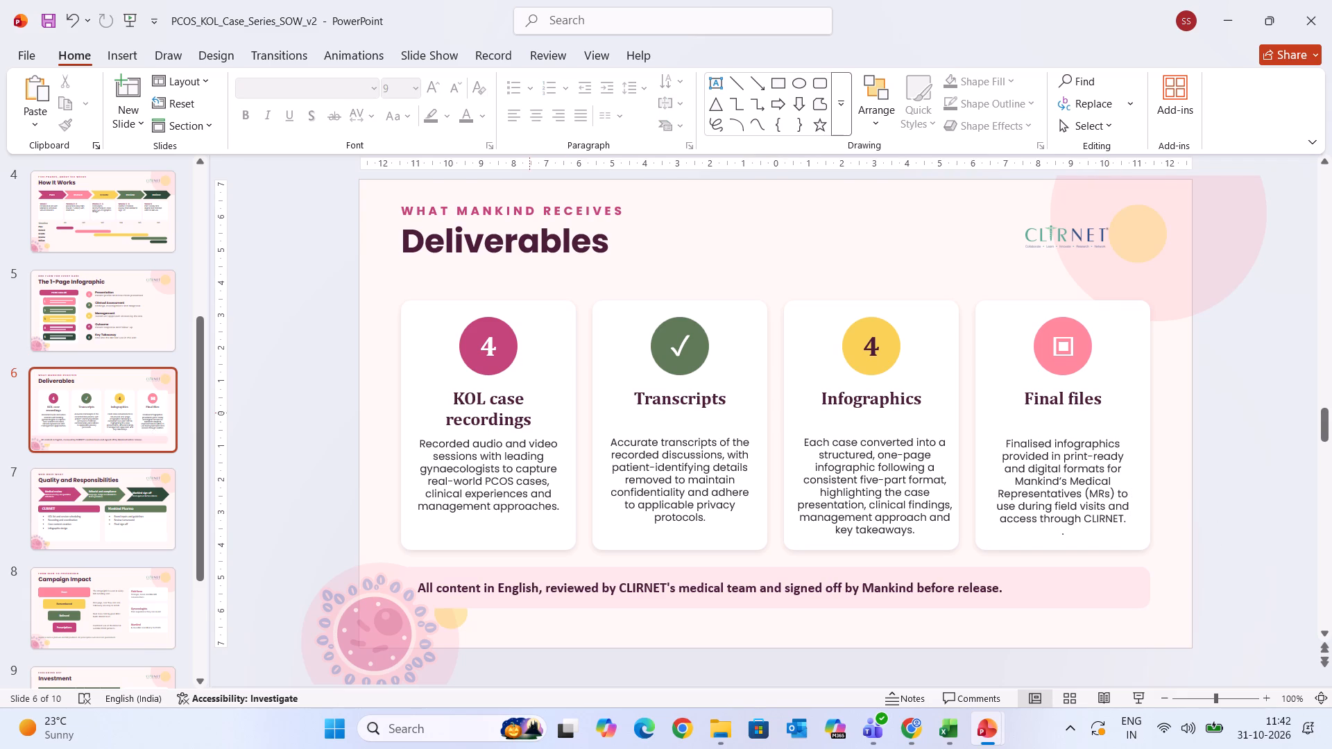
Widen the "KOL case recordings" heading box so the heading fits on one line, and shift it slightly left to centre it in its card.
left_click(506, 415)
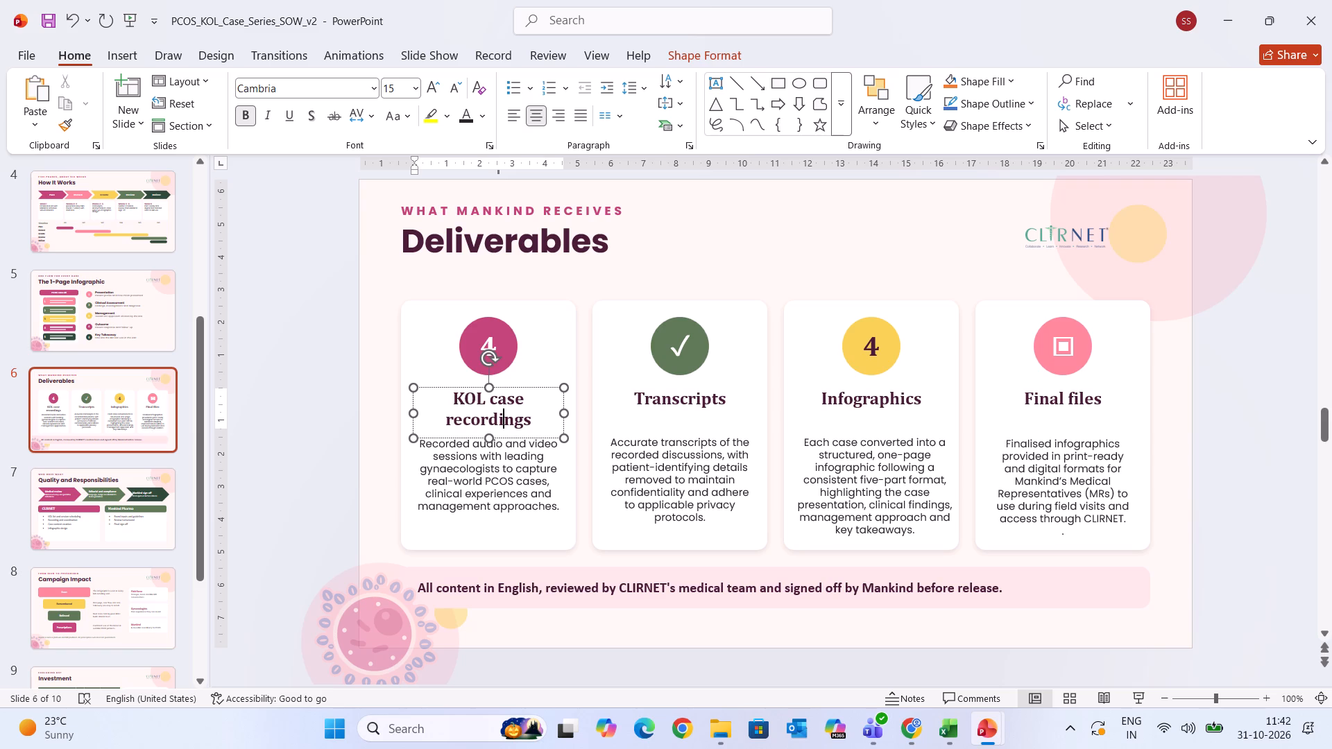
left_click_drag(560, 416, 582, 415)
left_click(614, 282)
left_click(520, 399)
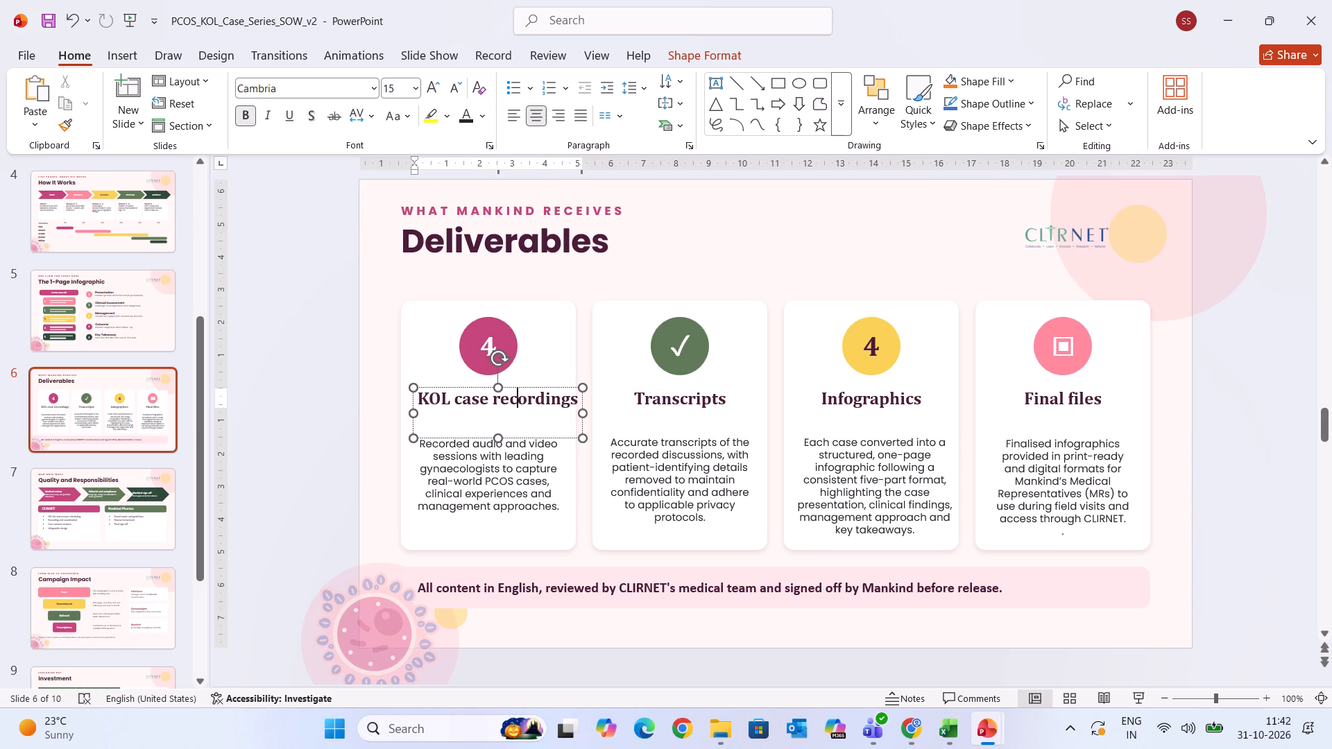
left_click_drag(544, 388, 536, 388)
Set the "KOL case recordings" heading to Poppins, size 12.
left_click_drag(413, 397, 524, 411)
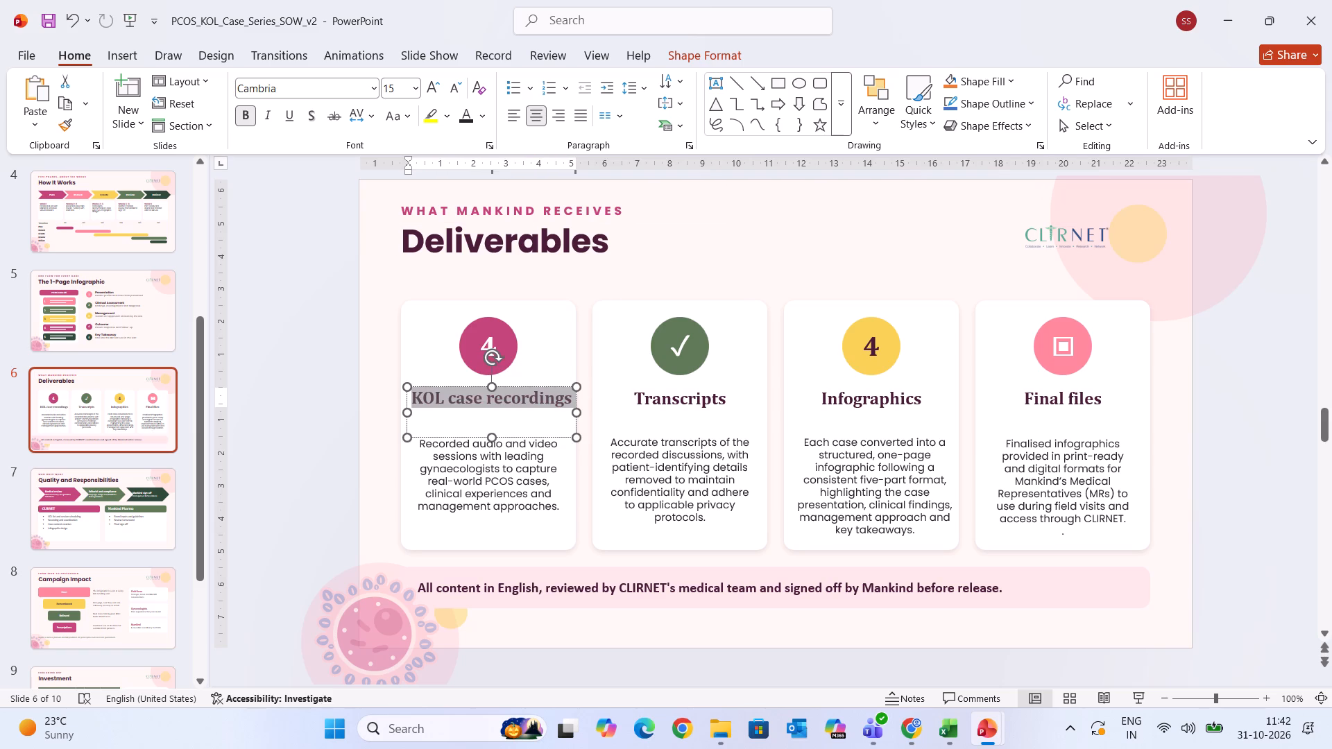
left_click_drag(524, 411, 559, 411)
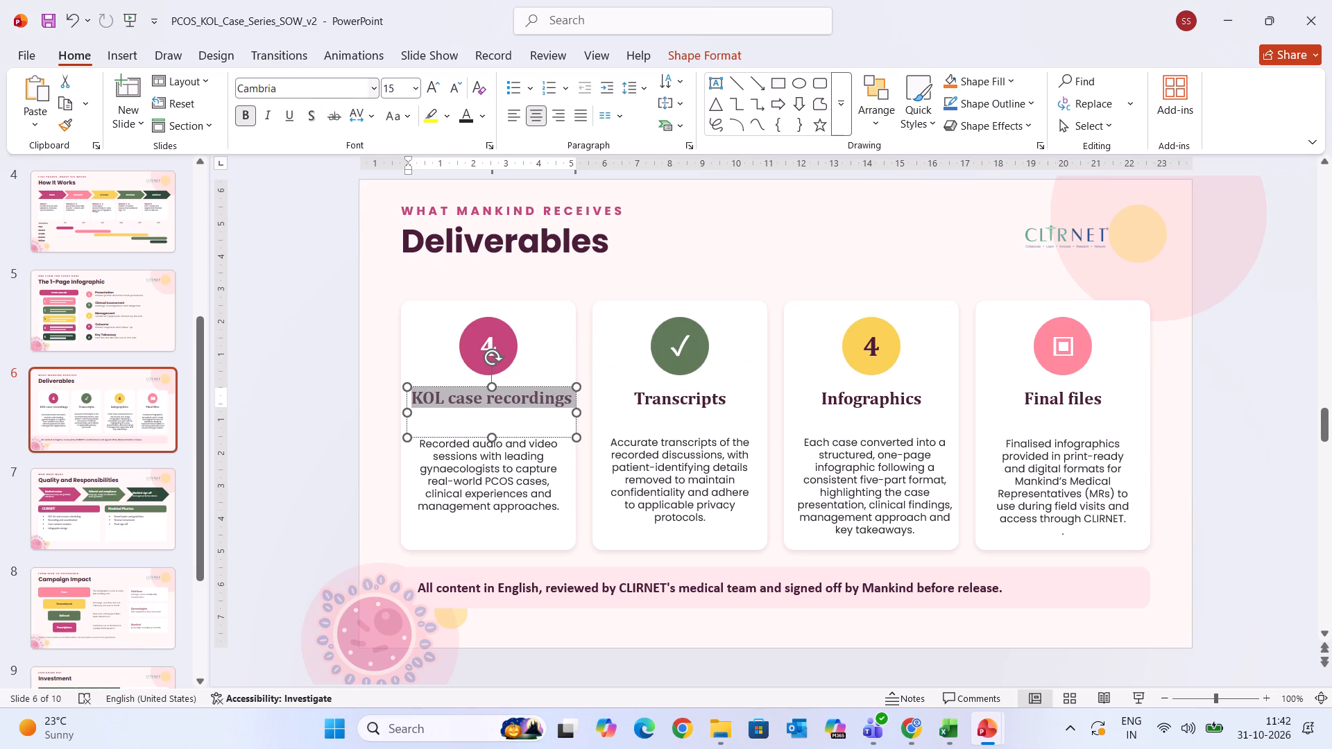
left_click(291, 93)
type("po")
key("Return")
left_click(459, 88)
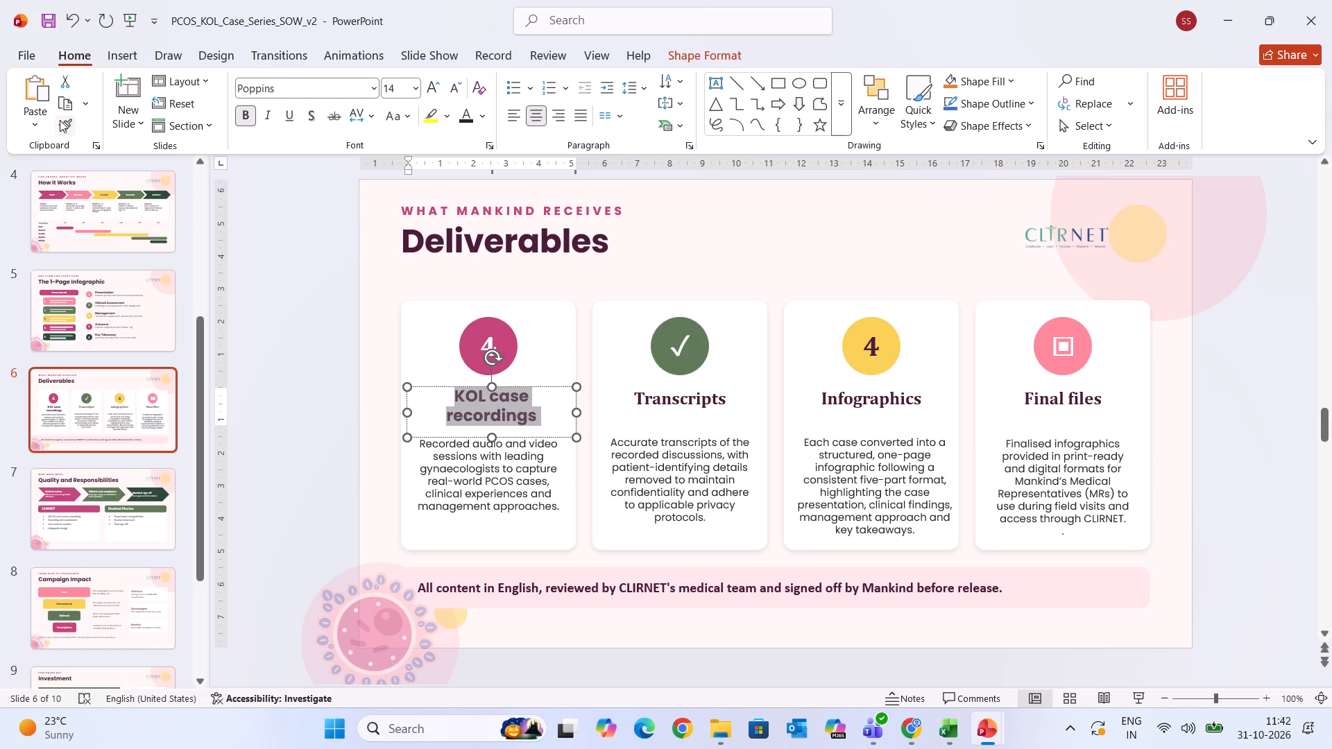
left_click(458, 87)
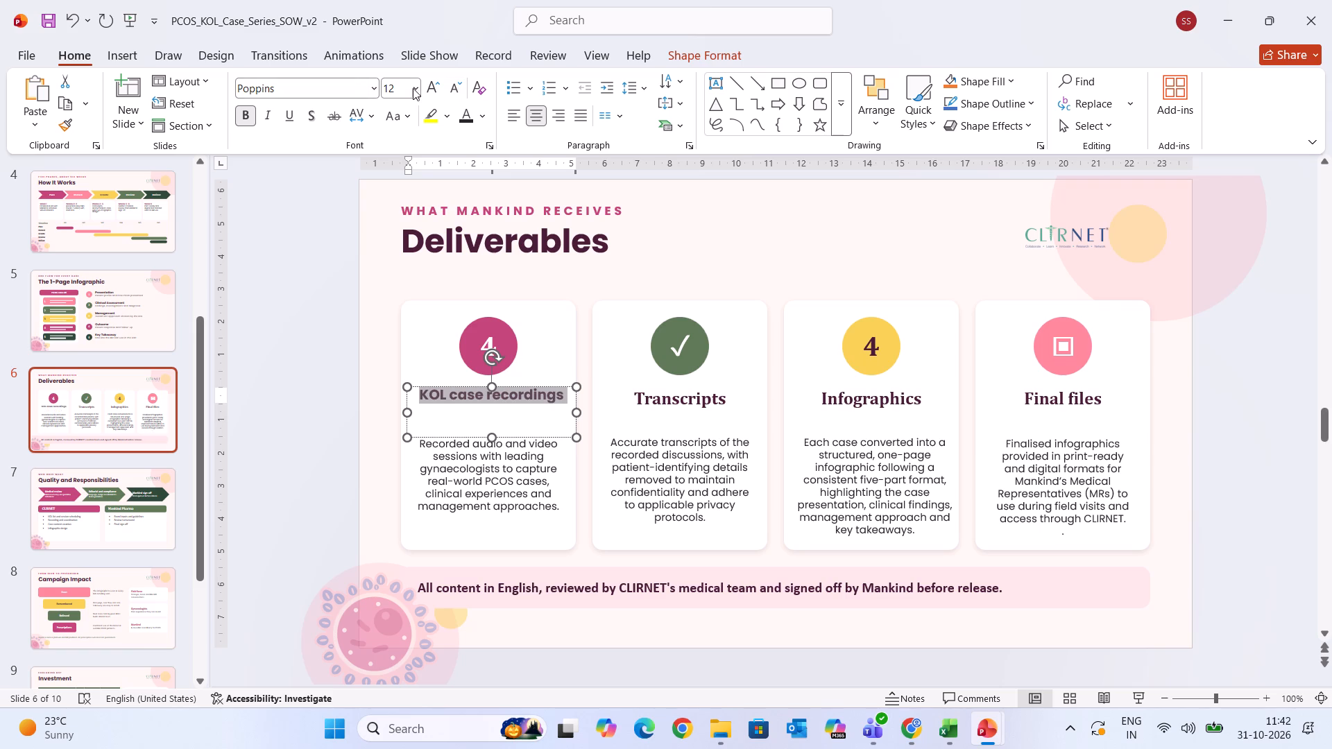
Copy the "KOL case recordings" heading's formatting onto the Transcripts, Infographics and Final files headings.
left_click(69, 125)
left_click_drag(645, 392, 736, 397)
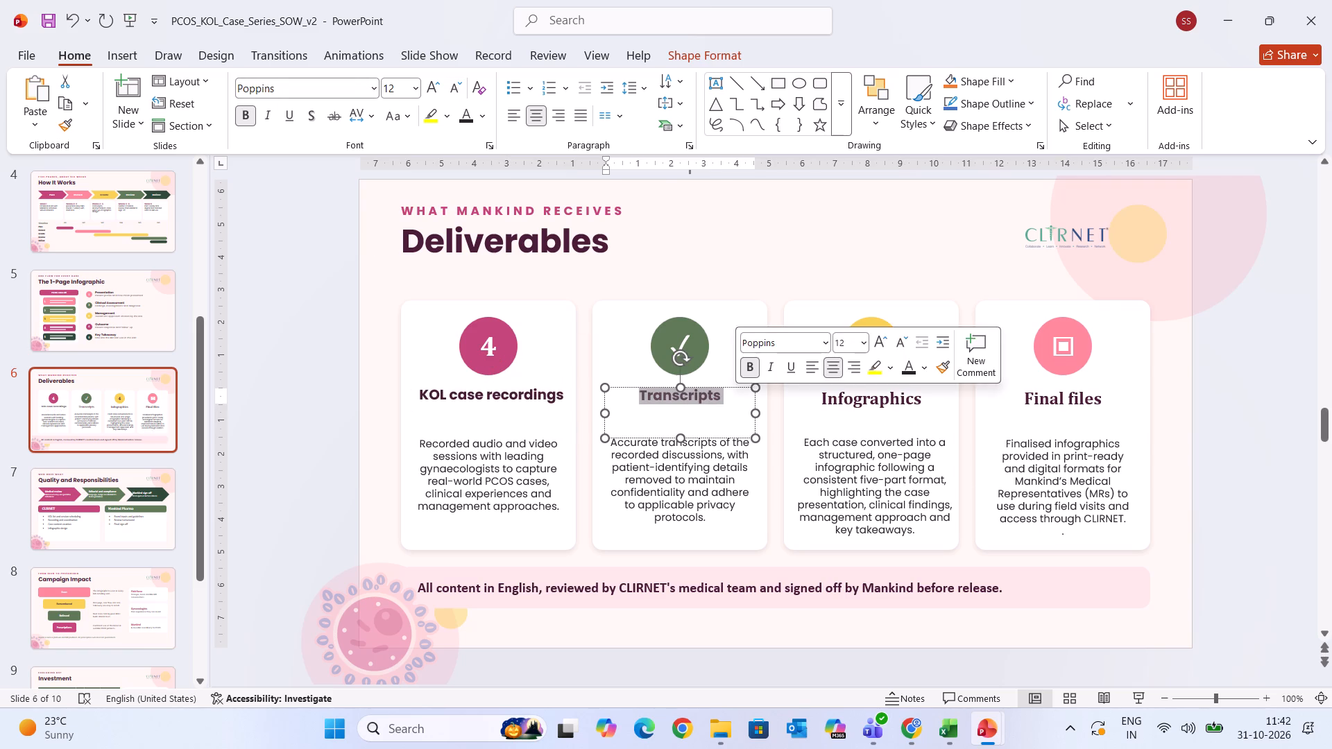
left_click(71, 124)
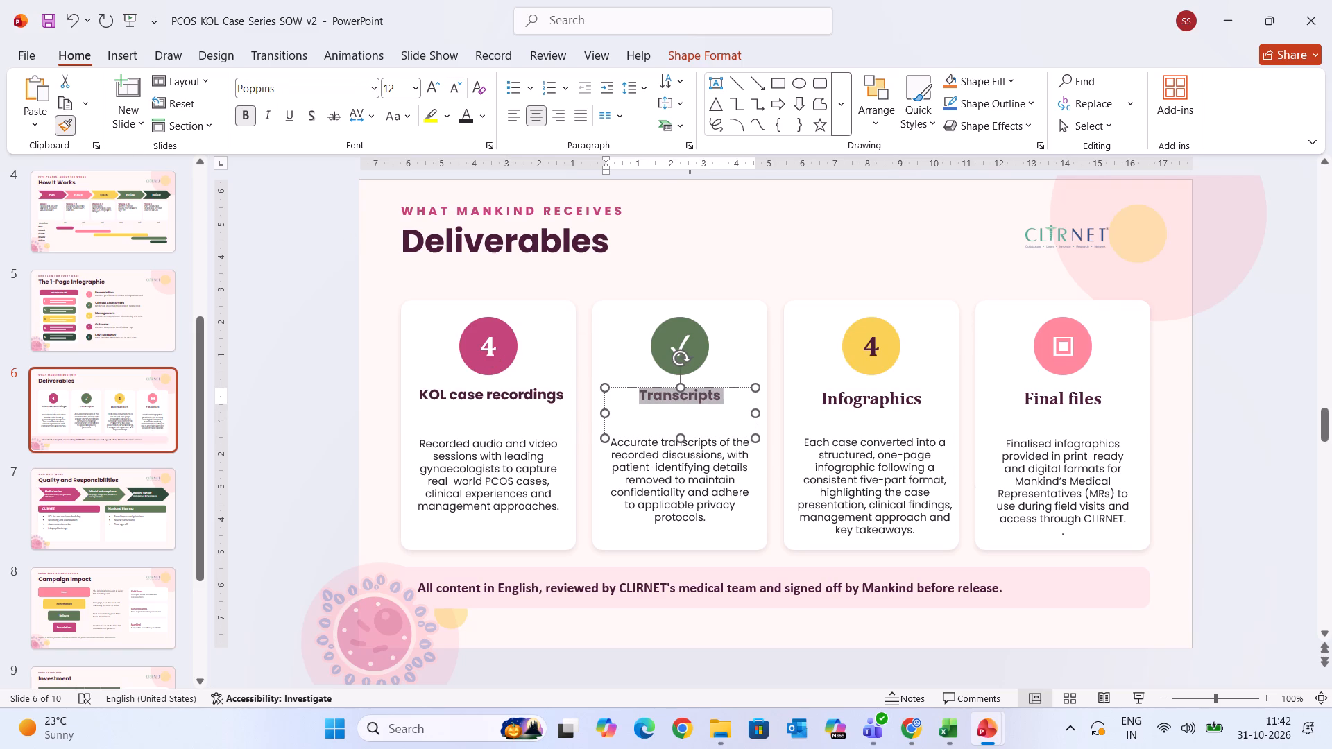
left_click_drag(830, 391, 966, 399)
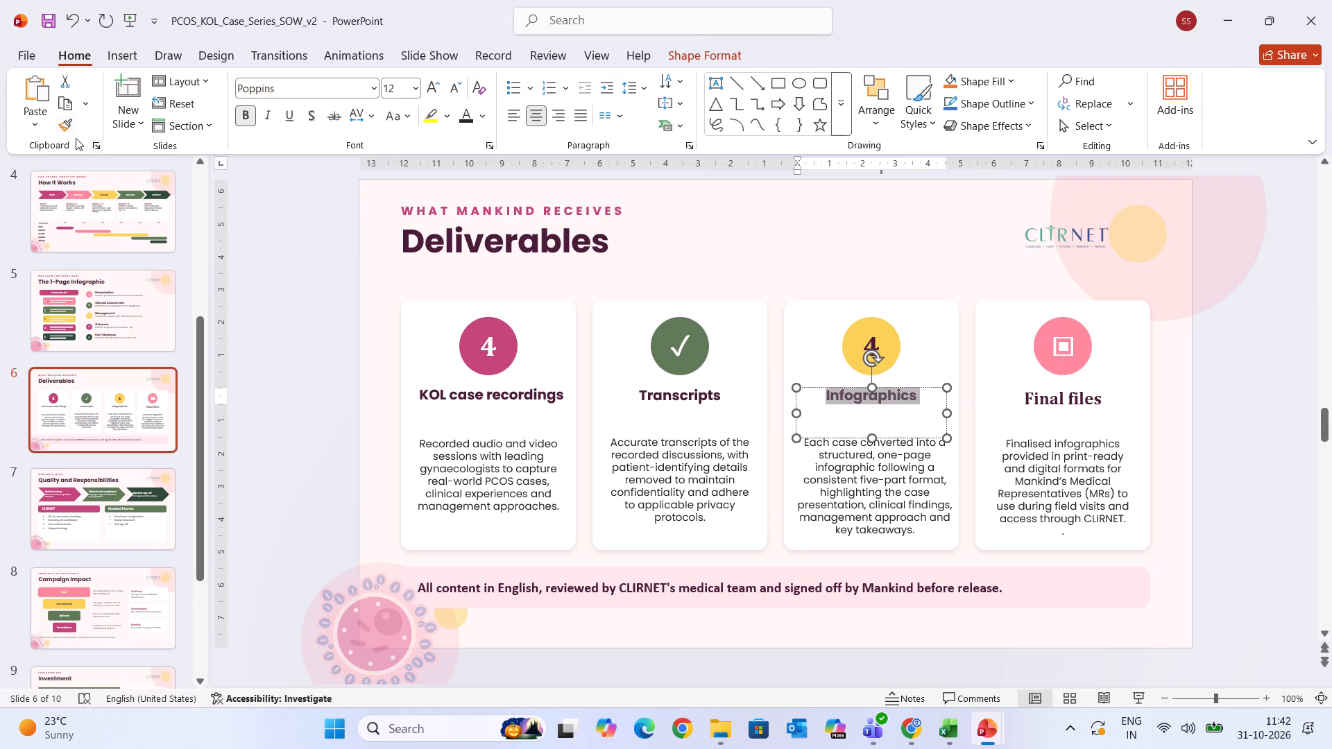
left_click(69, 134)
left_click_drag(1036, 390, 1117, 395)
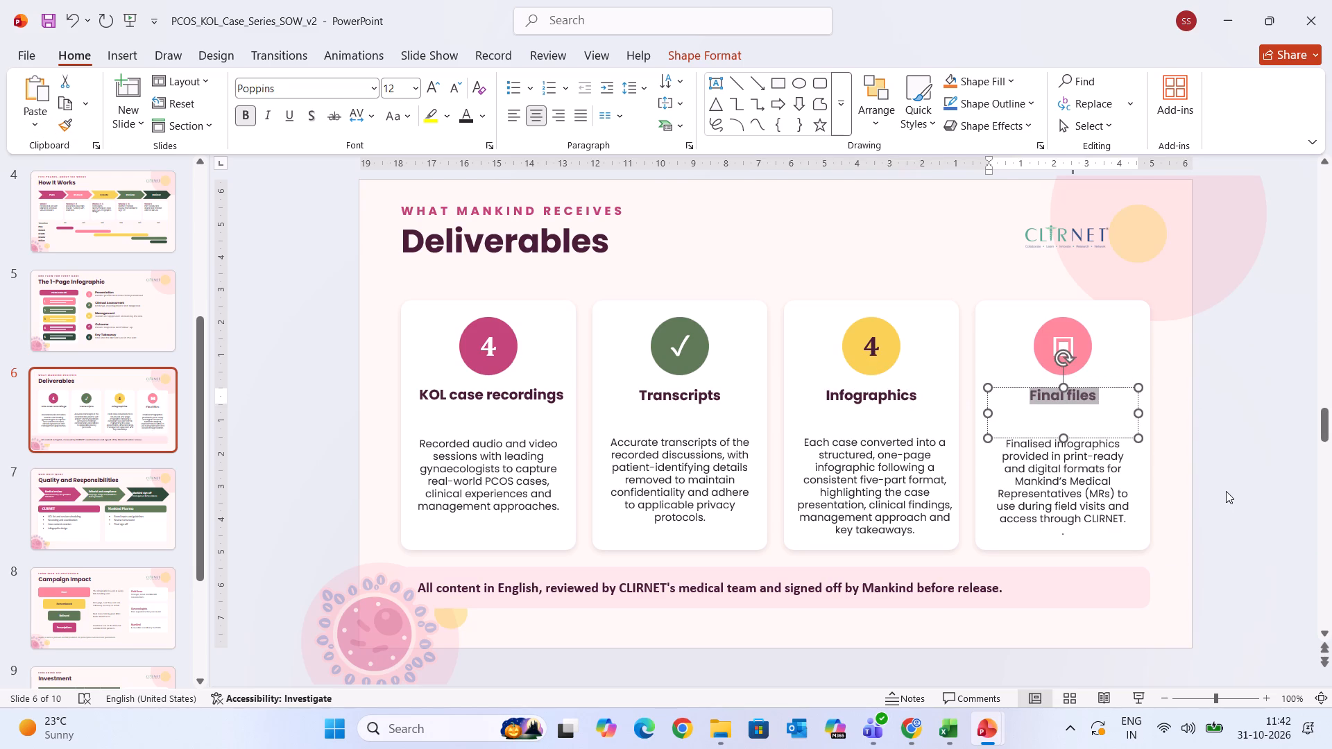
left_click(1226, 491)
Align the KOL case recordings description vertically to the middle of its text box.
left_click(493, 478)
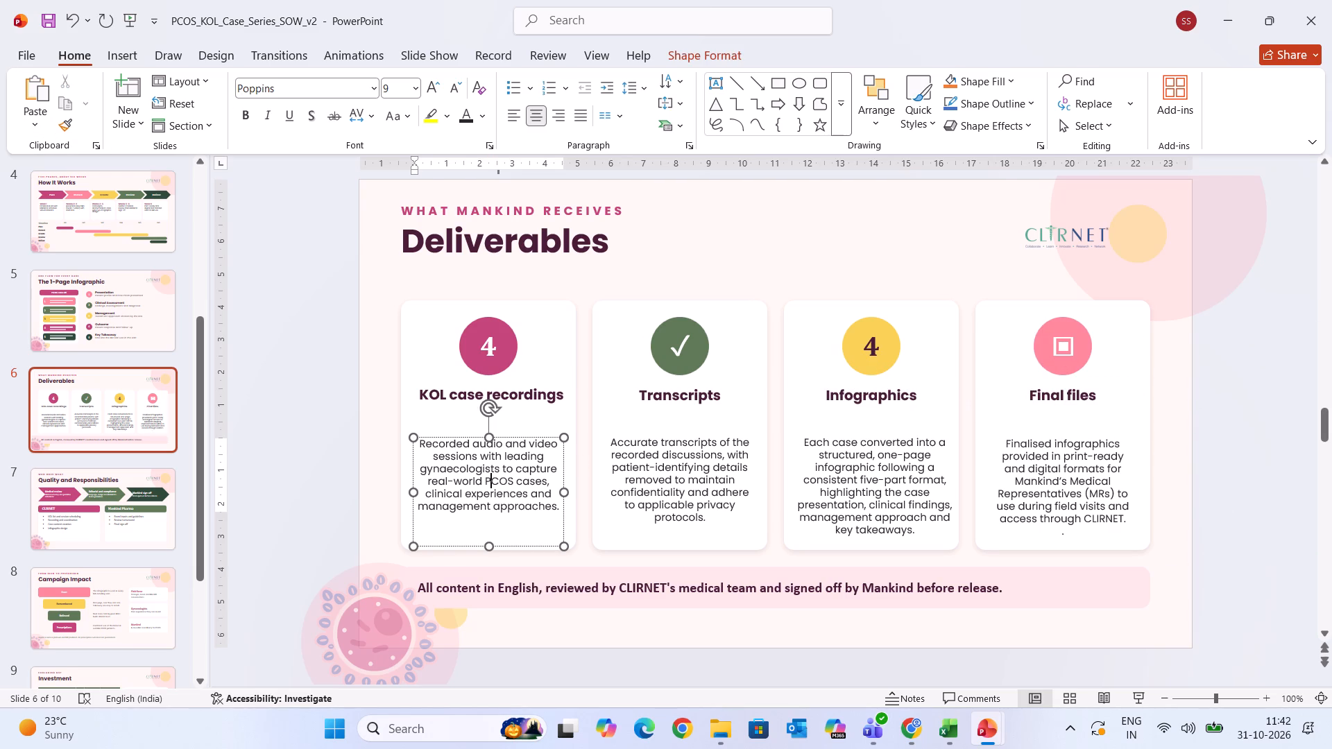
left_click(505, 439)
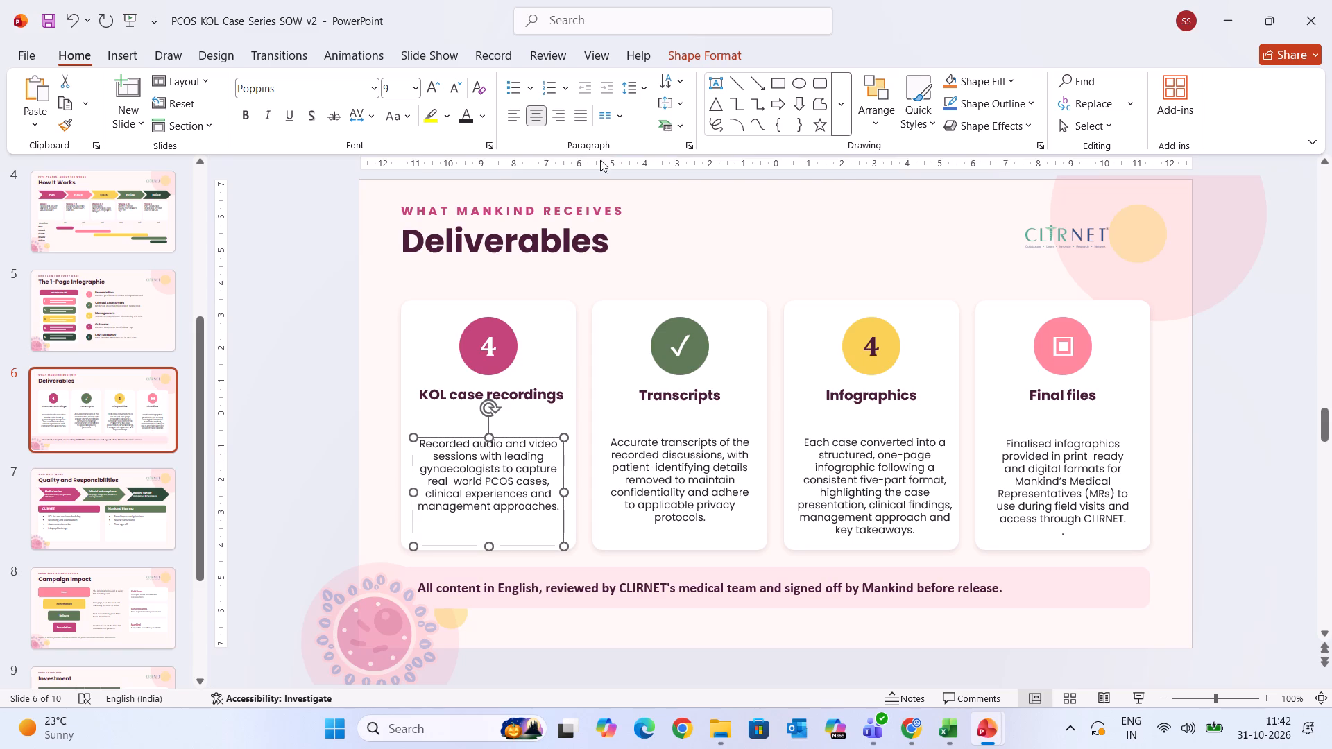
left_click(669, 85)
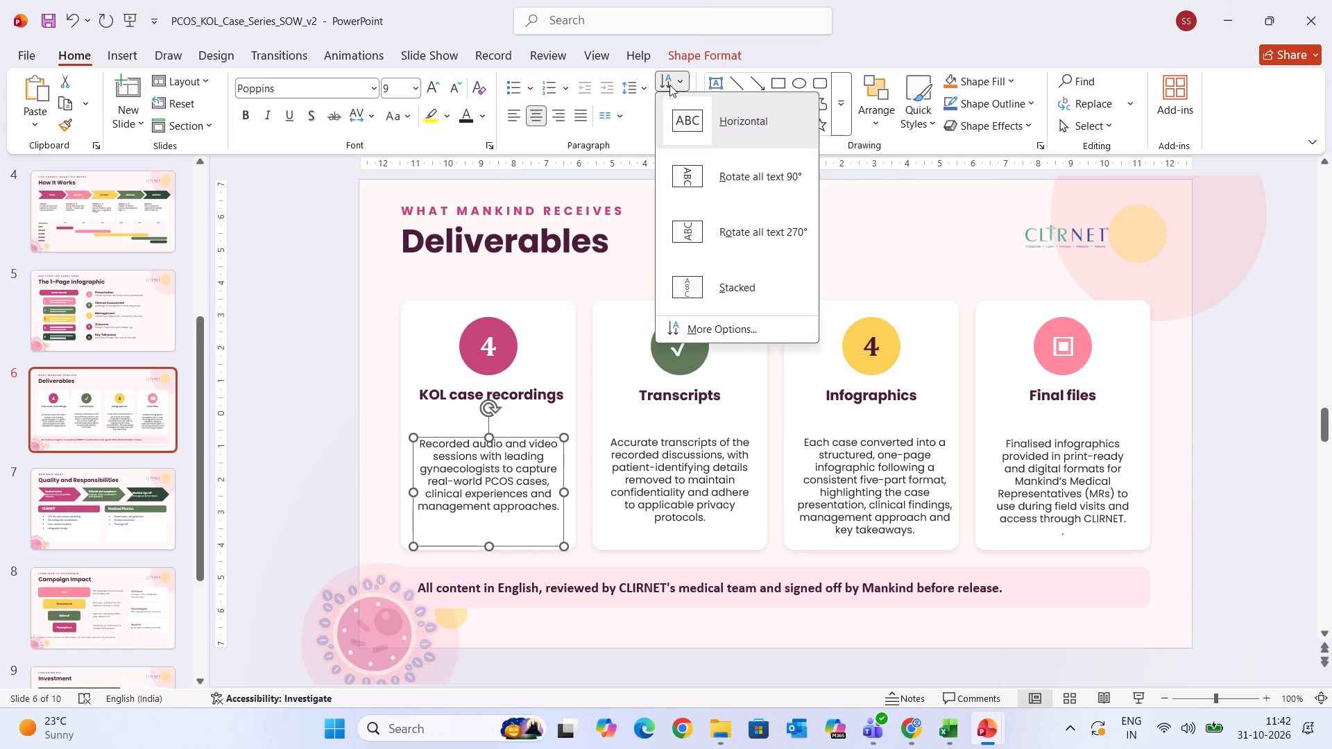
left_click(272, 212)
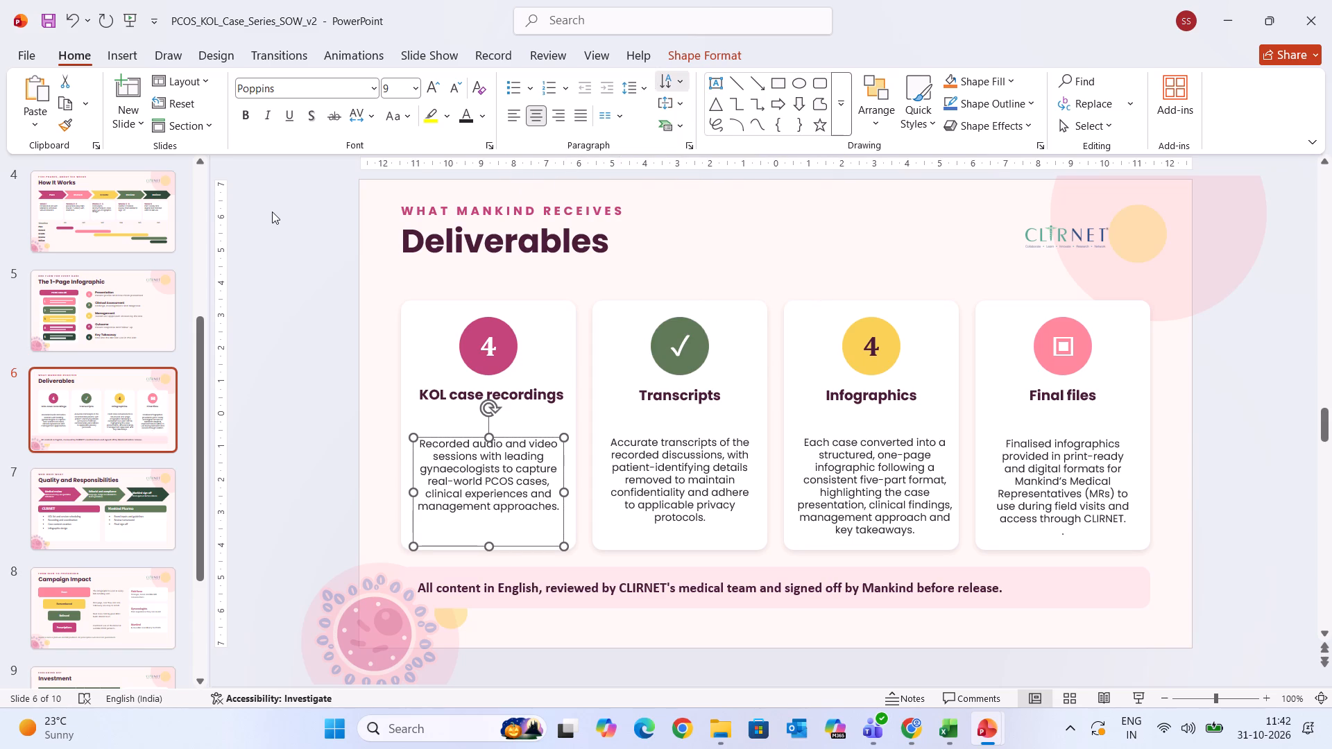
left_click(667, 102)
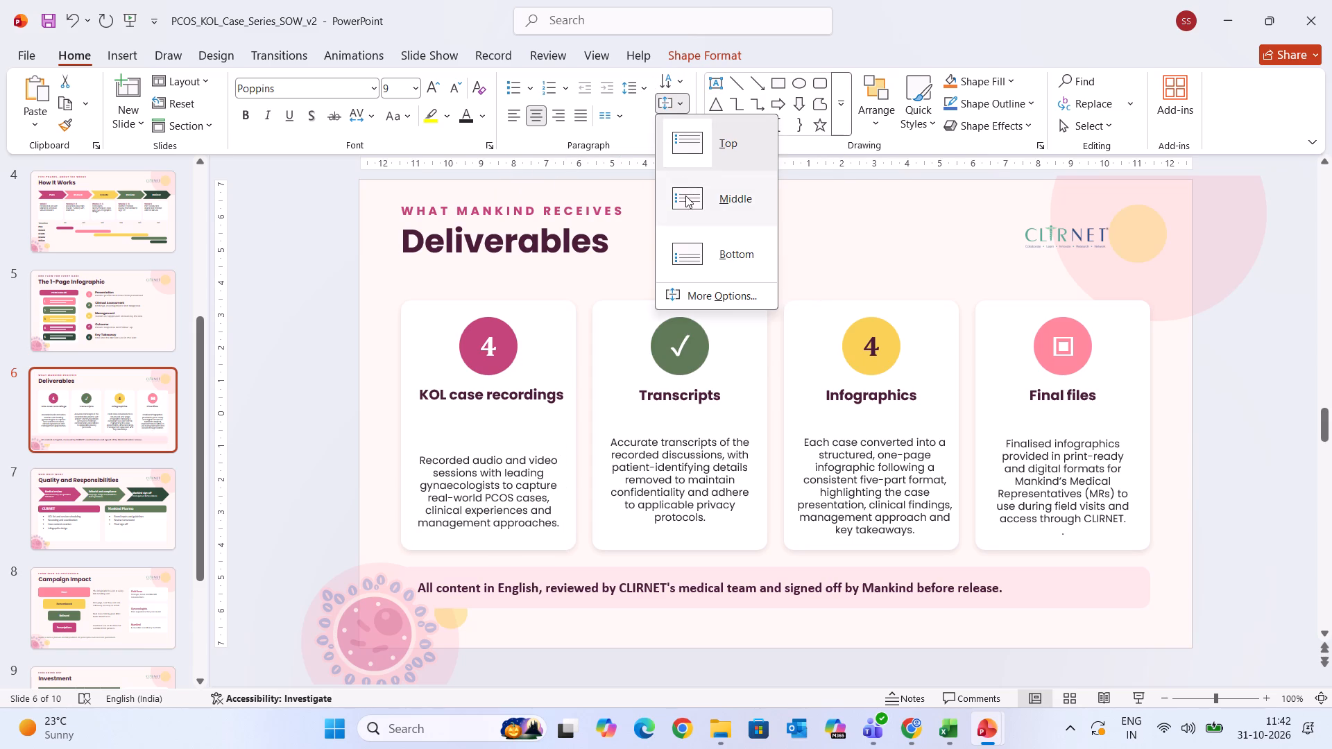
left_click(685, 196)
Move all four card descriptions up closer to their headings so their first lines sit at about the same height.
left_click_drag(528, 440, 531, 408)
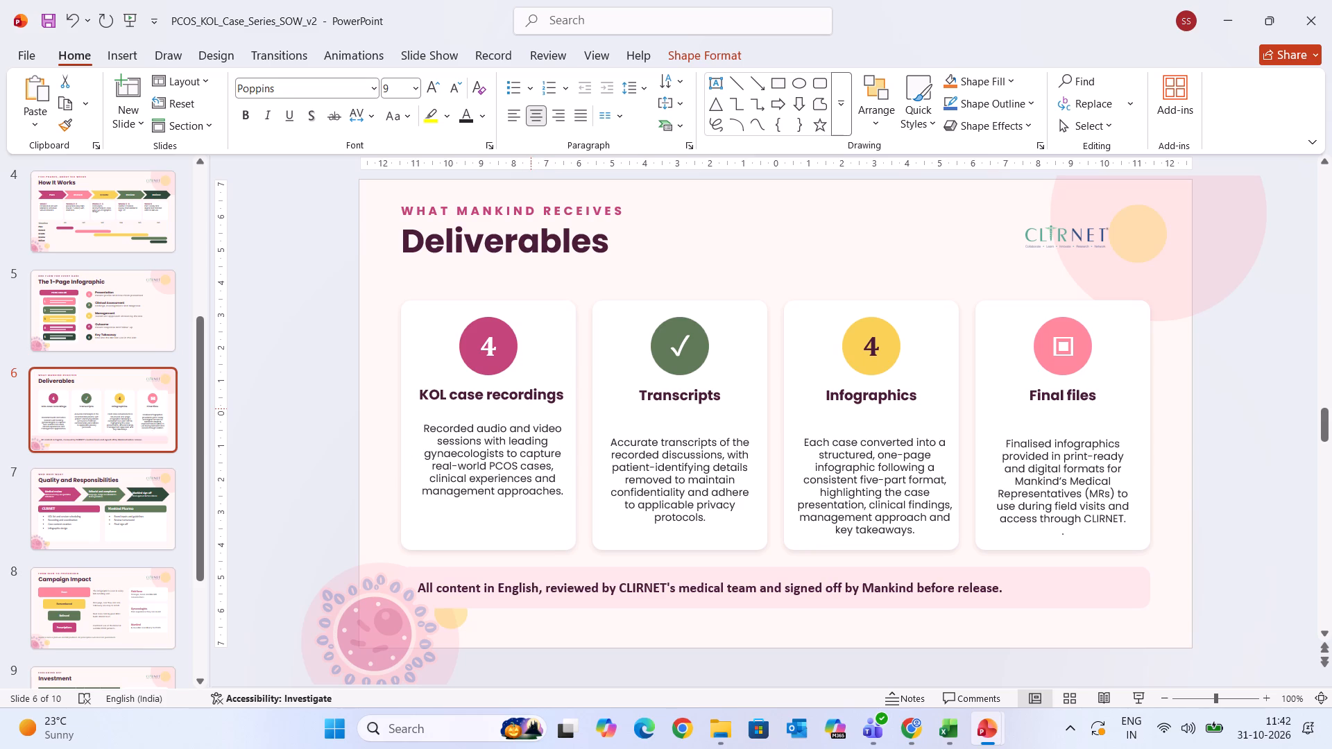
left_click_drag(531, 408, 529, 407)
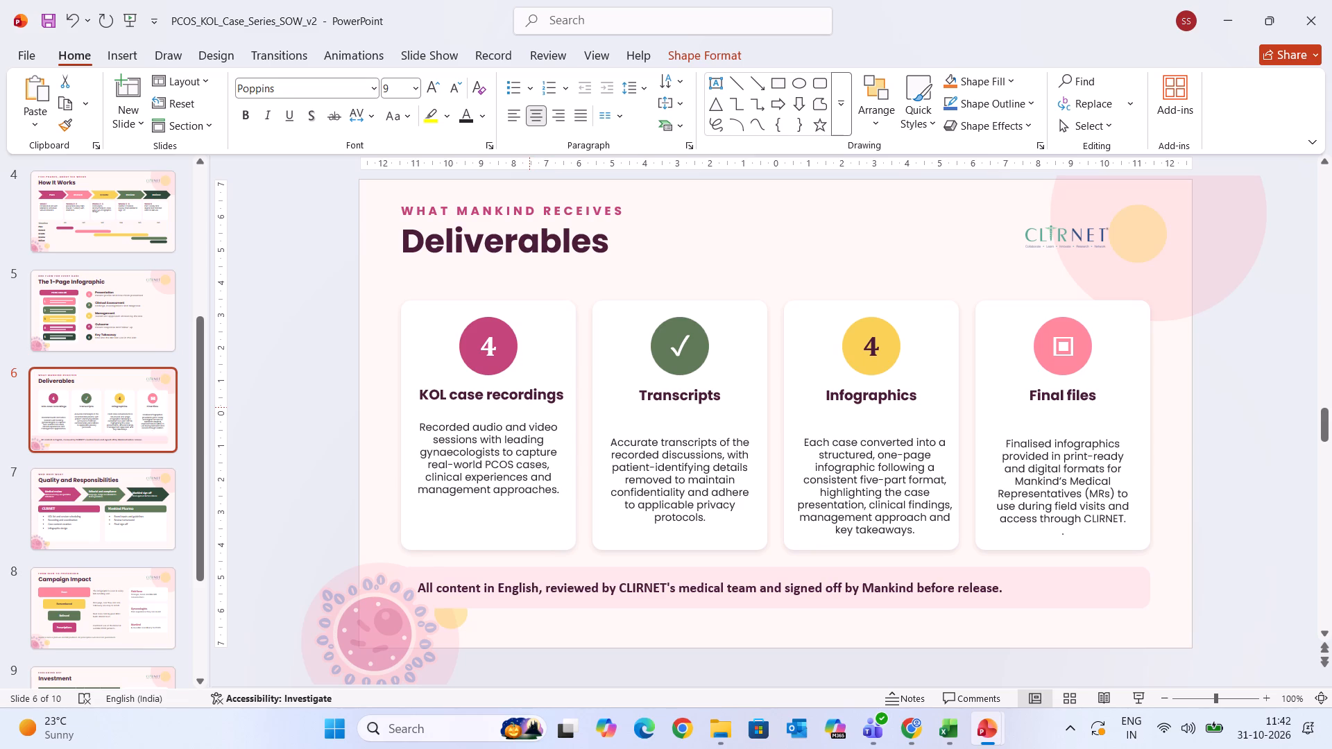
left_click_drag(529, 407, 530, 408)
left_click(718, 506)
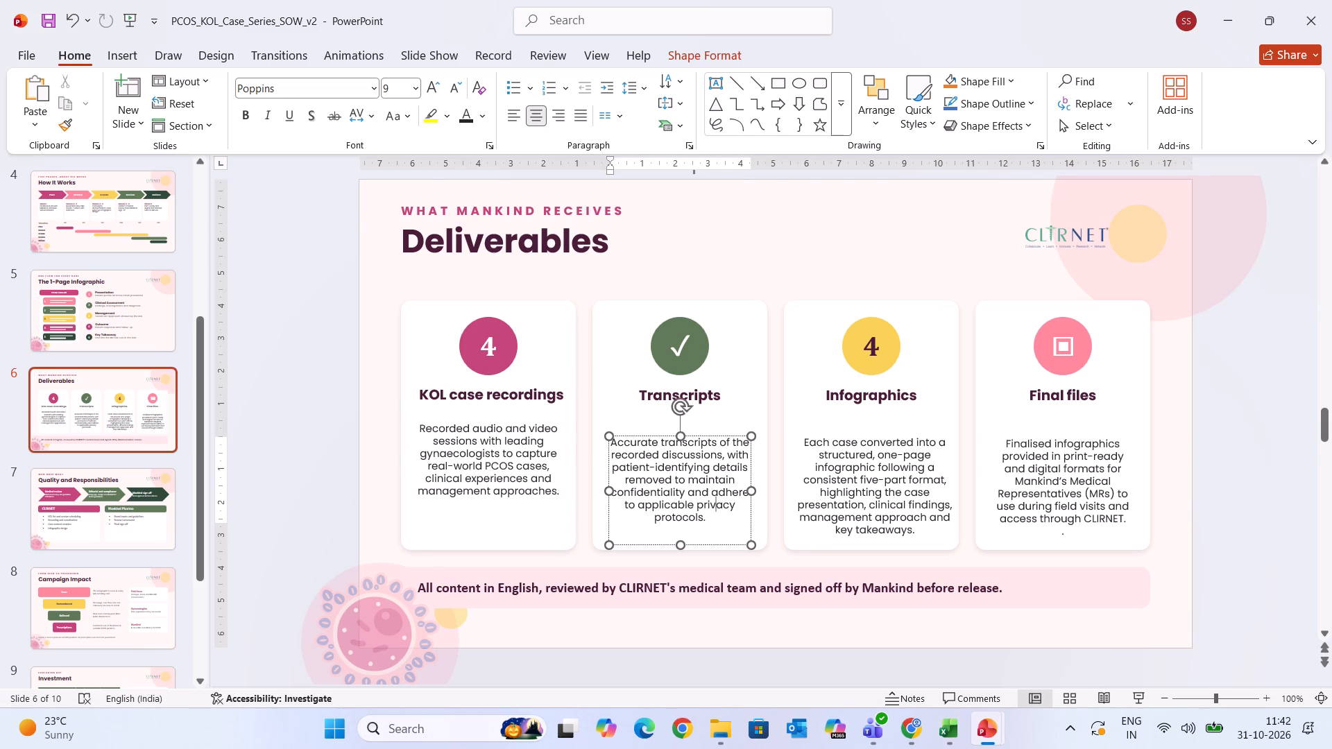
left_click_drag(721, 434, 720, 420)
left_click(915, 510)
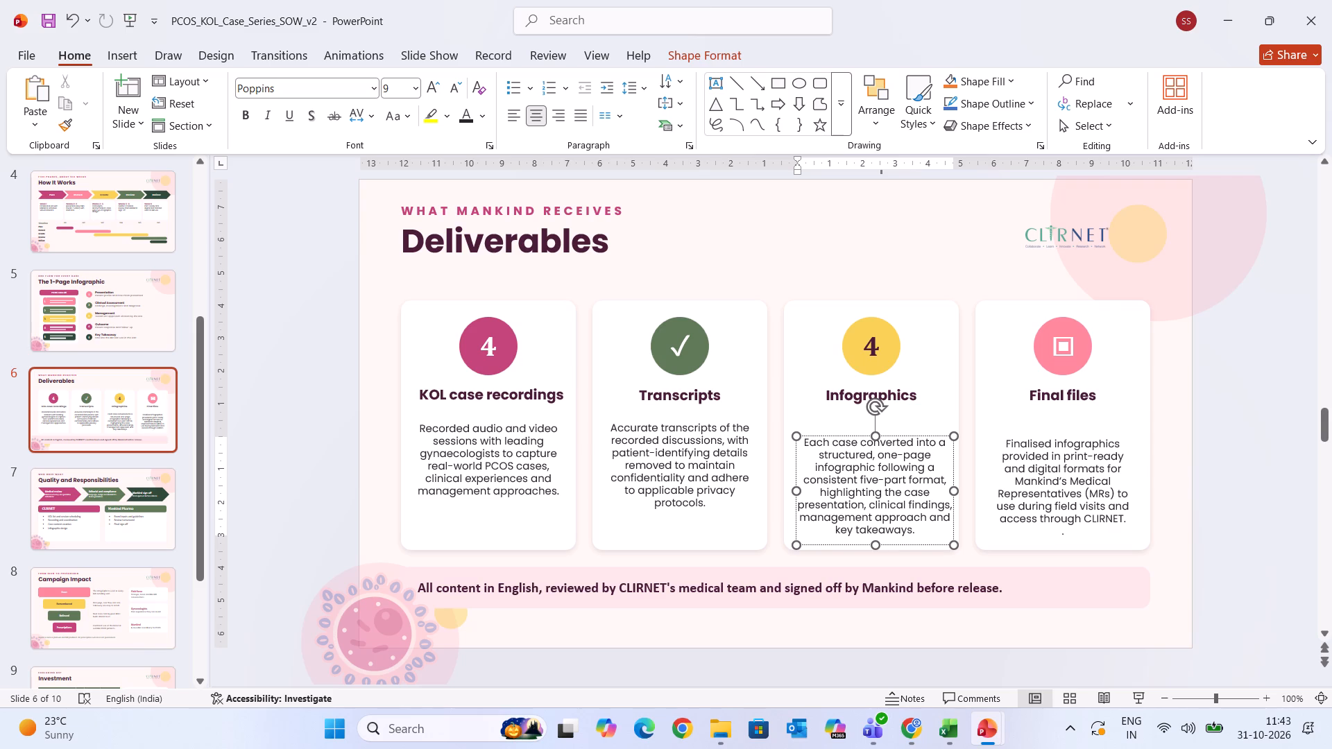
left_click_drag(914, 434, 914, 422)
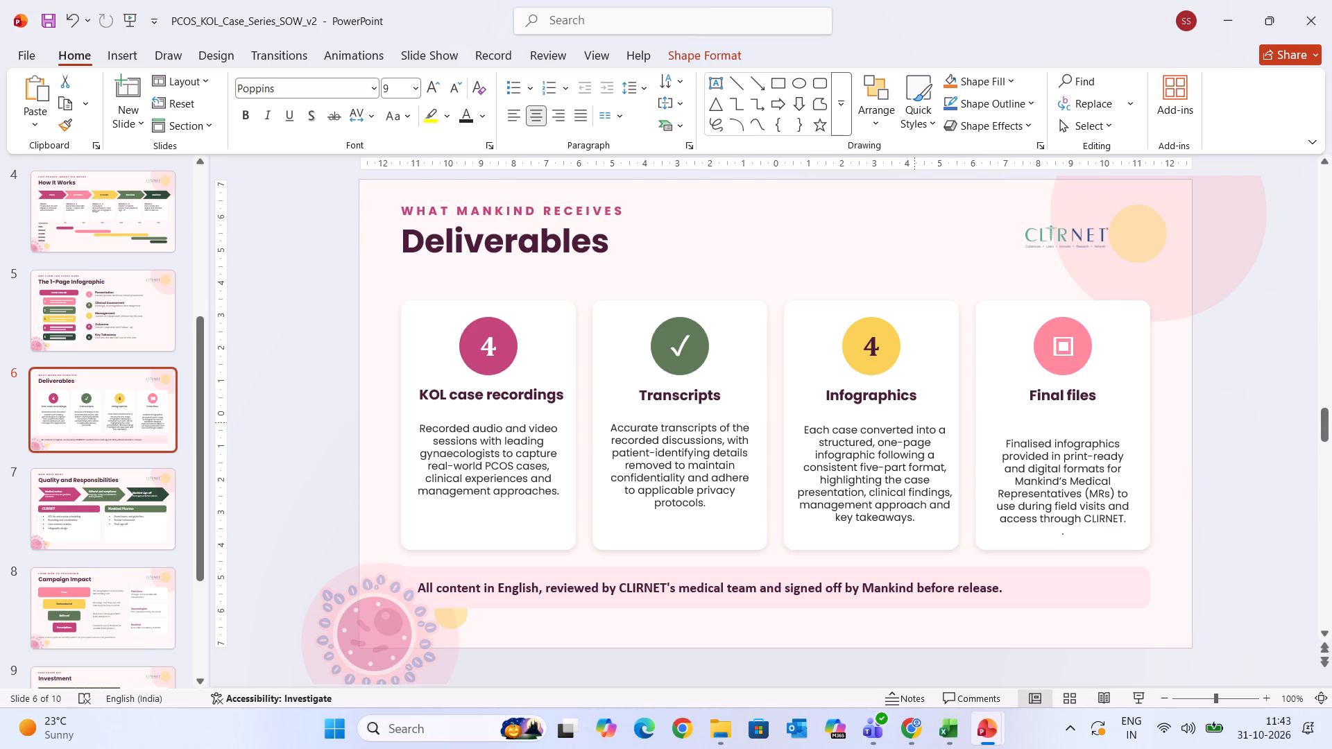
left_click_drag(914, 422, 914, 422)
left_click(1021, 471)
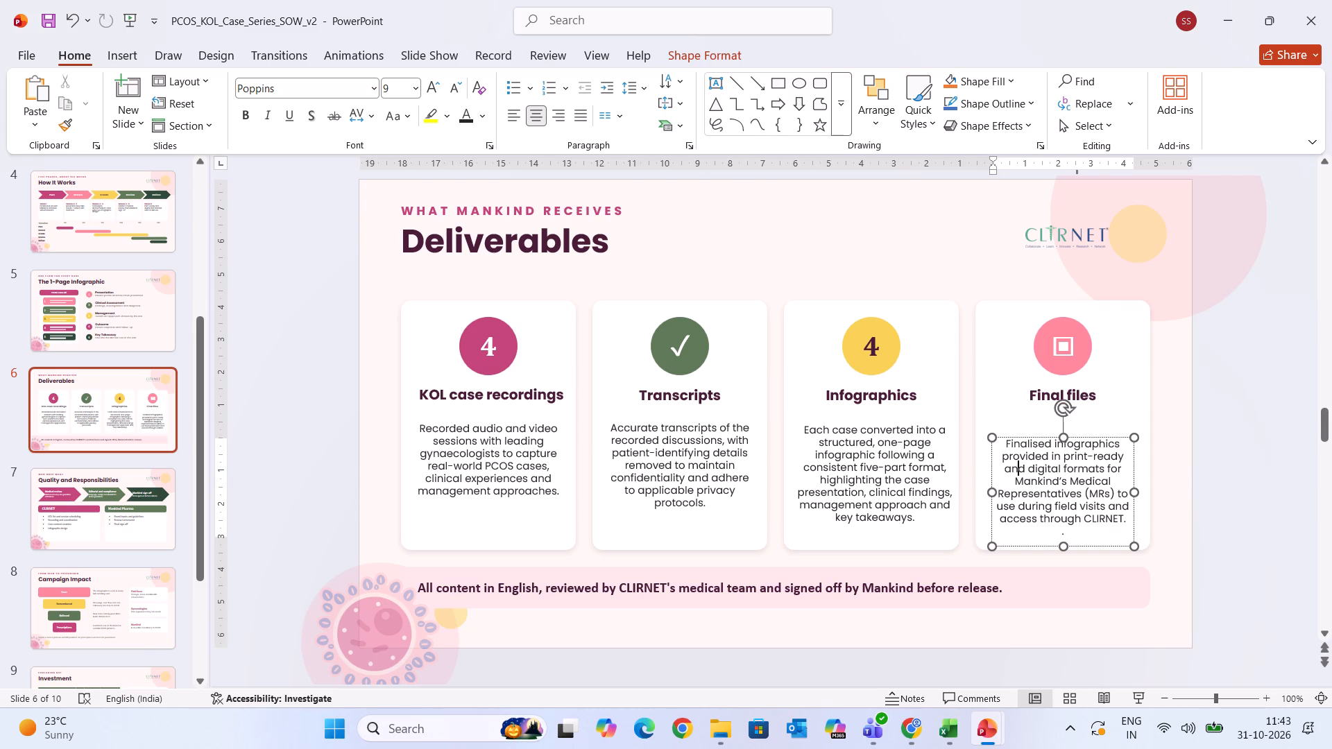
left_click_drag(1033, 435, 1035, 418)
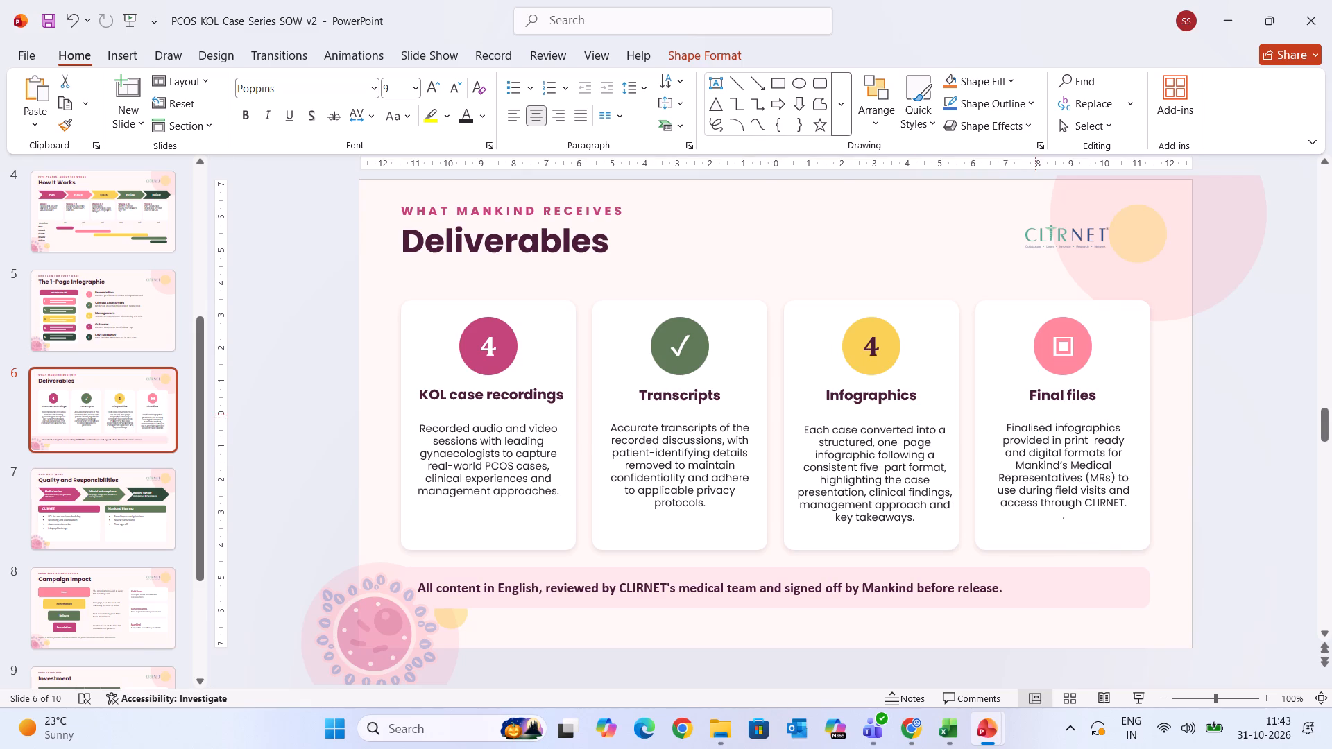
left_click_drag(1035, 418, 1034, 424)
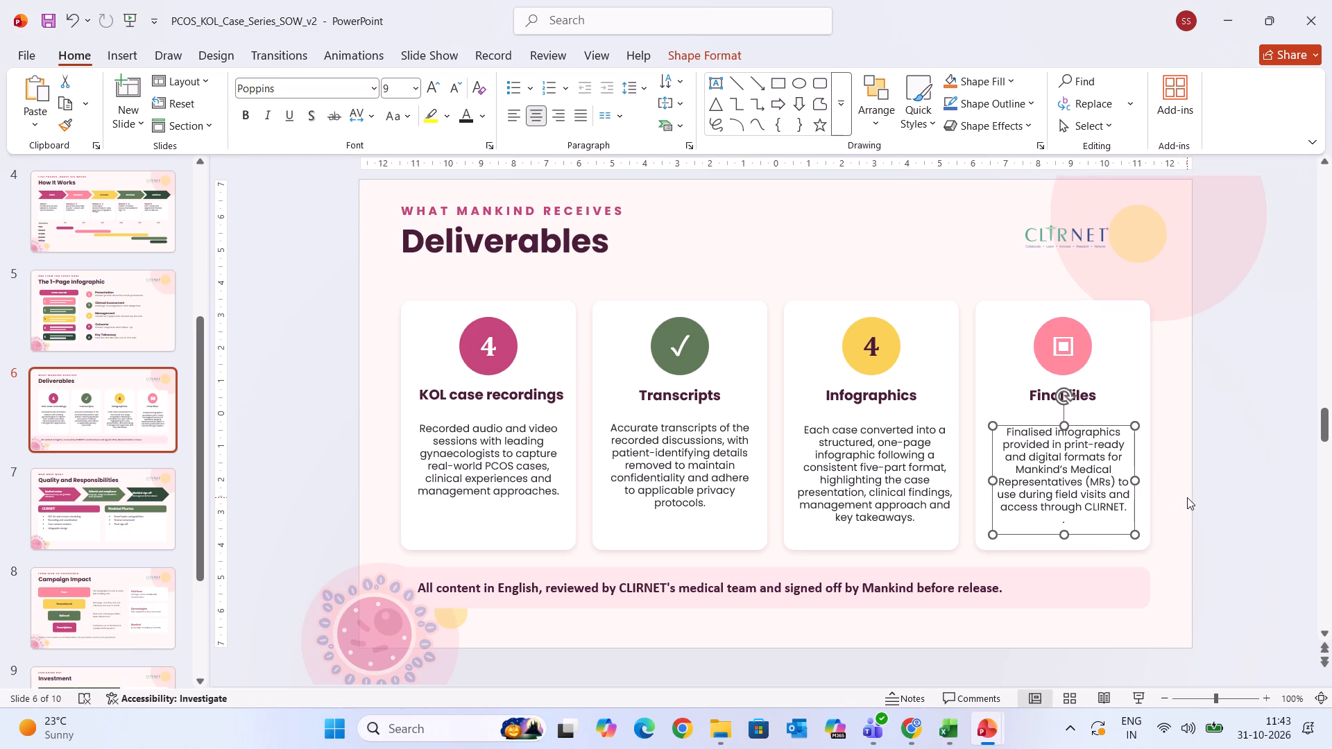
left_click(1187, 497)
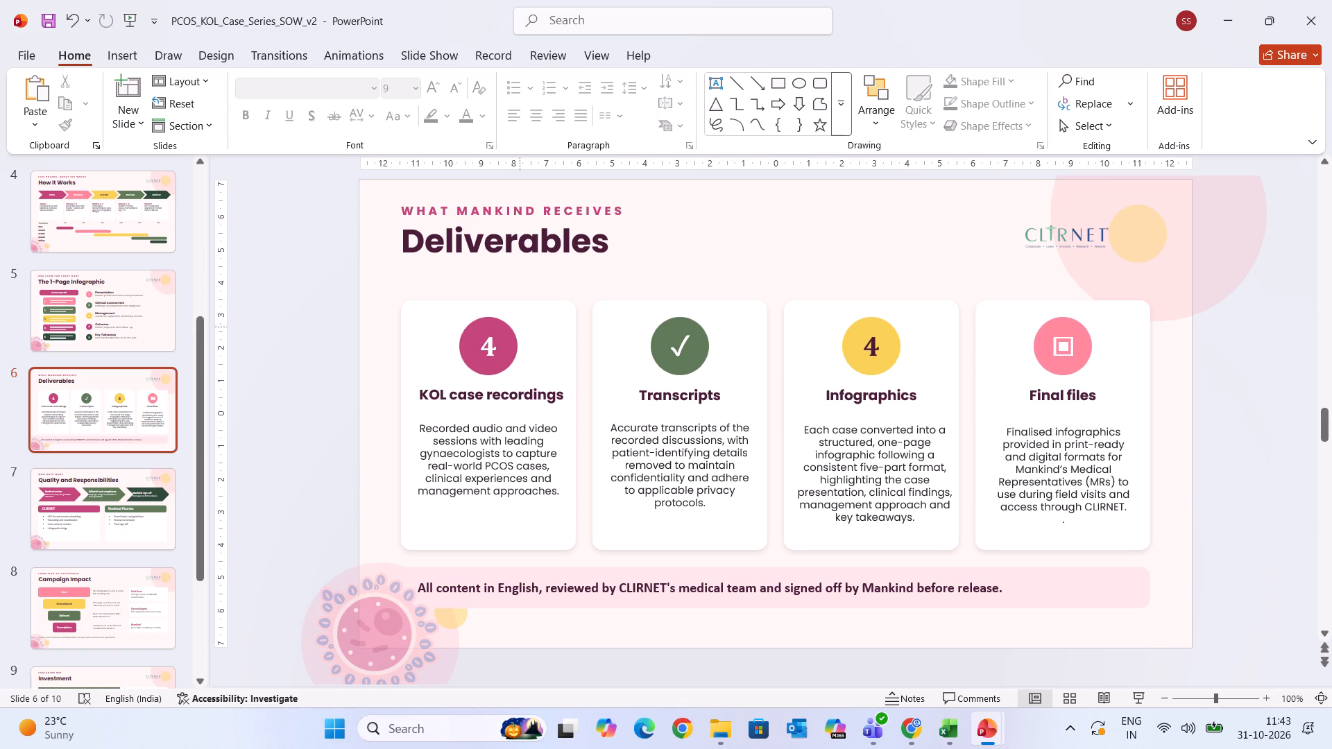
Set the number 4 in the KOL case recordings circle to Poppins, size 20.
left_click(479, 344)
left_click_drag(484, 347, 495, 347)
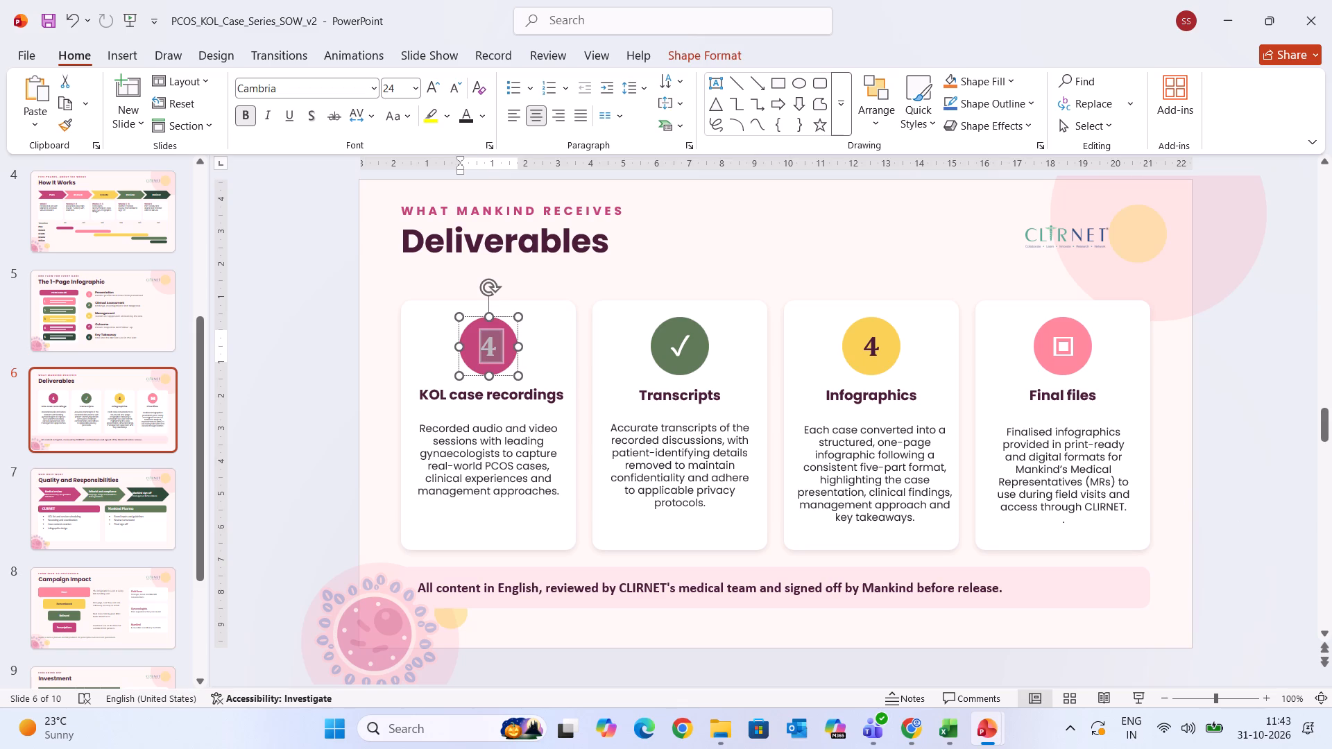
left_click_drag(495, 347, 499, 347)
left_click(304, 94)
type("po")
key("Return")
left_click(455, 89)
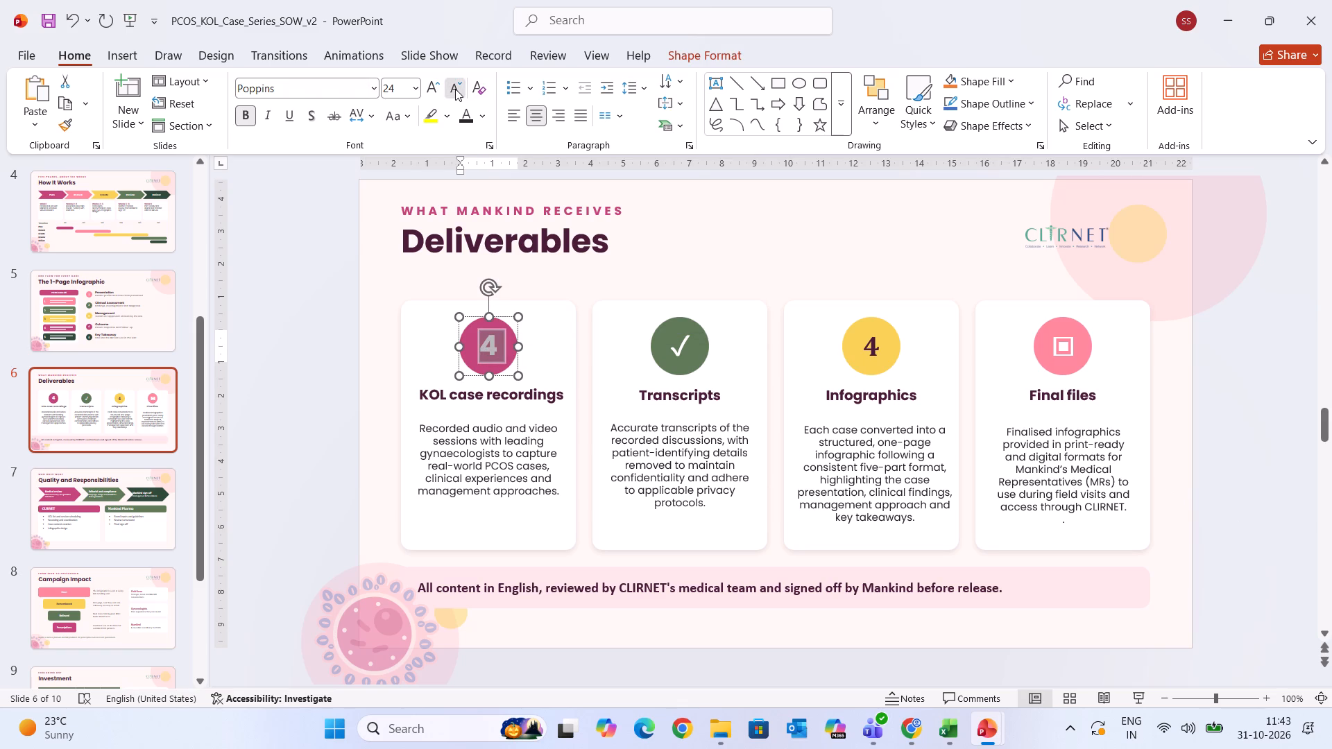
left_click(58, 126)
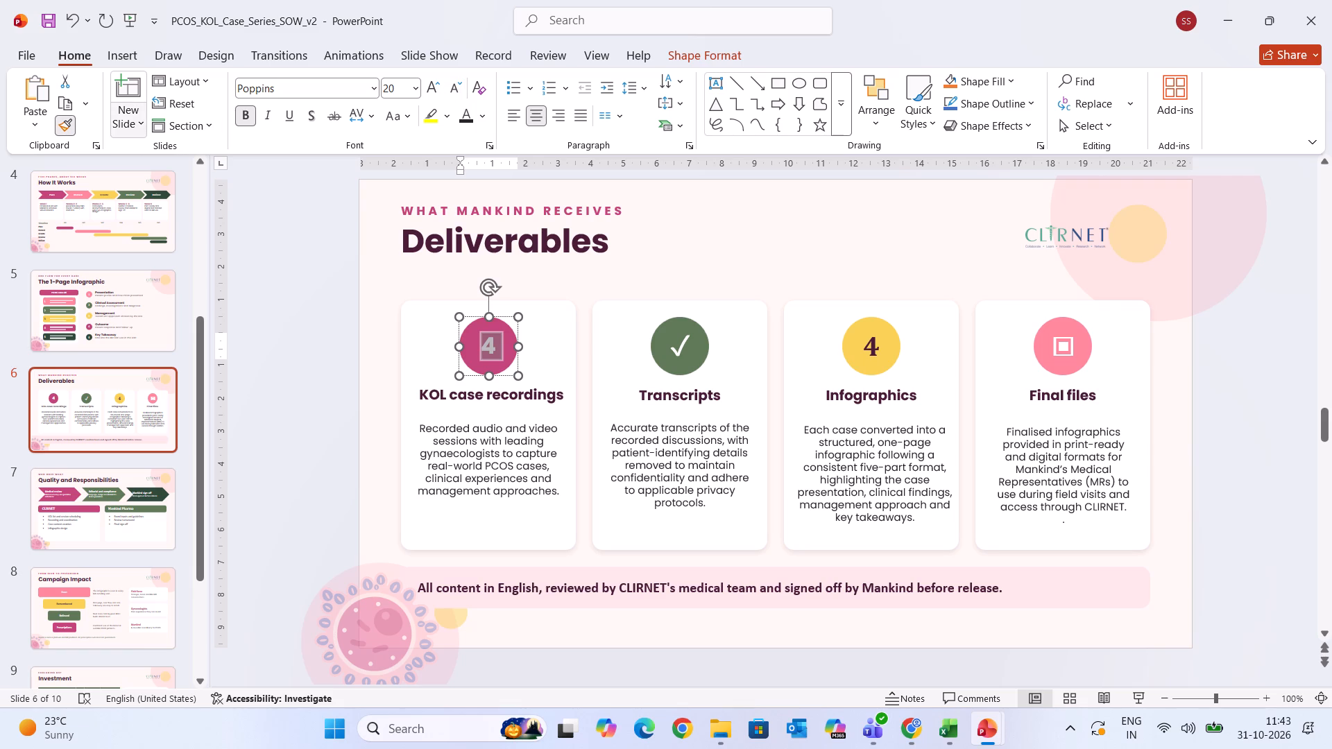
left_click(1249, 571)
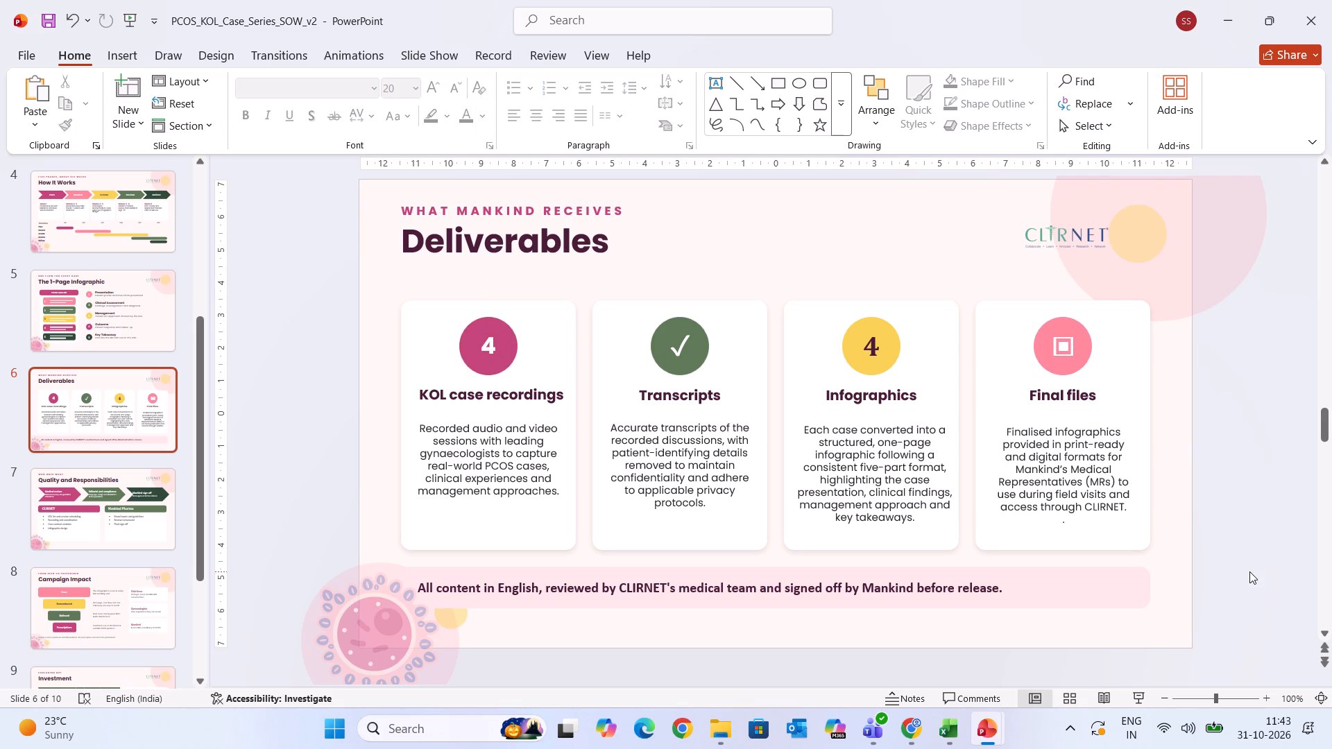
Set the number 4 in the Infographics circle to Poppins, size 20, matching the KOL case recordings number.
left_click_drag(866, 350, 876, 350)
left_click(311, 91)
type("po")
key("Return")
left_click(456, 89)
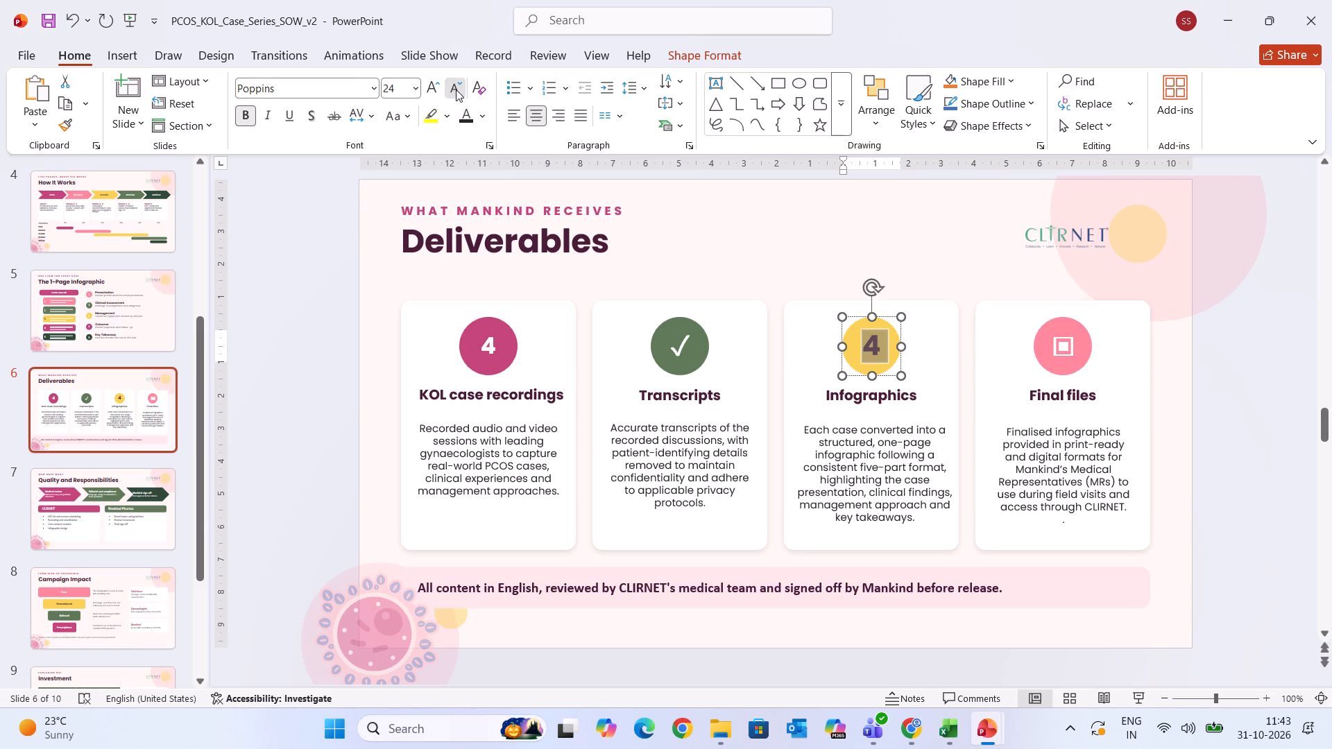
left_click(337, 310)
left_click(493, 352)
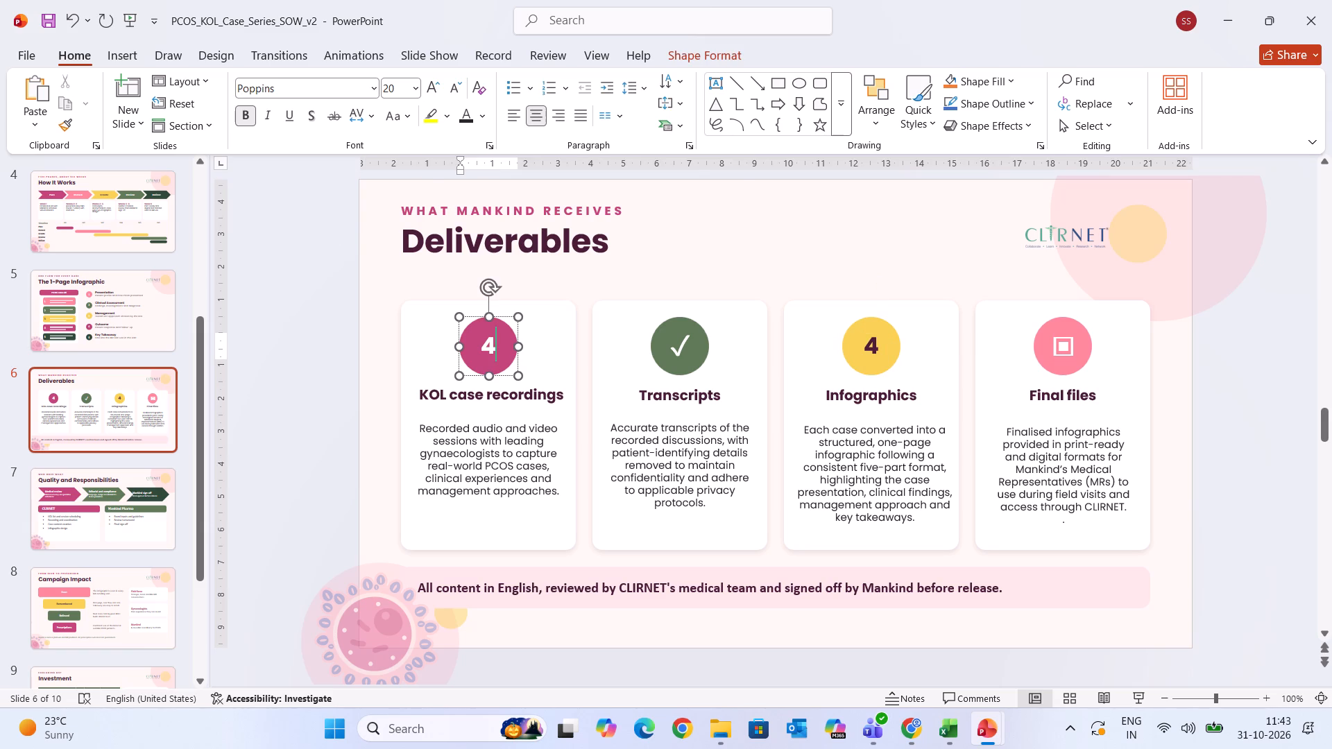
left_click(872, 345)
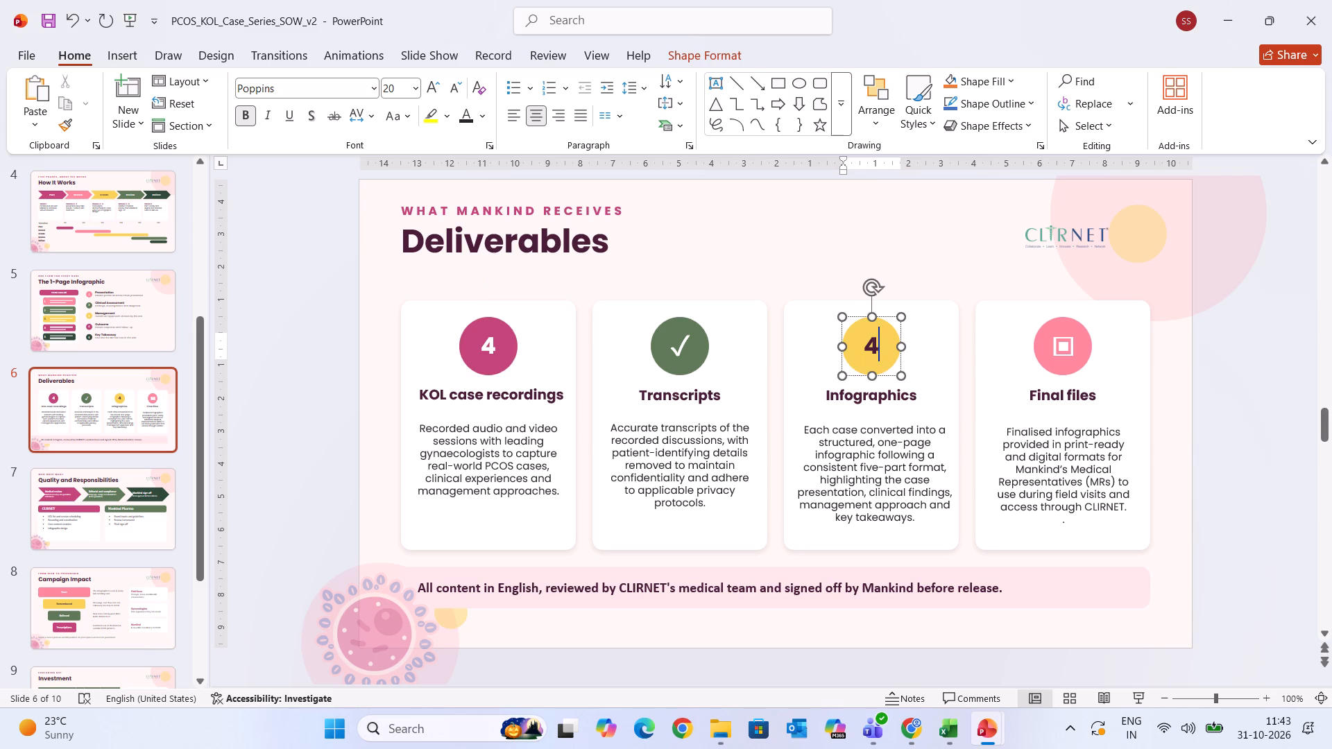
left_click(1215, 463)
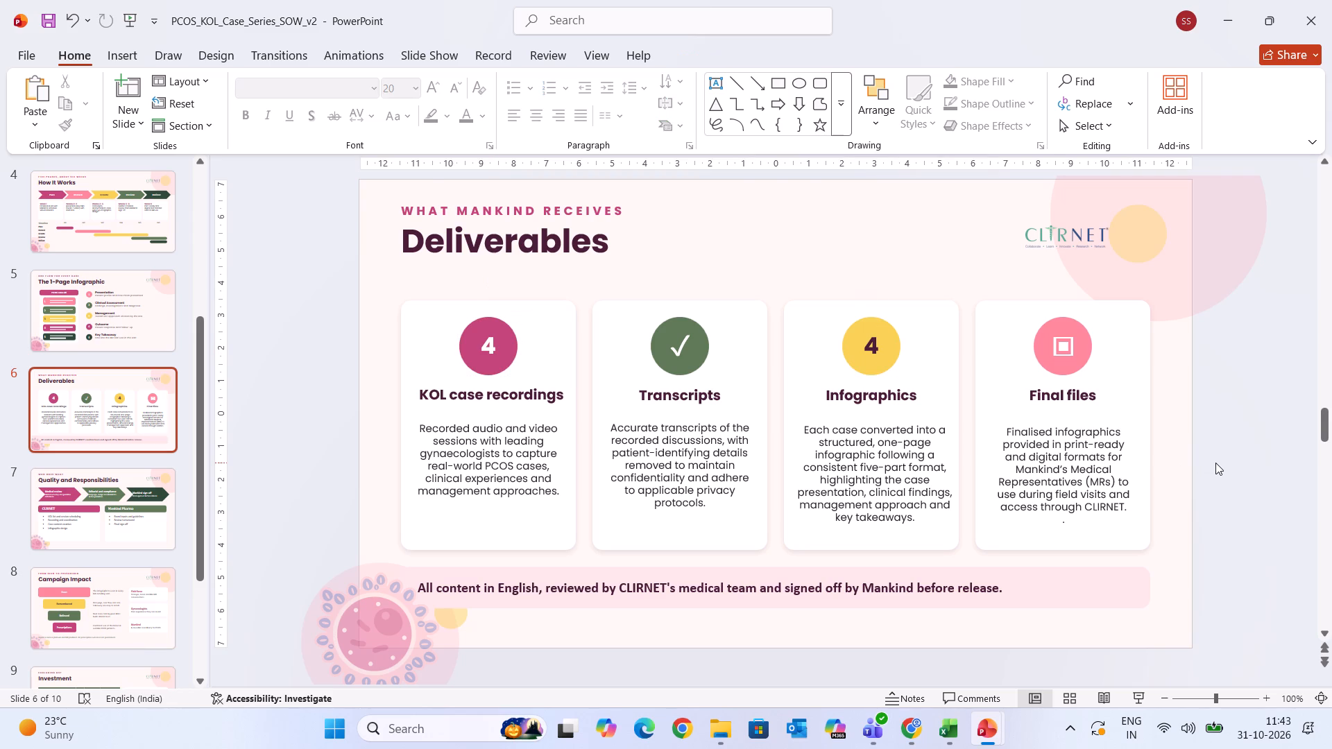
Set the 'All content in English' review note below the Deliverables cards to Poppins, size 10.
left_click_drag(419, 586, 929, 601)
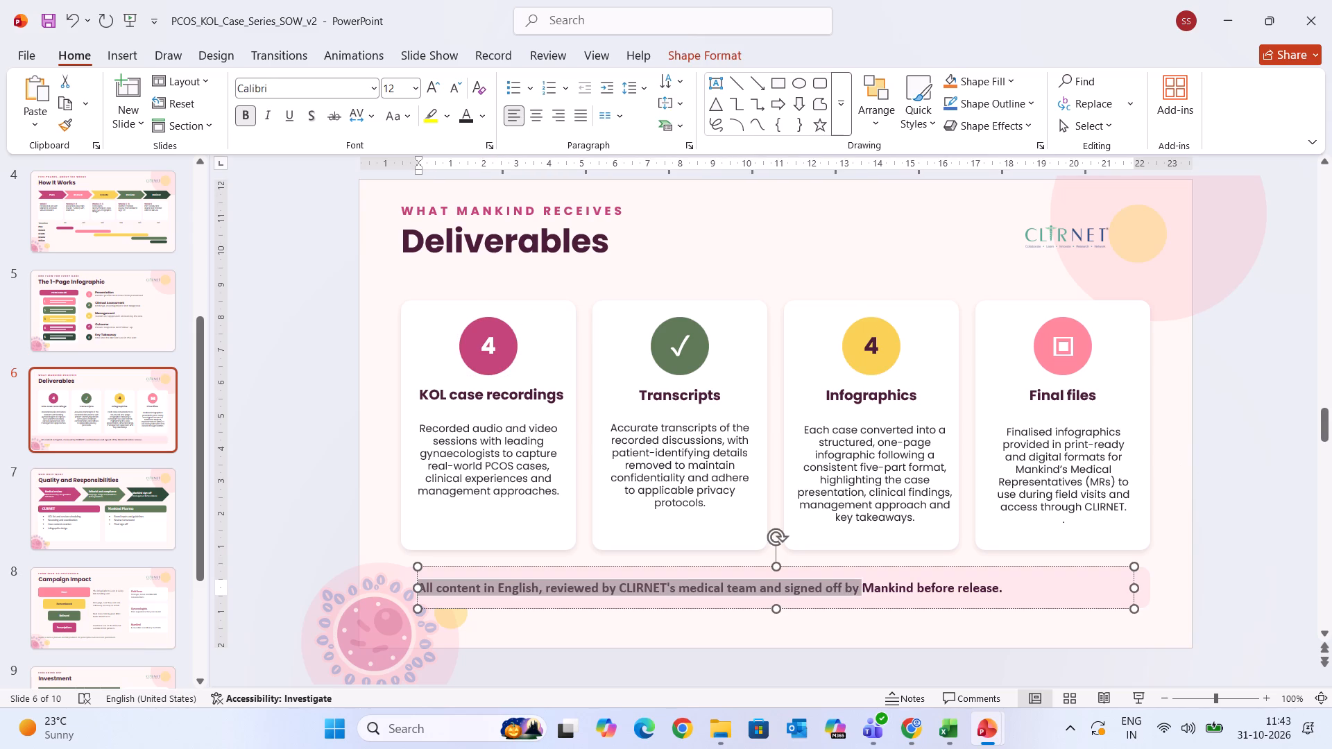
left_click_drag(929, 601, 1011, 600)
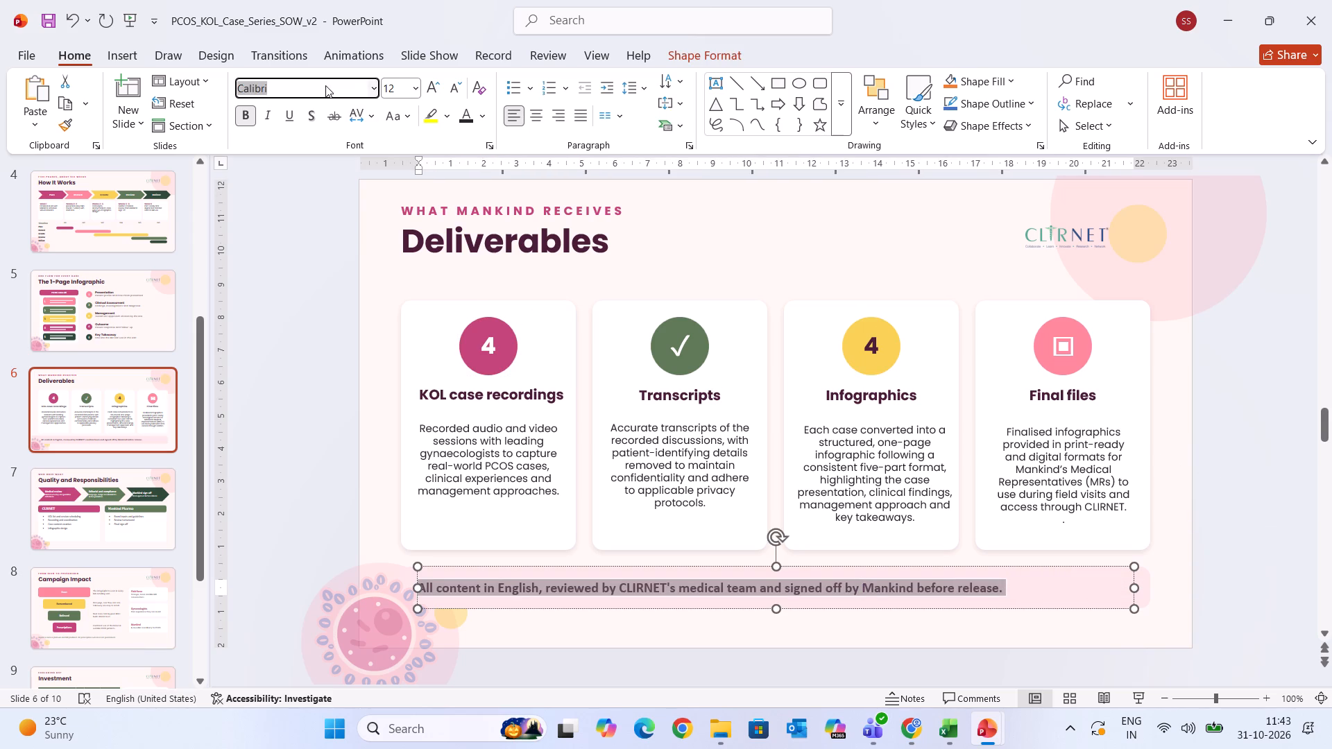
left_click(325, 85)
type("po")
key("Return")
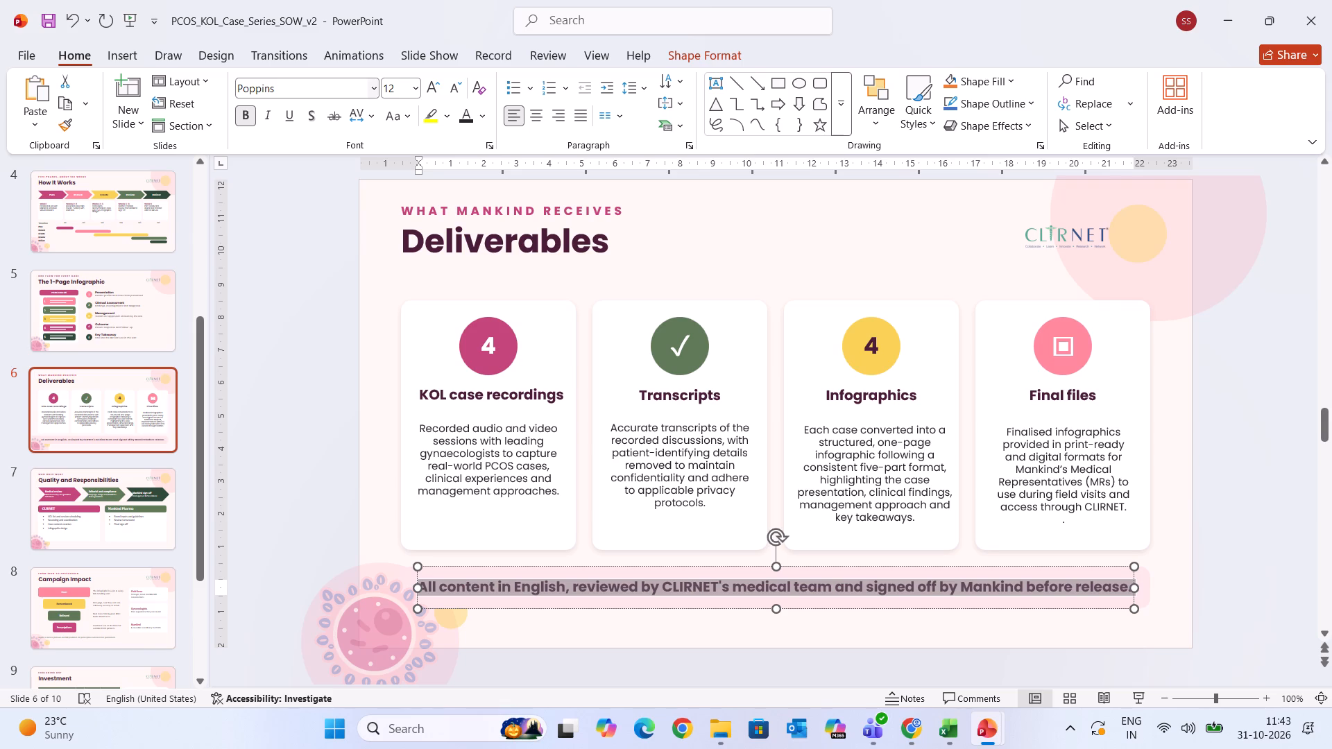
left_click(452, 88)
double_click(452, 88)
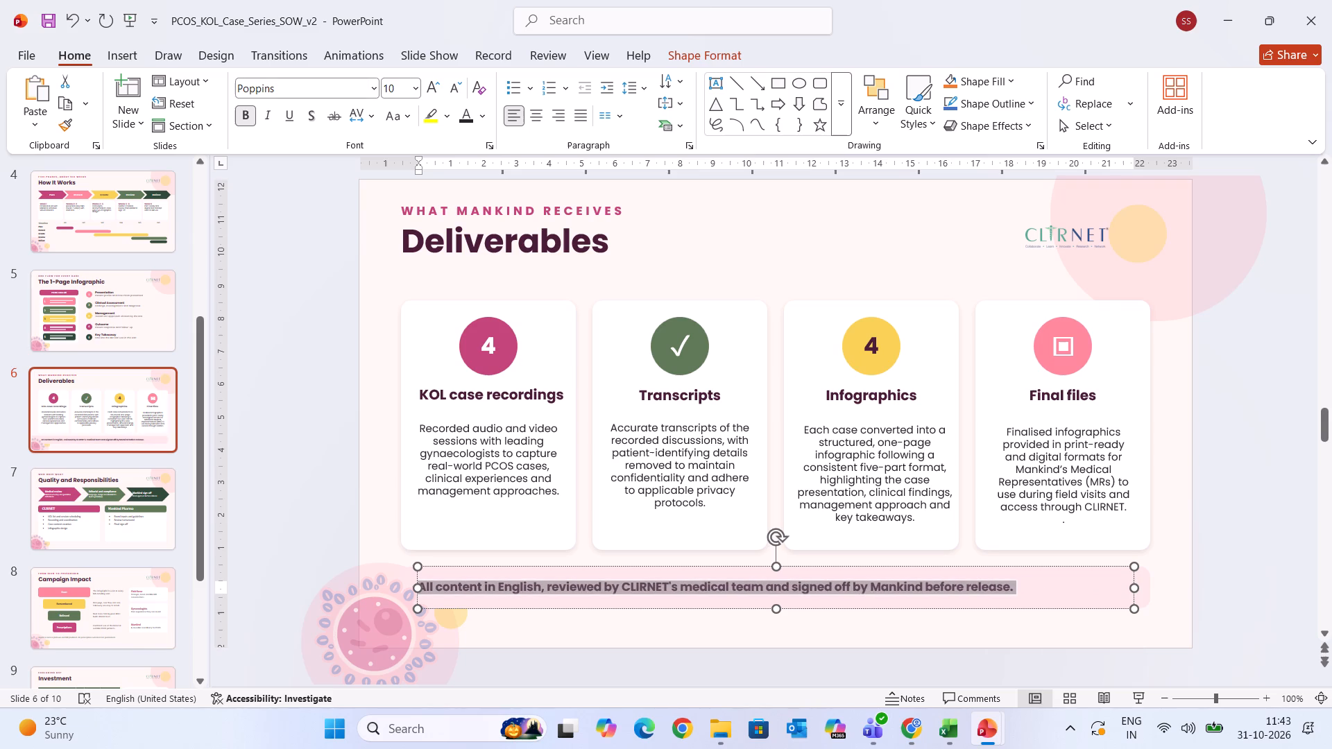
left_click(1206, 602)
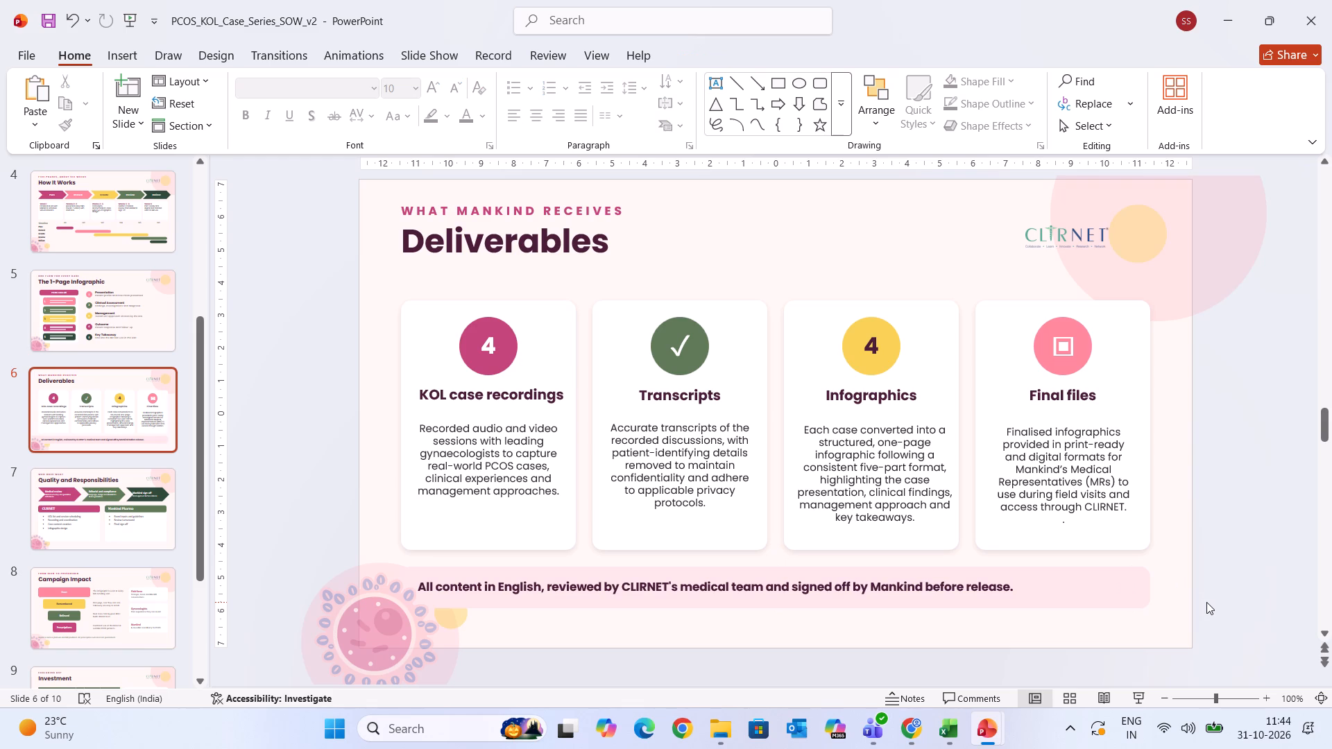
Review slides 1 to 7 of the deck, checking content and formatting up to Quality and Responsibilities.
key("Up")
key("Up")
key("Up")
key("Up")
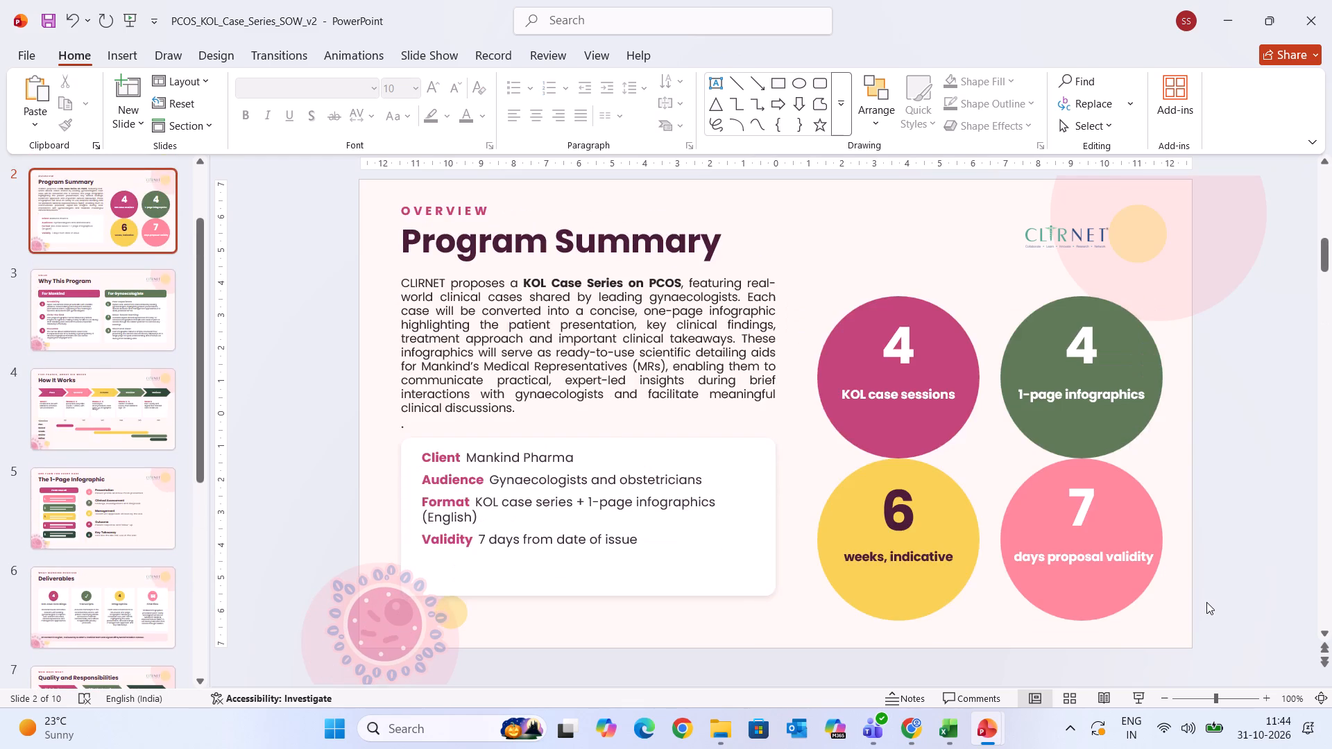
key("Up")
key("Up")
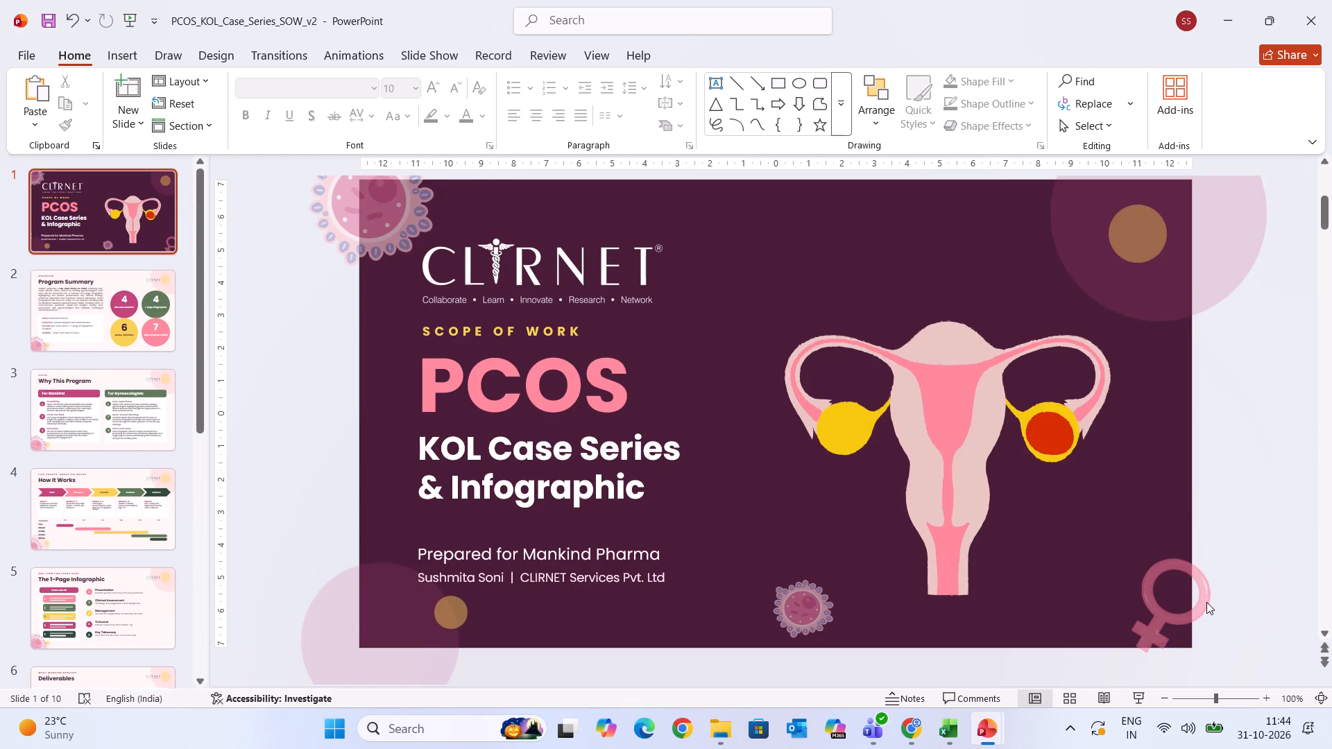
key("Down")
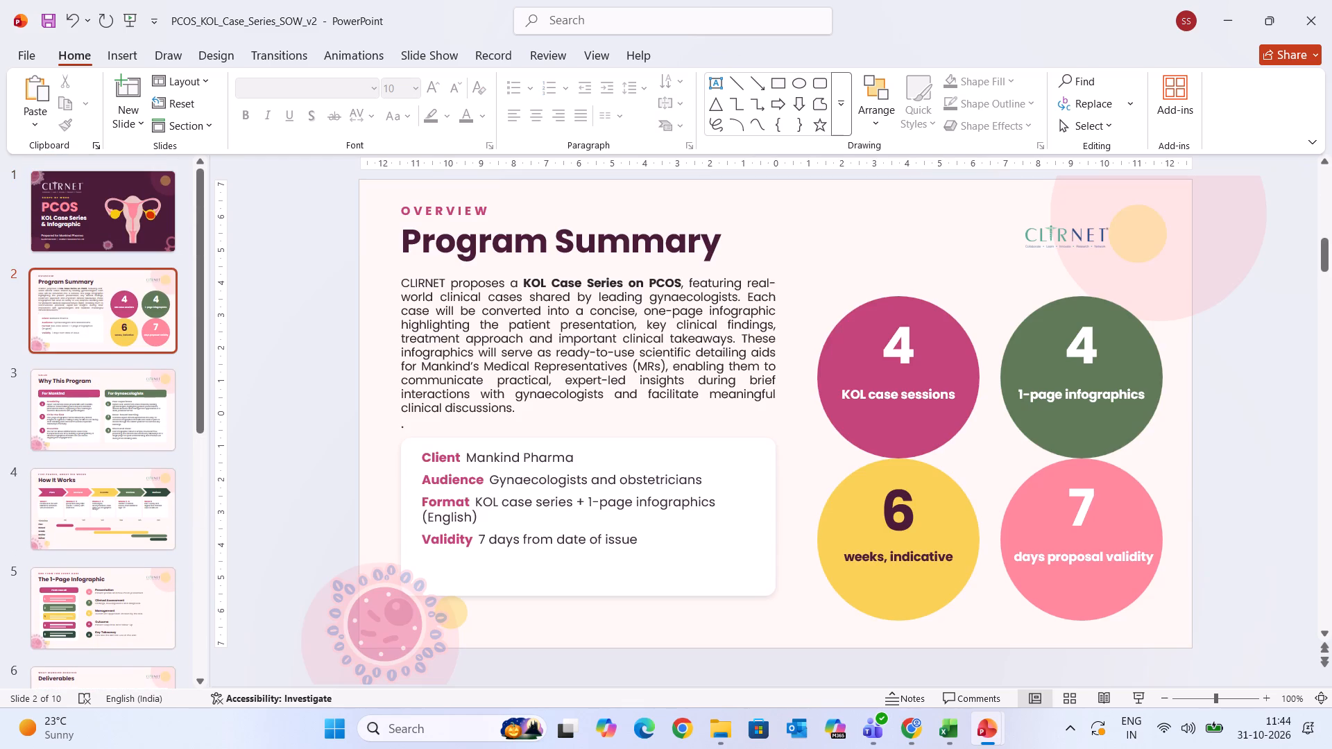
key("Down")
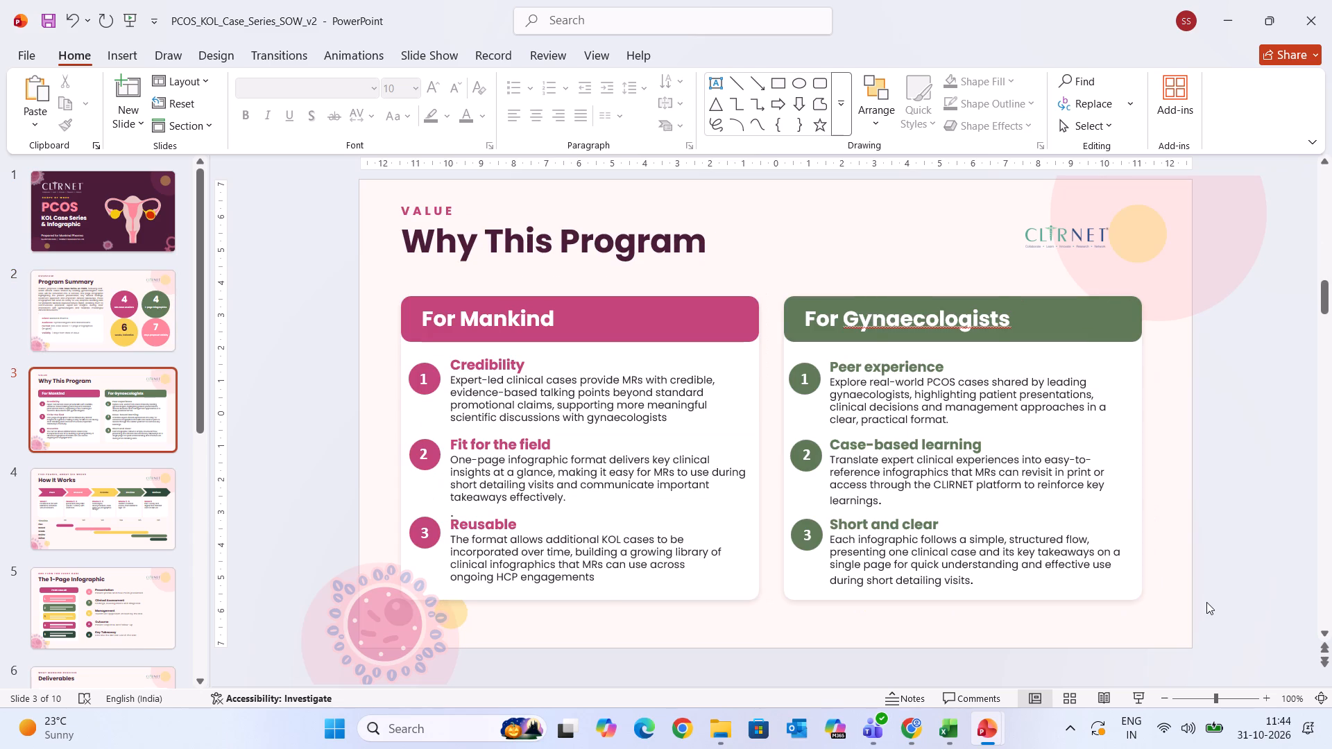
key("Down")
key("Down")
key("Down")
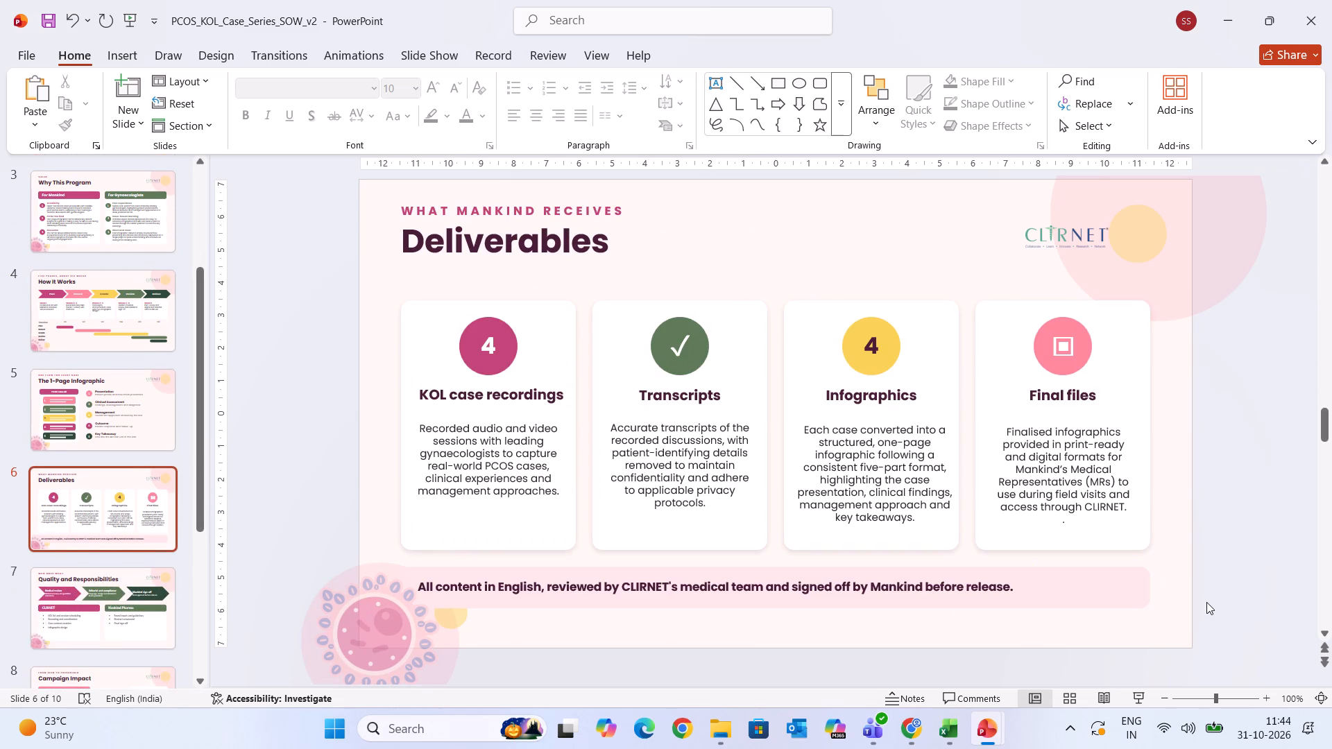
key("Down")
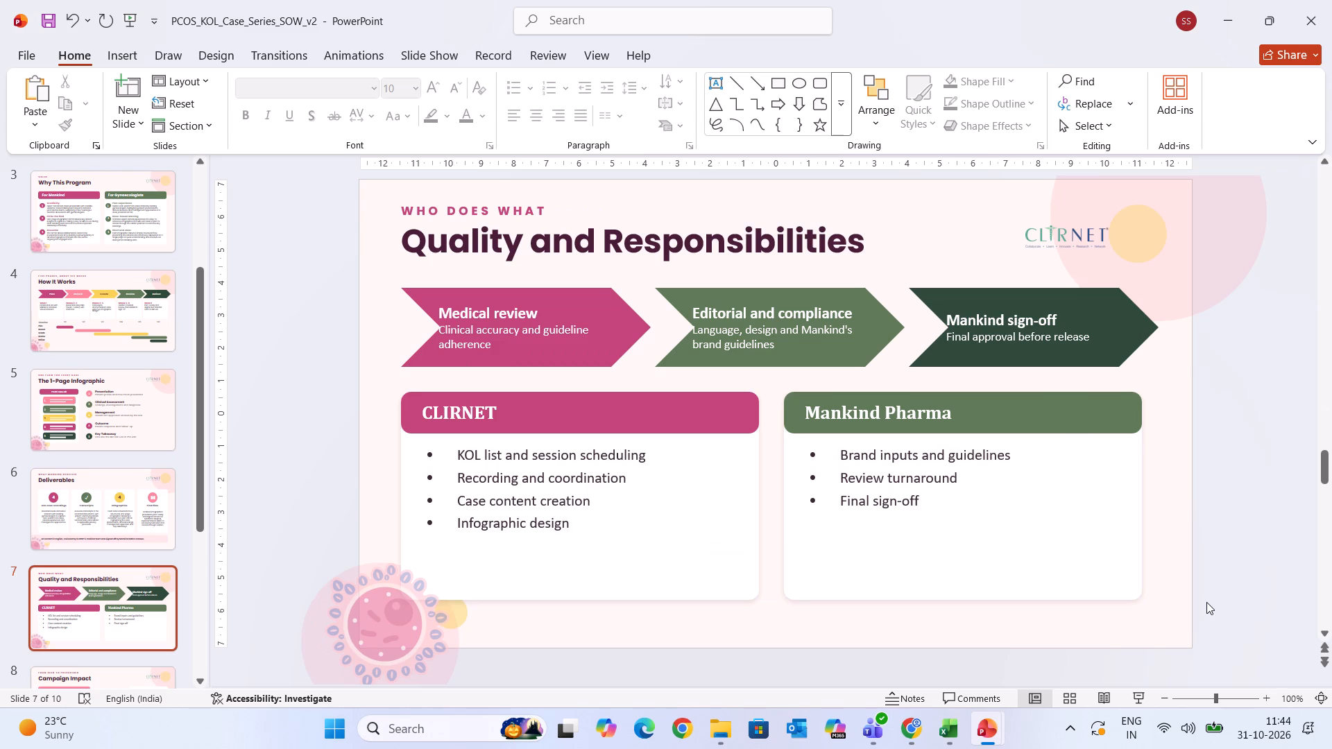
key("Up")
key("Down")
Delete the Quality and Responsibilities slide from the deck.
key("Delete")
left_click(144, 609)
key("Delete")
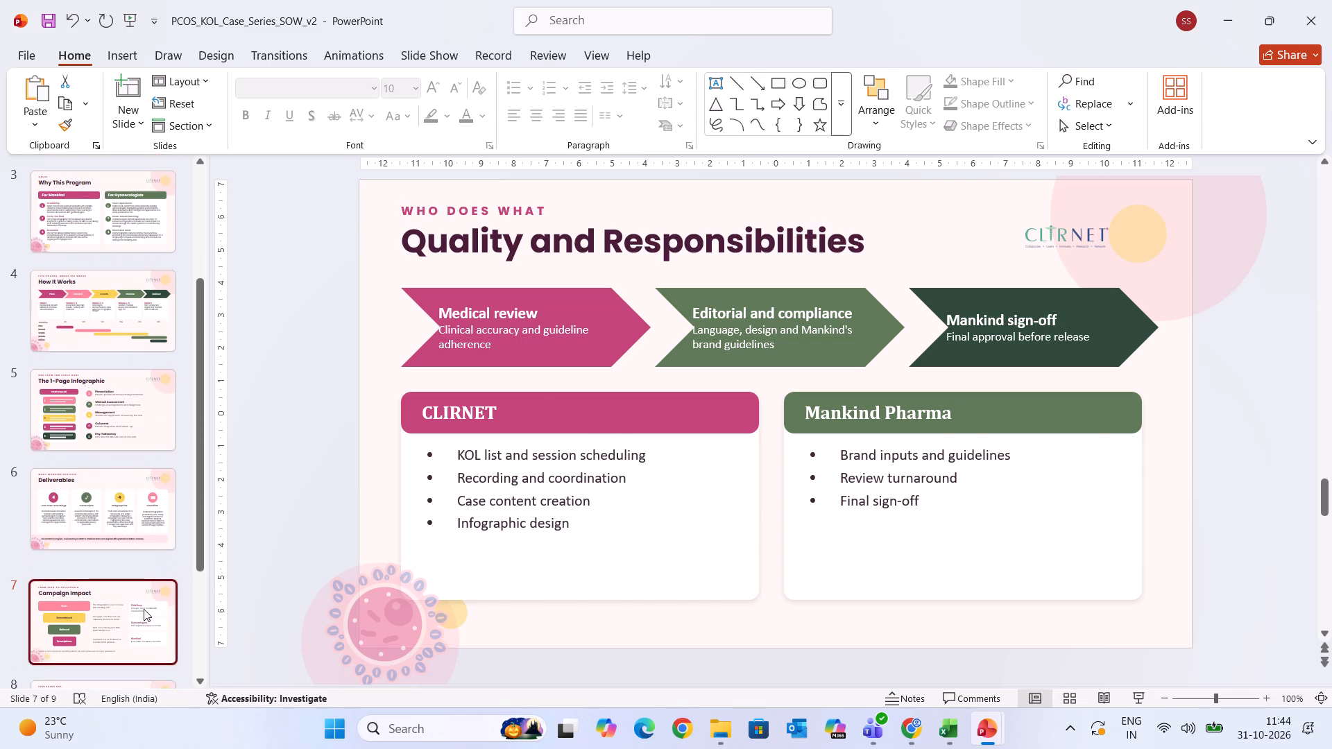
Review the remaining slides from the cover through Investment, ending on the Campaign Impact slide.
scroll(84, 401, "up", 3)
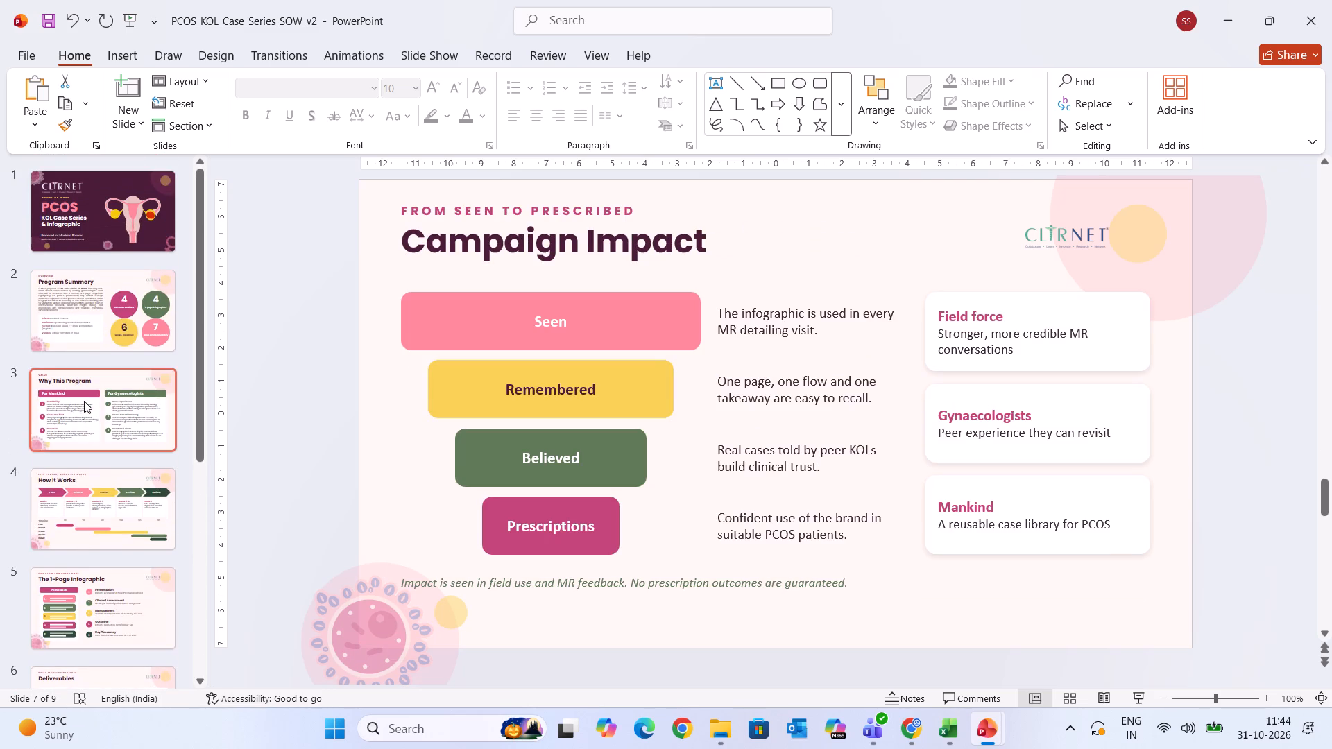
left_click(108, 422)
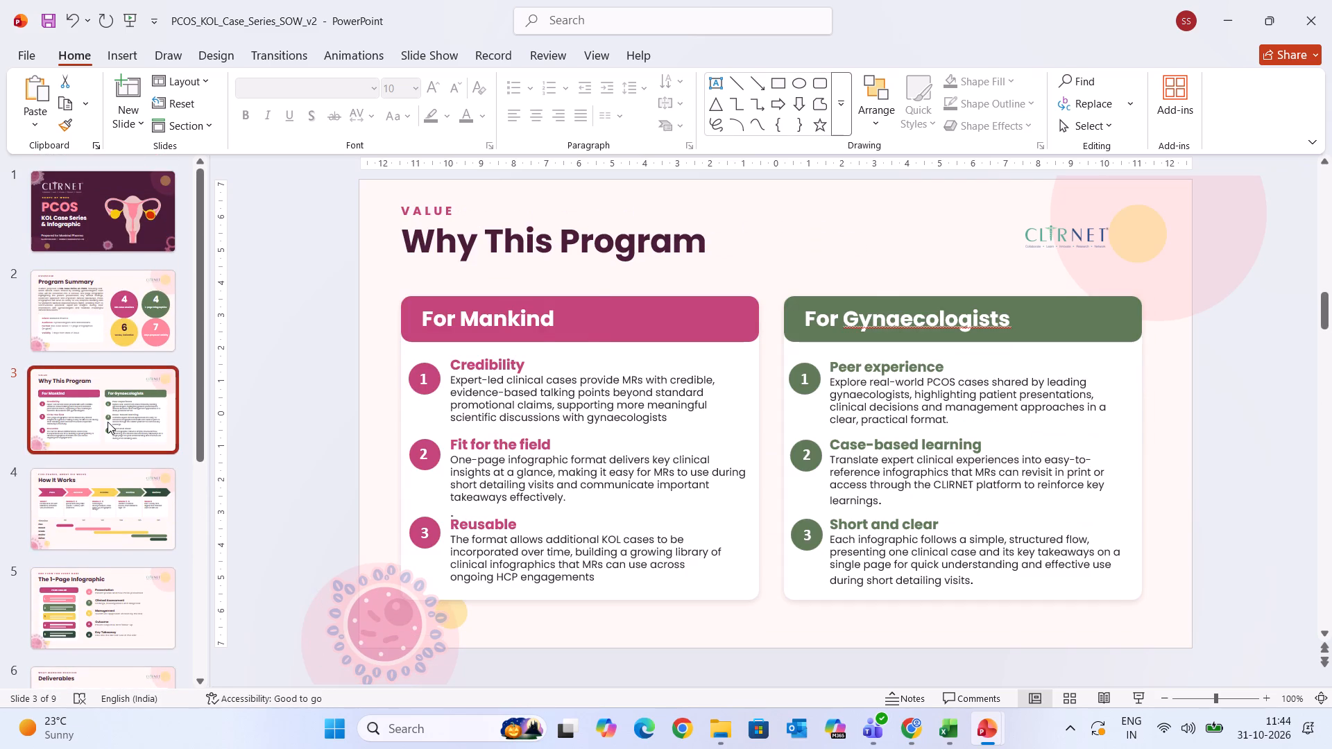
key("Up")
key("Down")
key("Down")
key("Down")
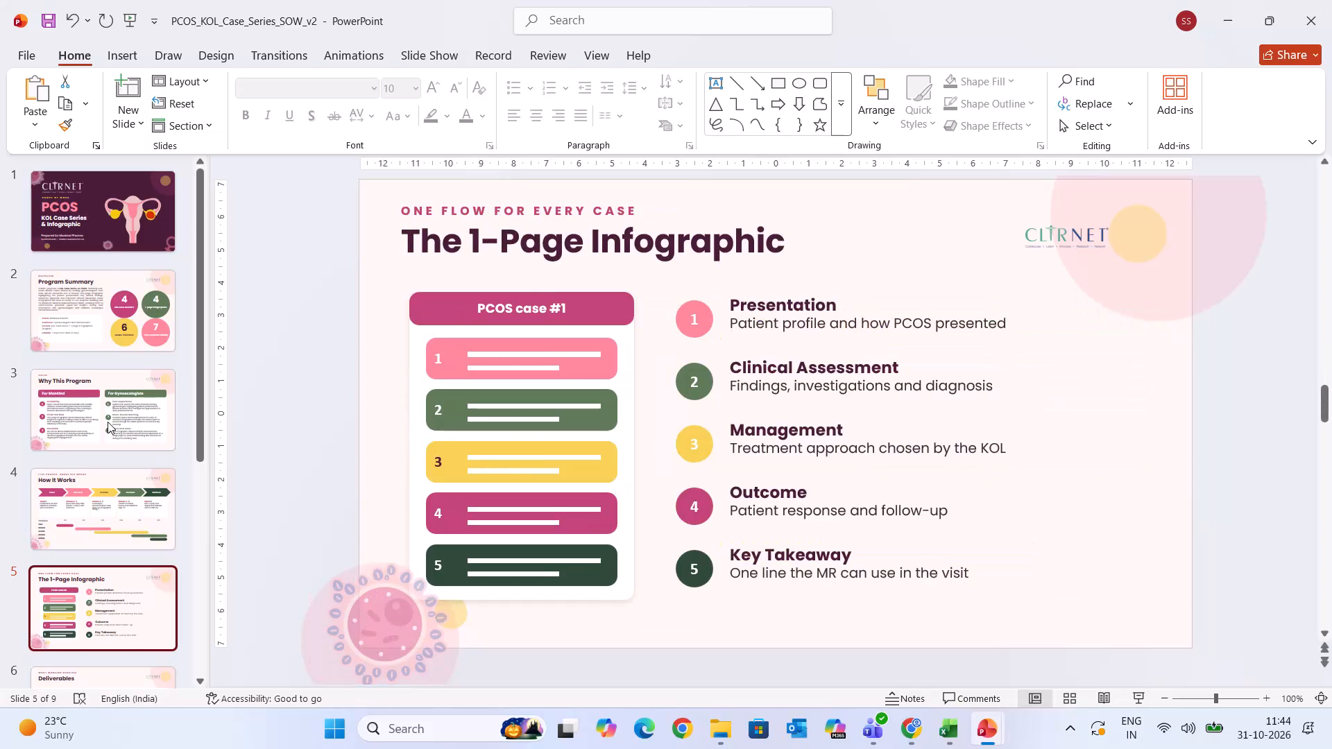
key("Down")
key("Down")
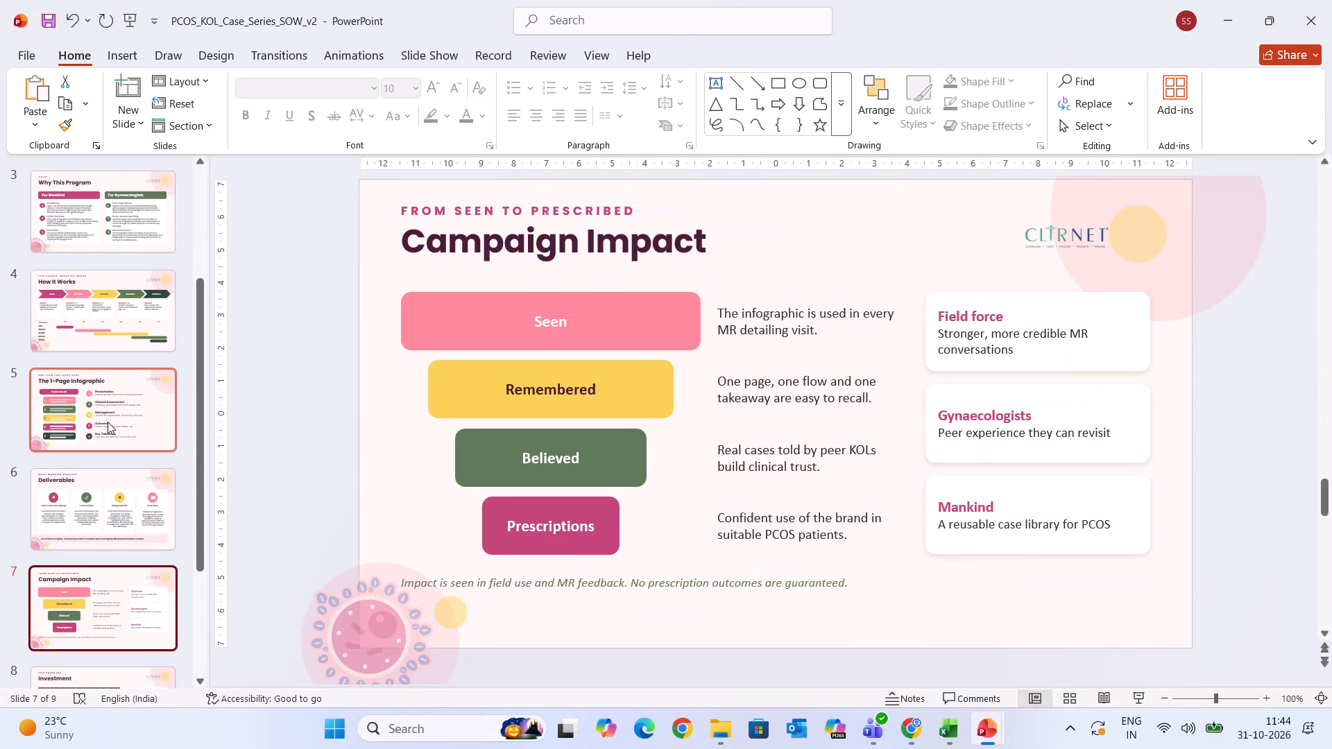
key("Down")
key("Up")
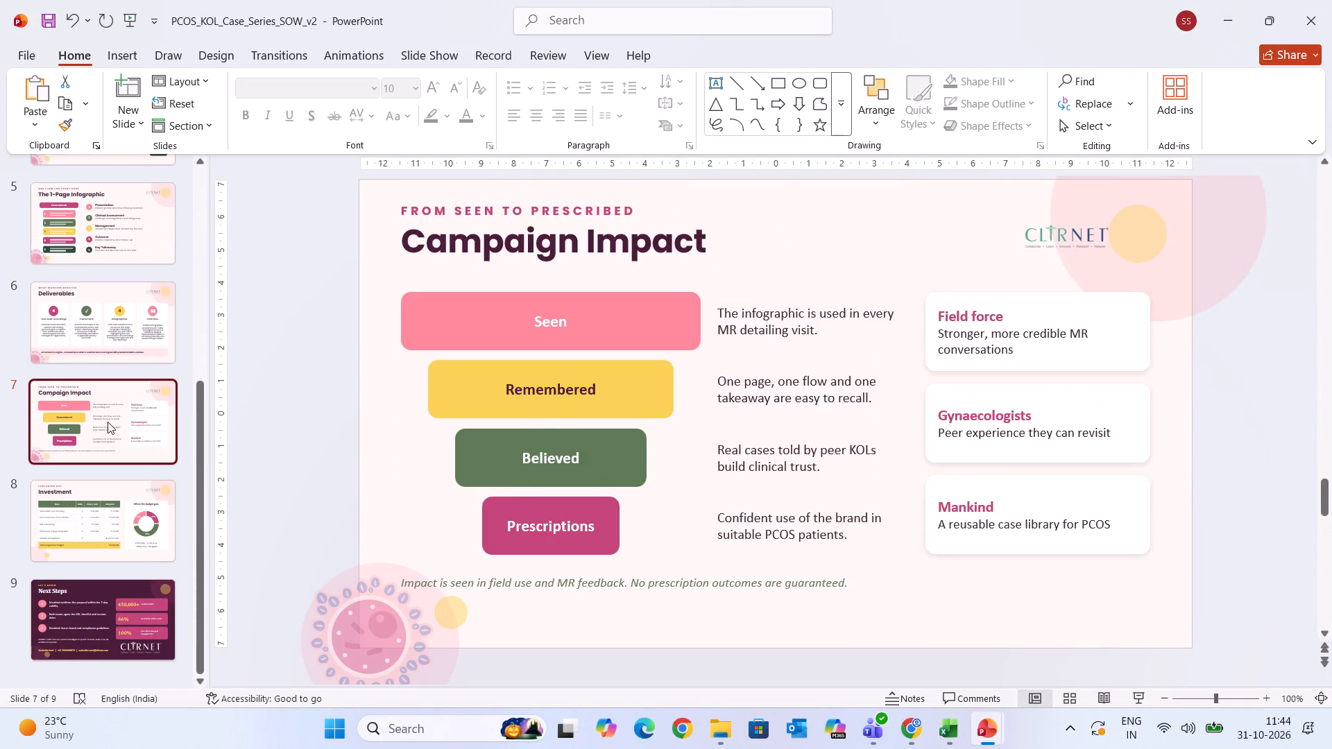
key("Up")
key("Up")
key("Down")
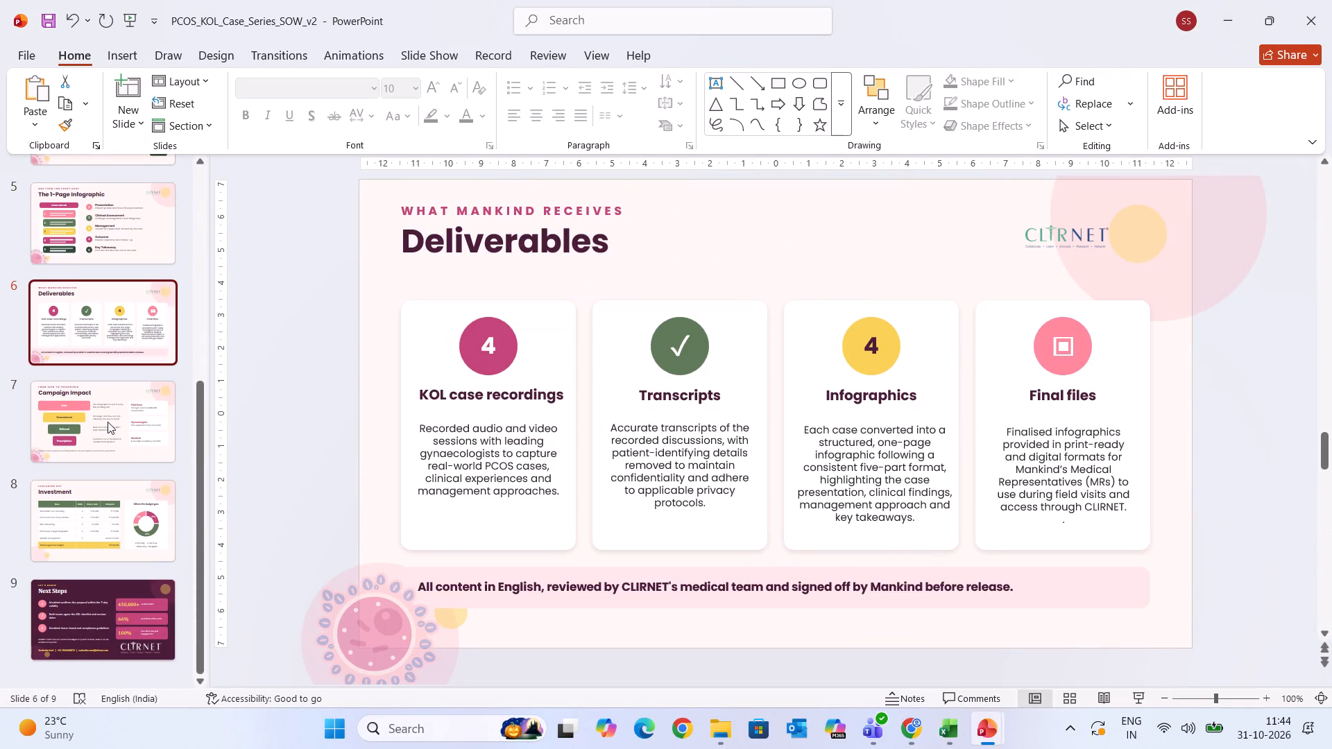
key("Up")
key("Up")
key("Up")
key("Up")
key("Up")
key("Up")
key("Up")
key("Down")
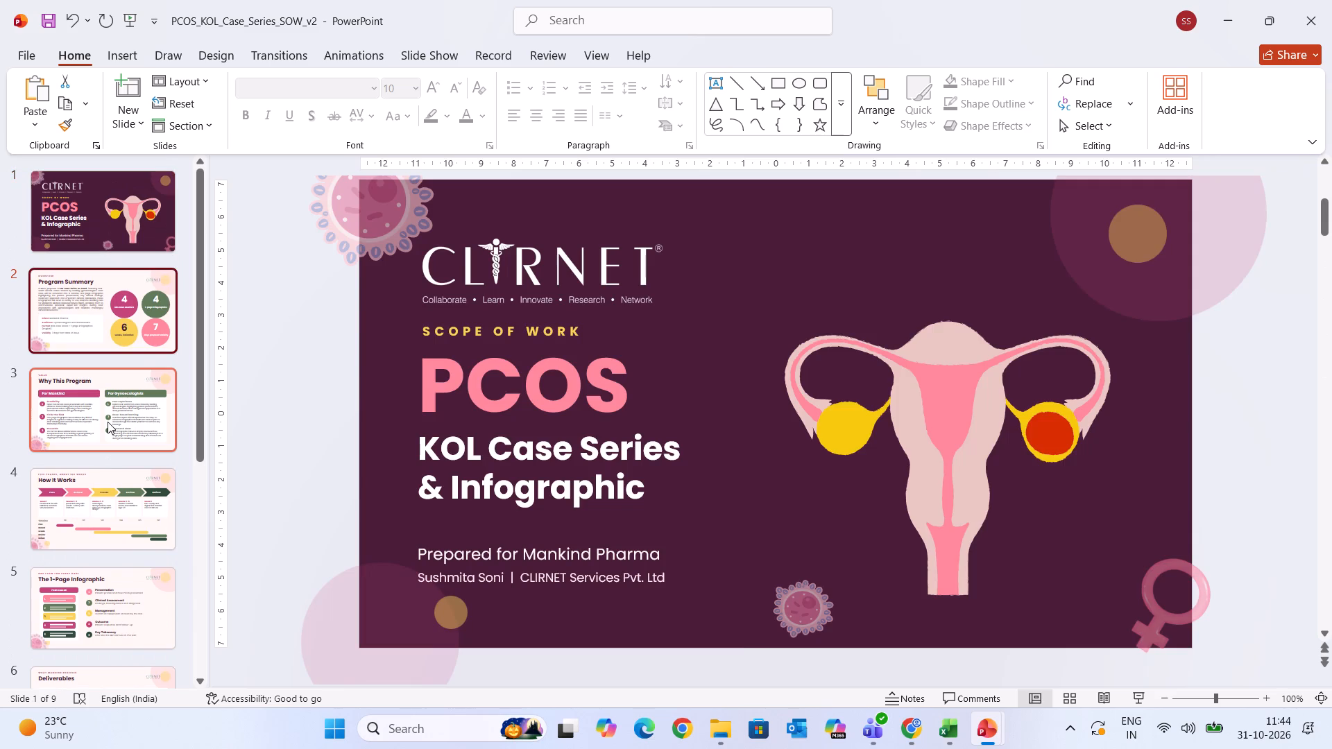
key("Down")
key("Down")
key("Down")
key("Down")
key("Down")
key("Down")
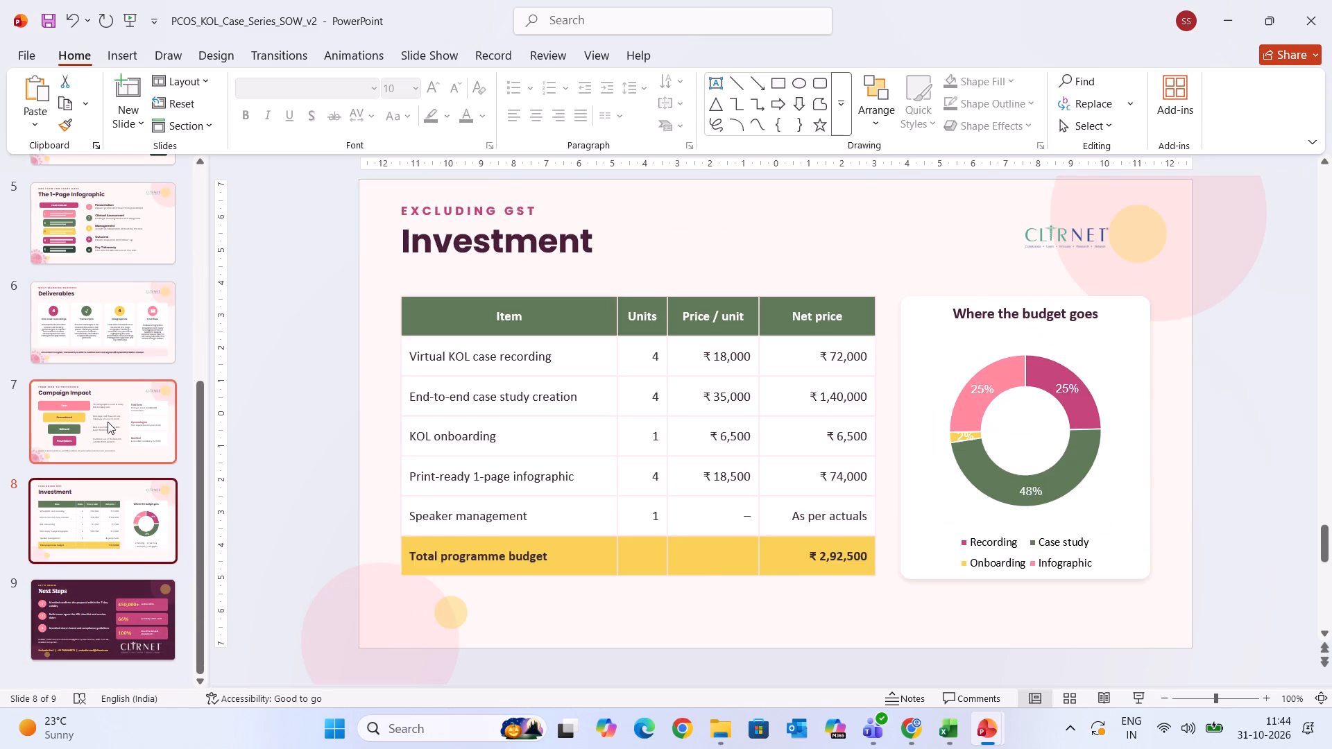
key("Up")
key("Up")
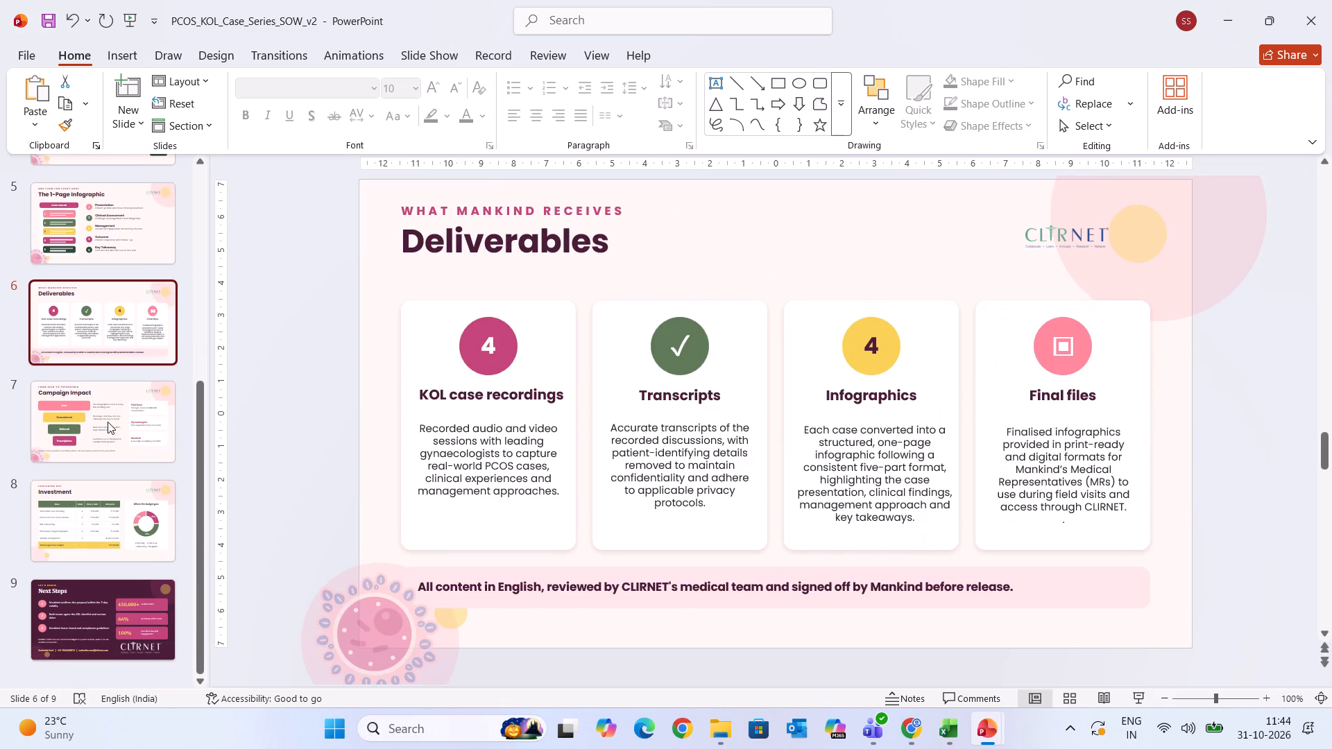
key("Down")
key("Up")
key("Down")
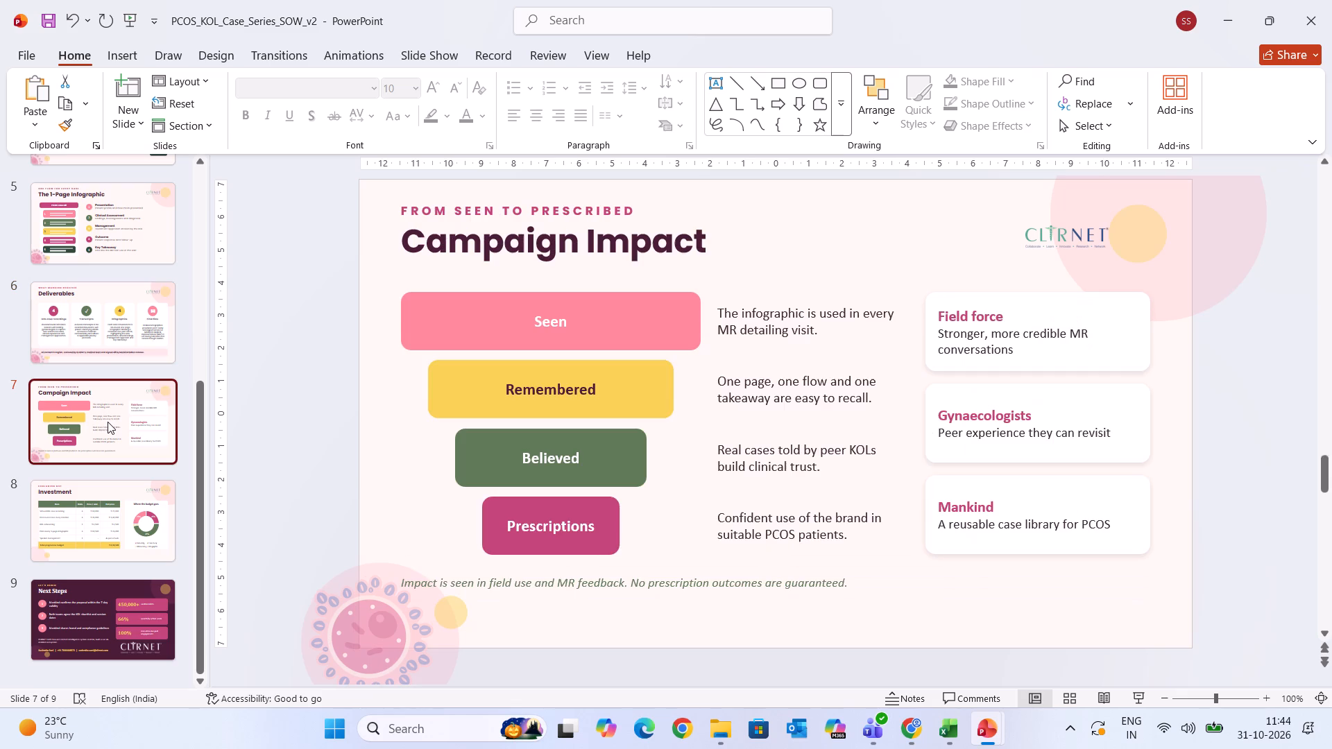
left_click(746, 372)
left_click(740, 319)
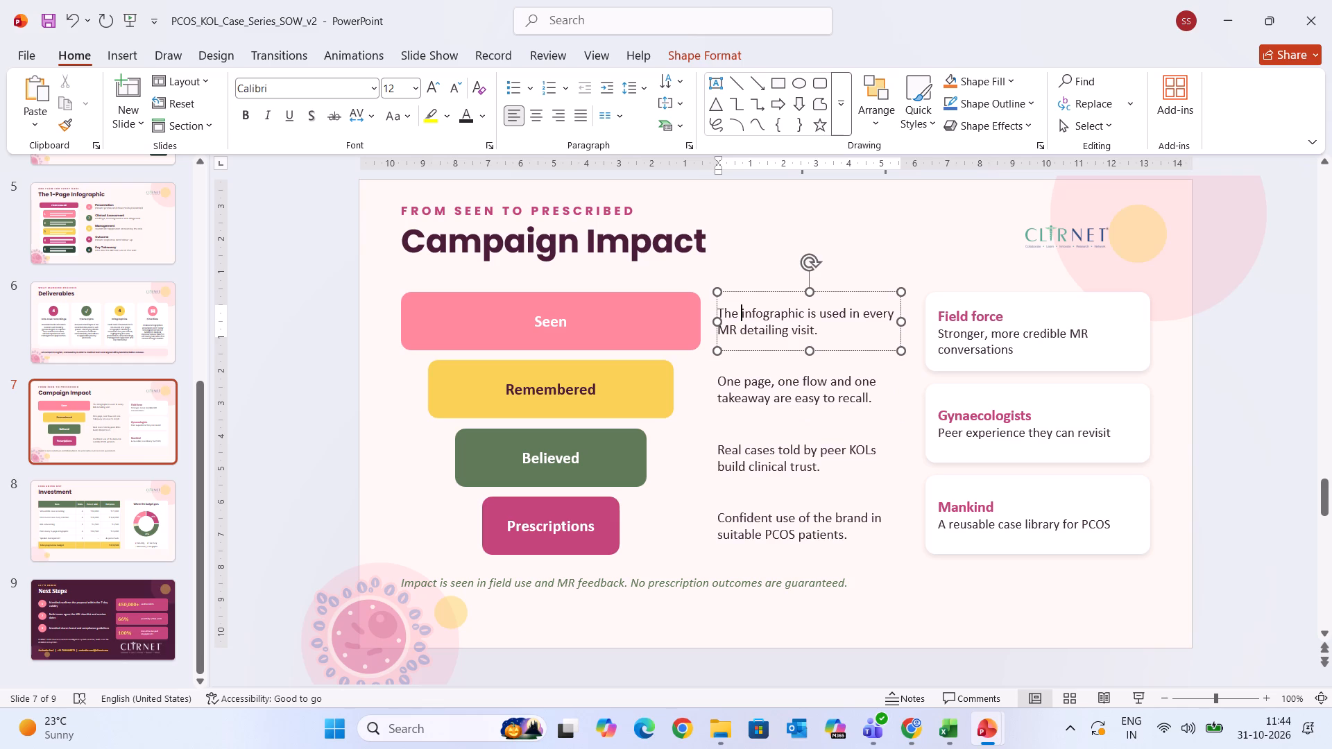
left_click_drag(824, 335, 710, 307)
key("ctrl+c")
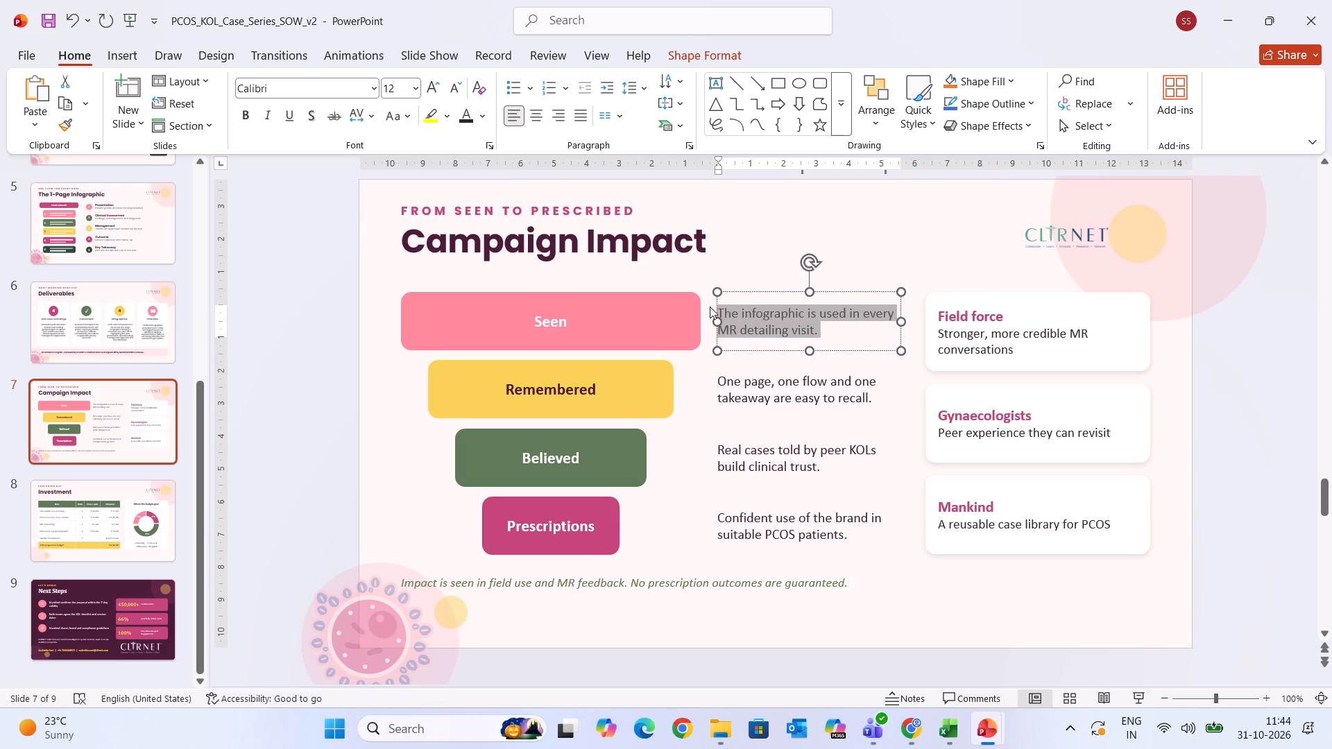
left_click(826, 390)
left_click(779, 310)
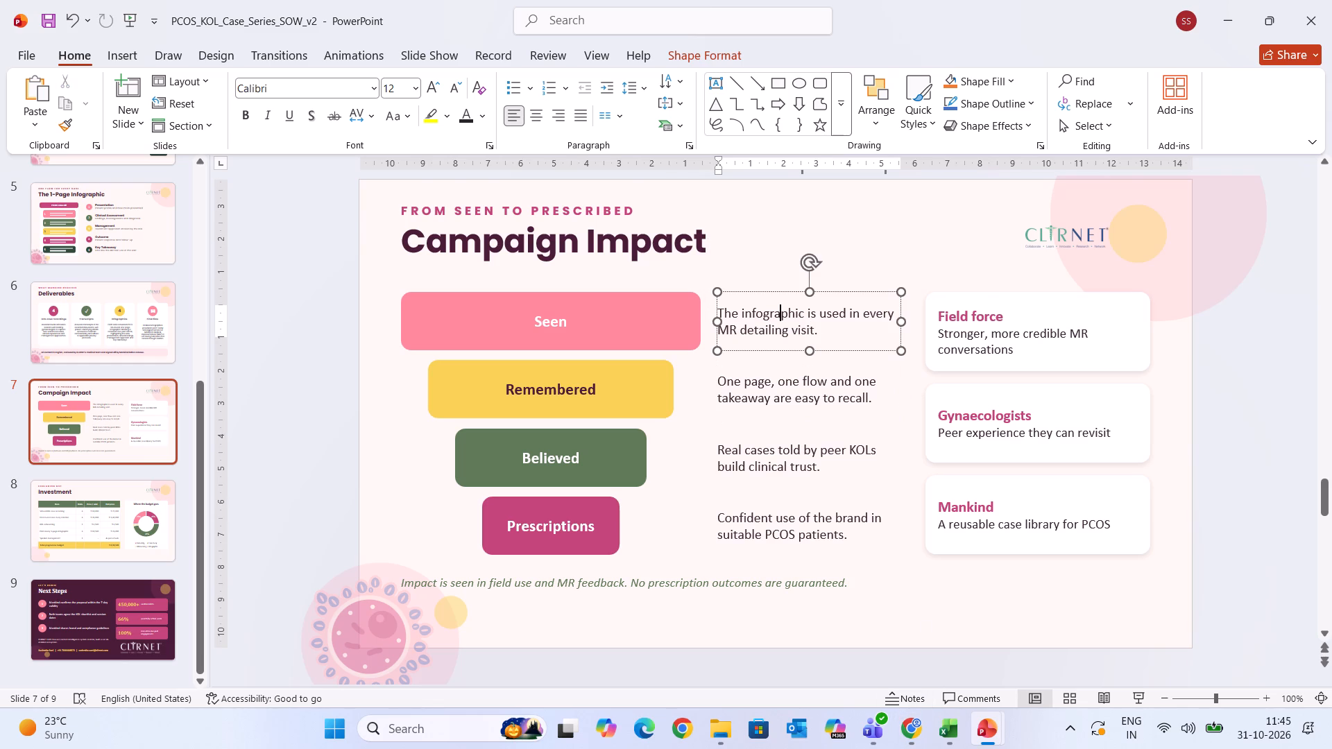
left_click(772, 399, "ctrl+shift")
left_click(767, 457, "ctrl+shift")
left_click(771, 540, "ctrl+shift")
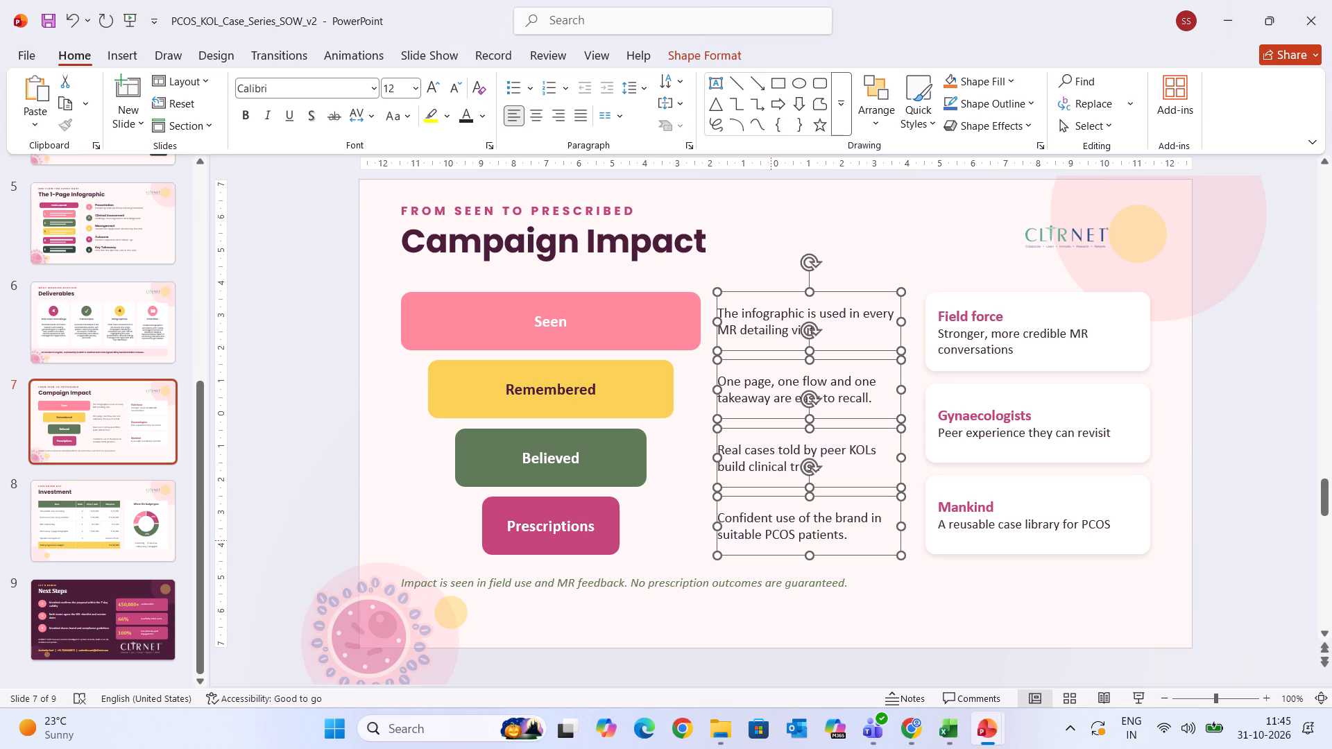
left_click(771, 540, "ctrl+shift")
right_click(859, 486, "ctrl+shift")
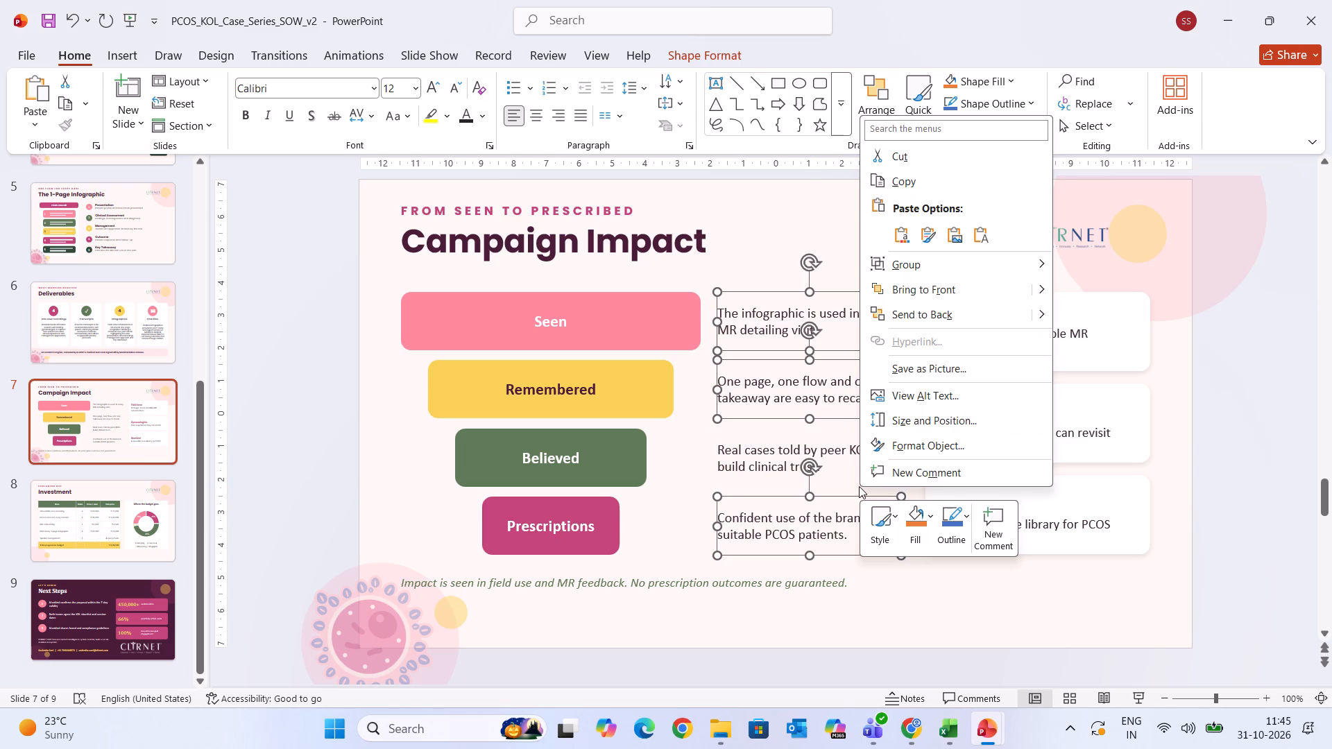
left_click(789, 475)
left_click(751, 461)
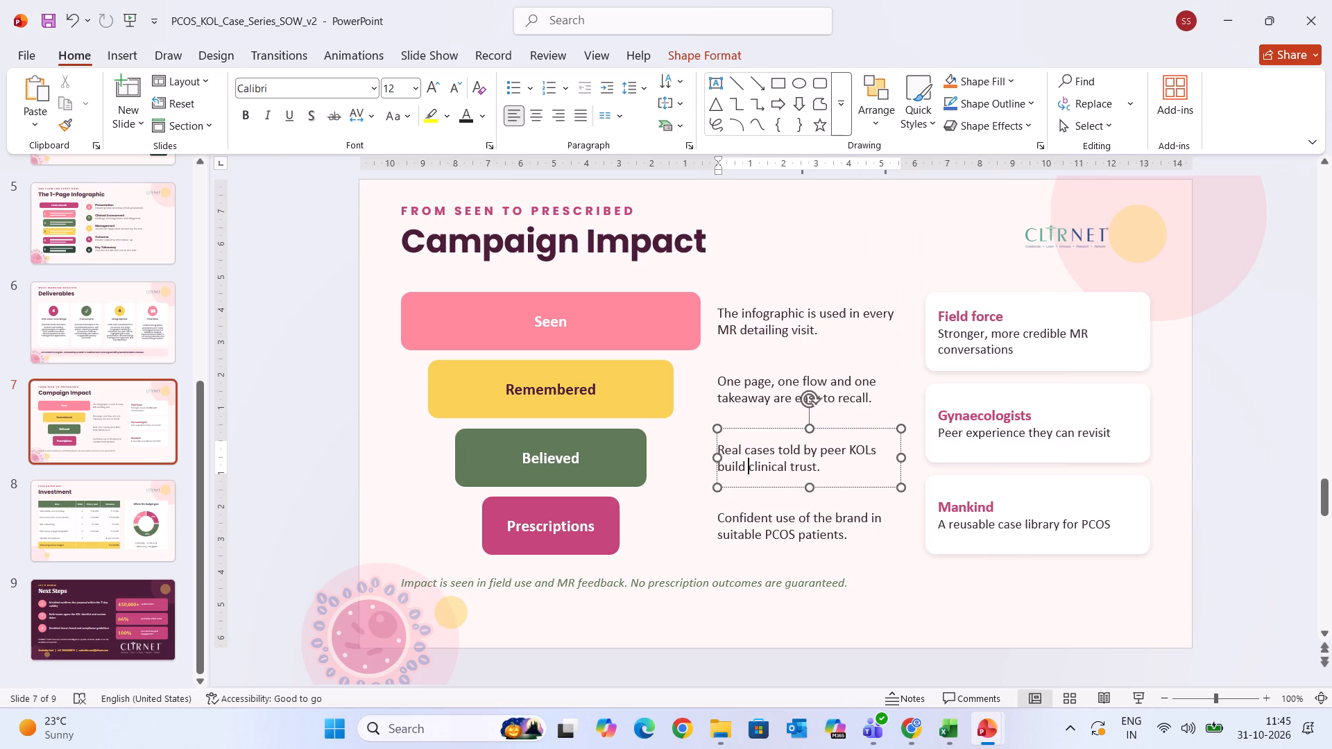
Group the four description text boxes beside the Seen, Remembered, Believed and Prescriptions bars on the Campaign Impact slide.
left_click(759, 320)
left_click(753, 379, "ctrl+shift")
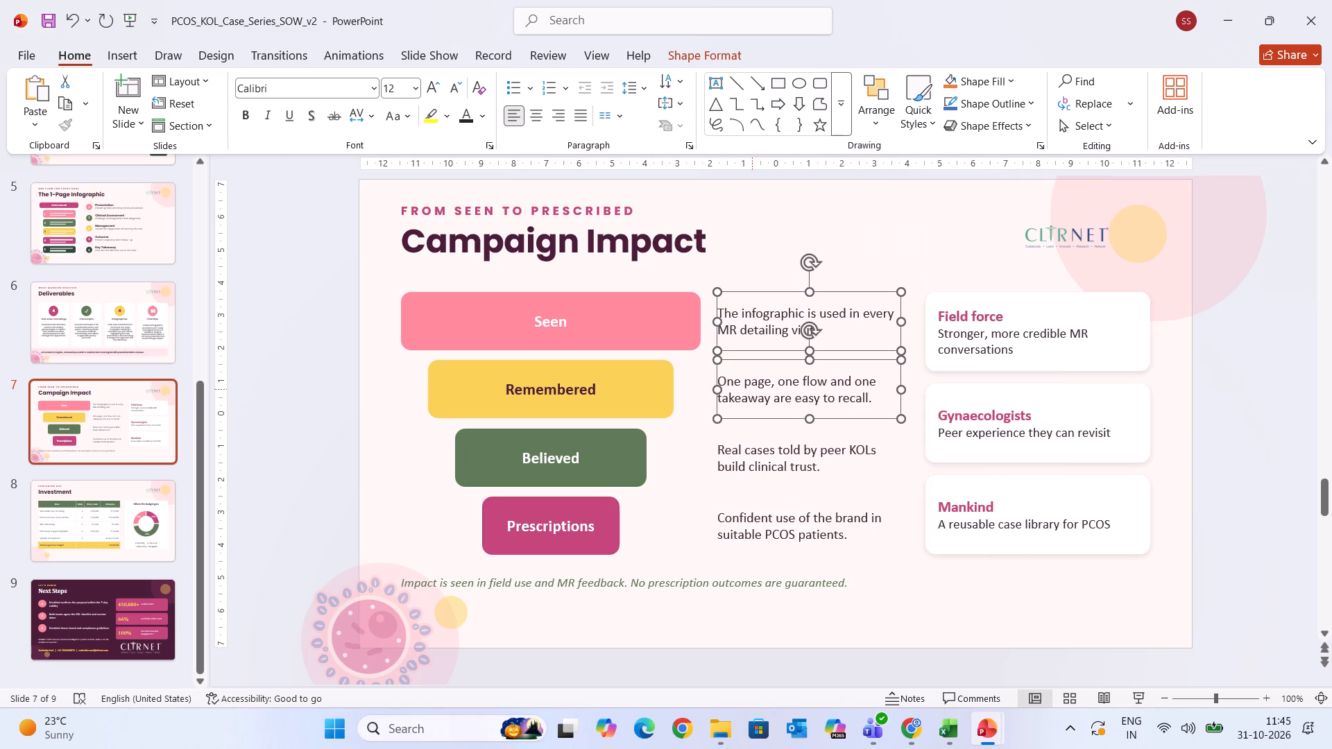
left_click(751, 444, "ctrl+shift")
left_click(749, 511, "ctrl+shift")
right_click(749, 511, "ctrl+shift")
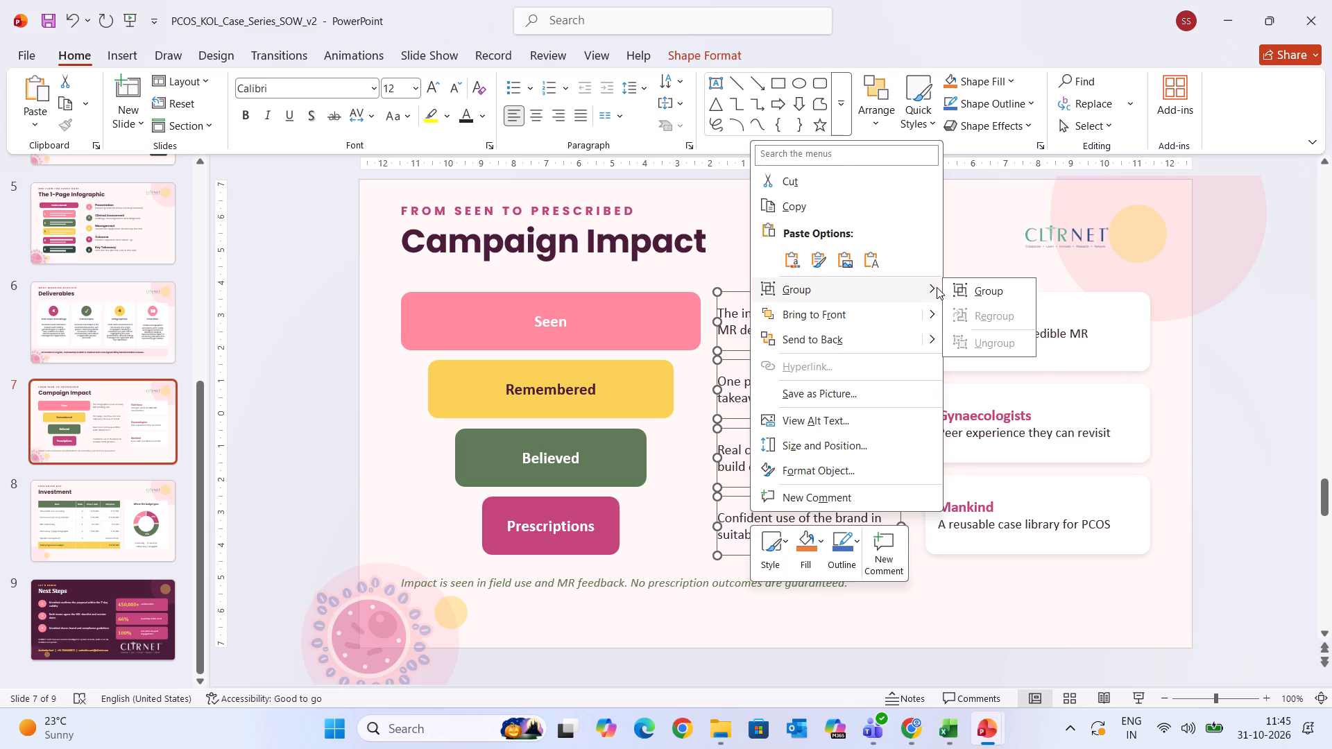
left_click(977, 293)
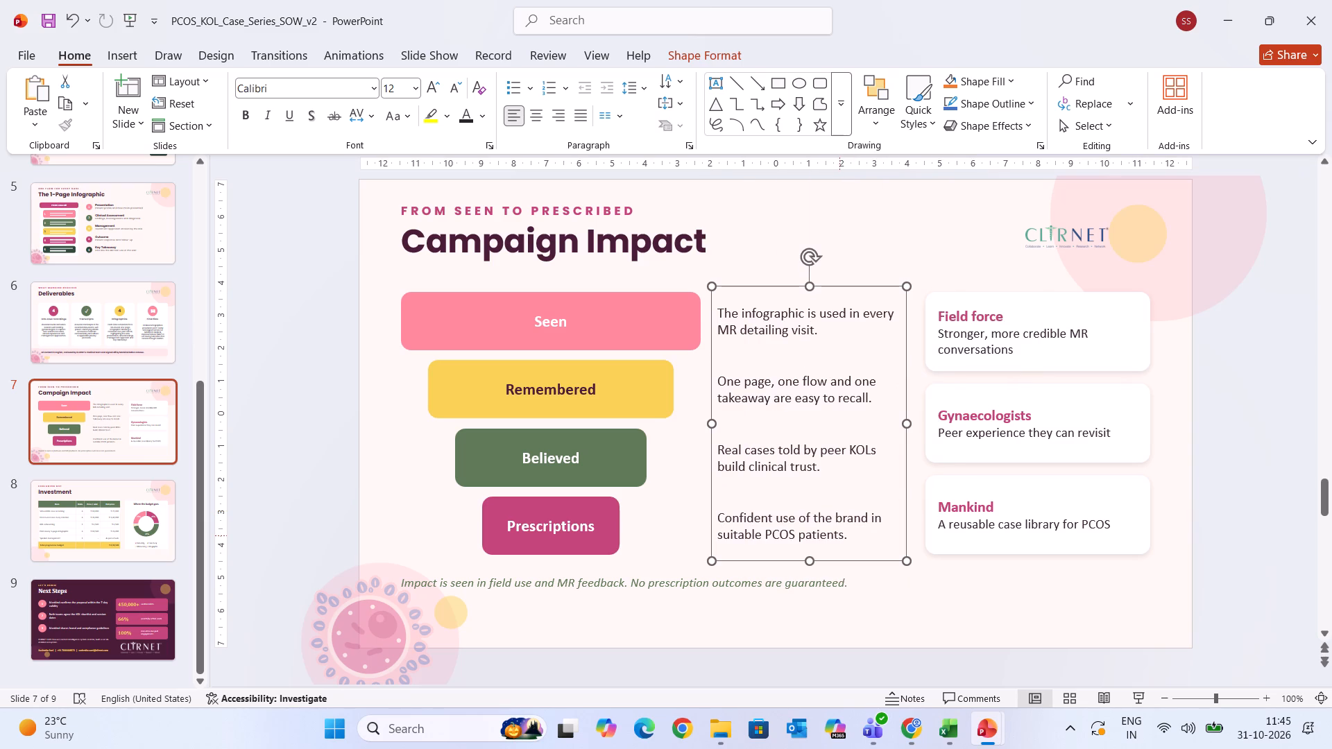
left_click_drag(845, 535, 748, 340)
left_click(748, 341)
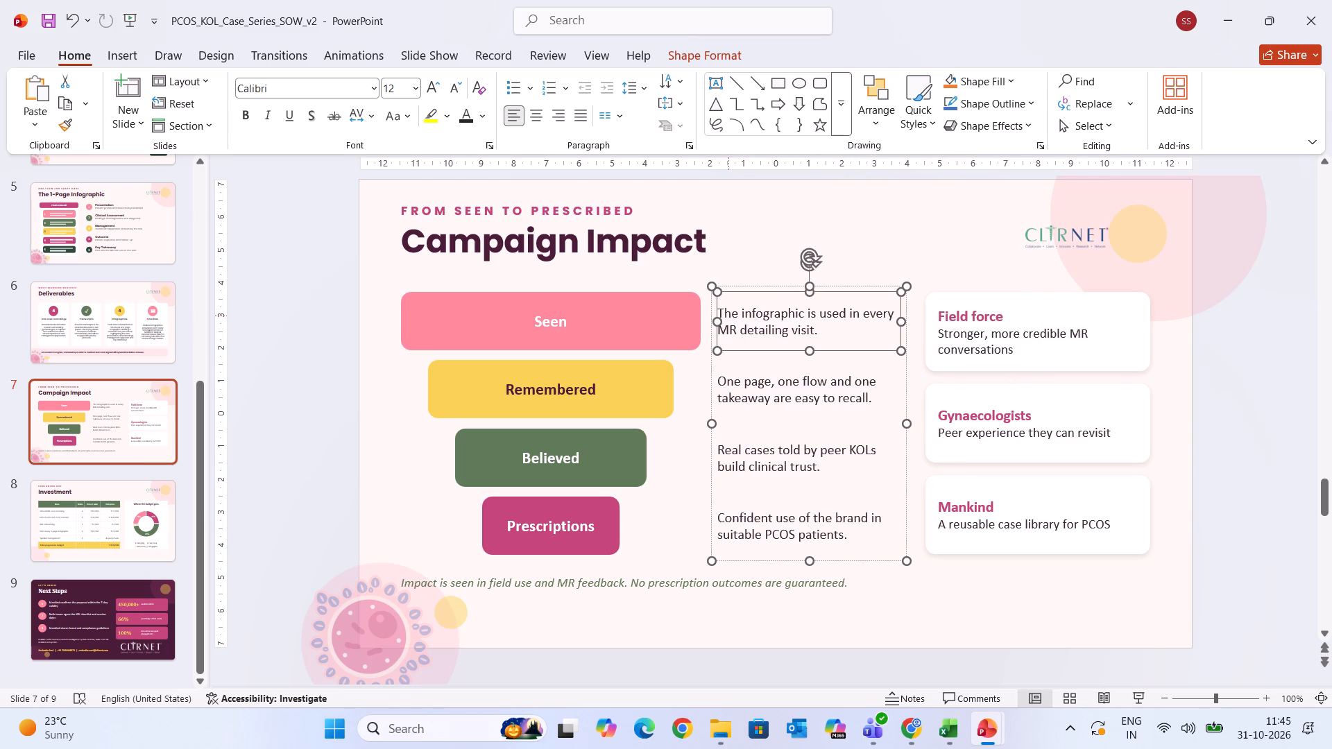
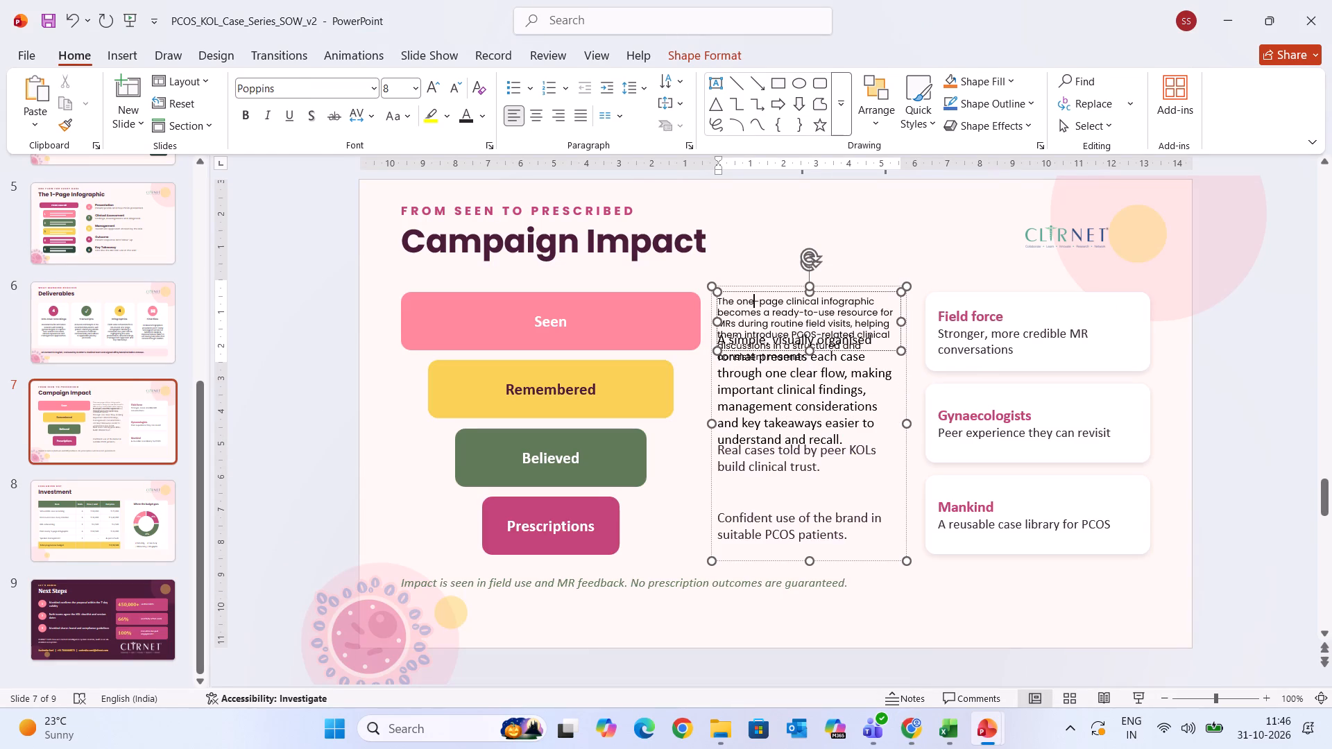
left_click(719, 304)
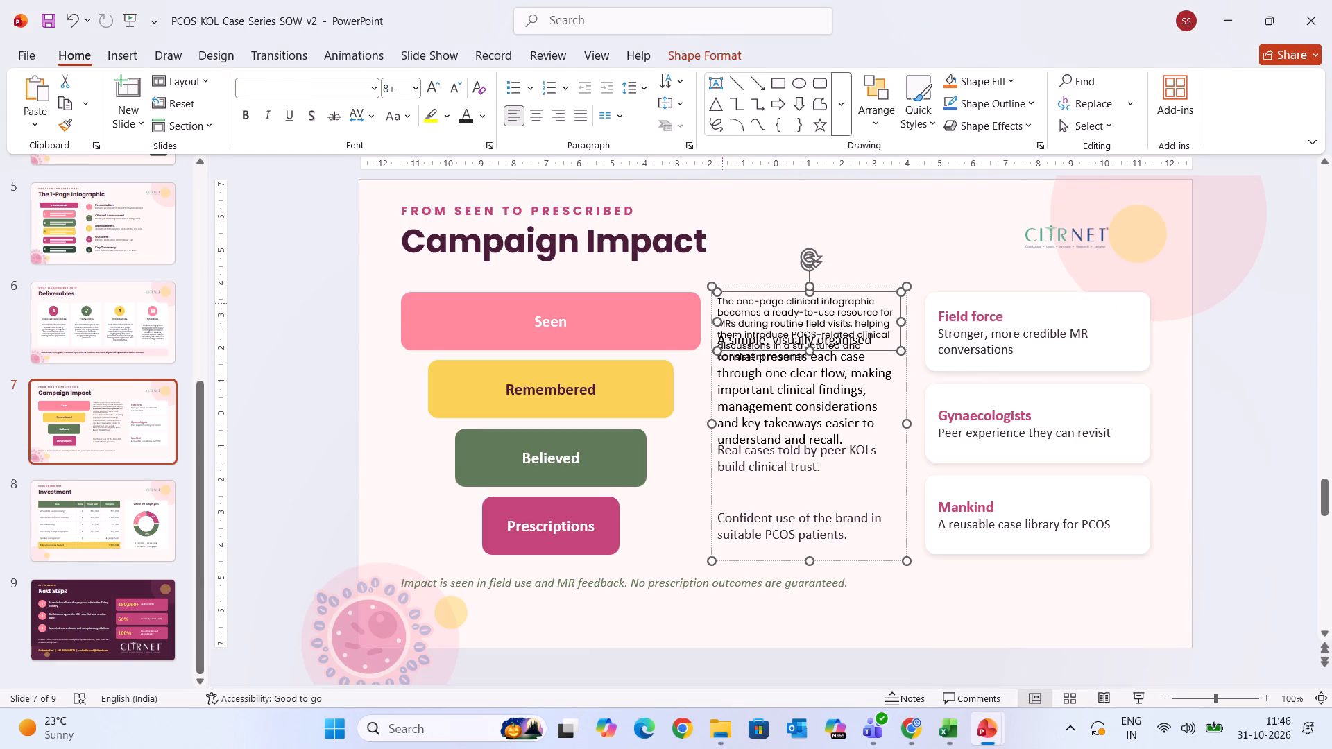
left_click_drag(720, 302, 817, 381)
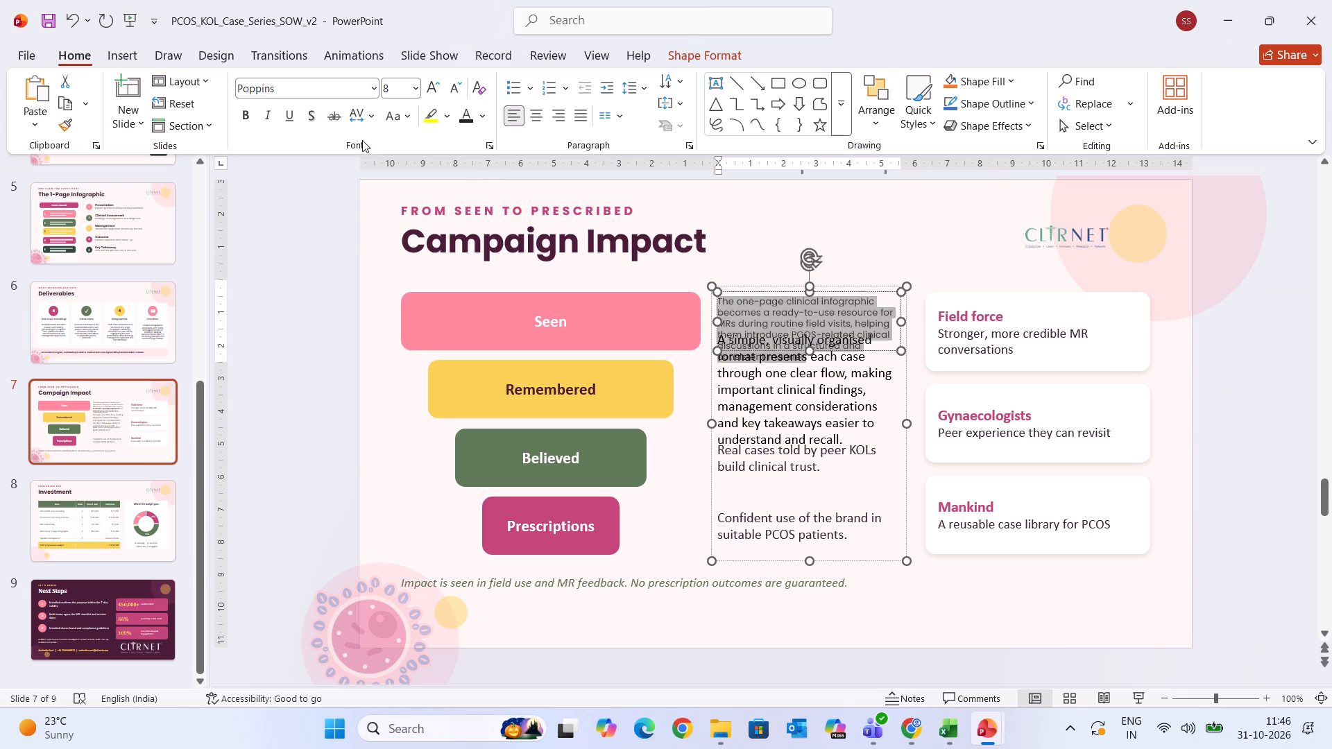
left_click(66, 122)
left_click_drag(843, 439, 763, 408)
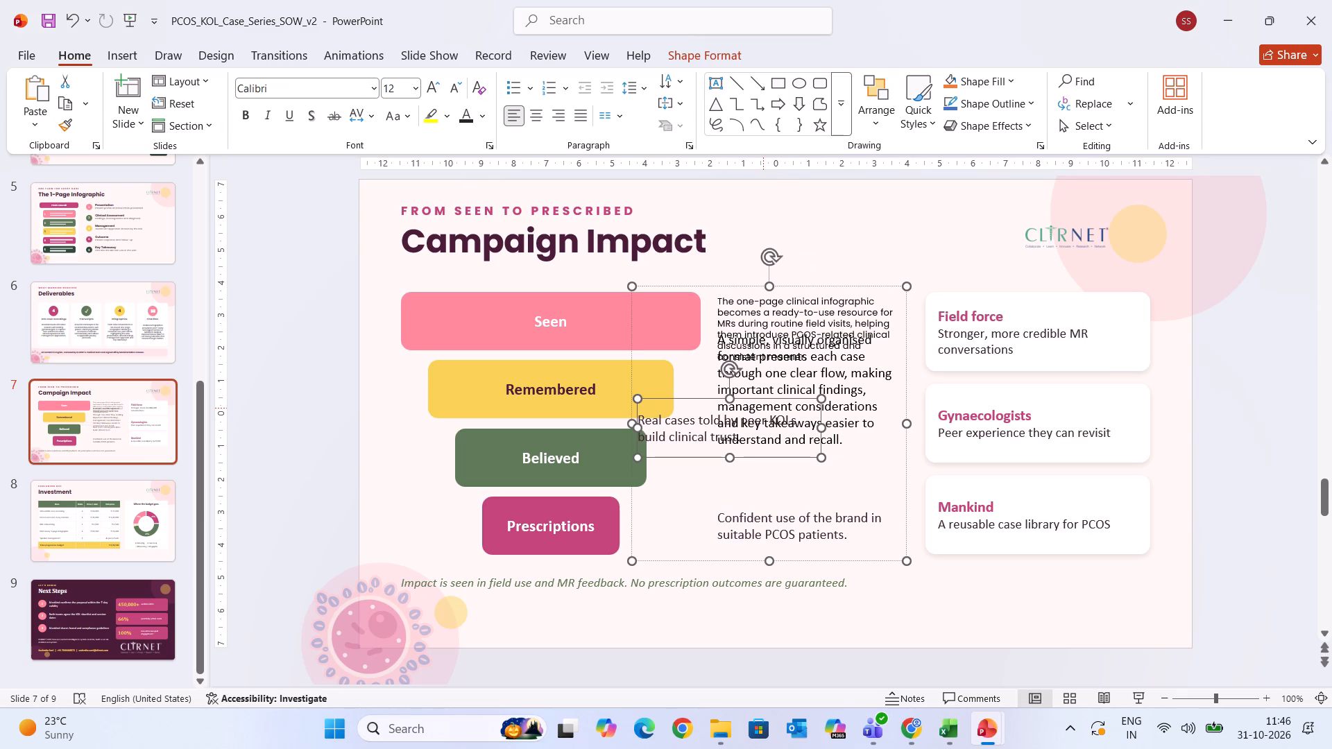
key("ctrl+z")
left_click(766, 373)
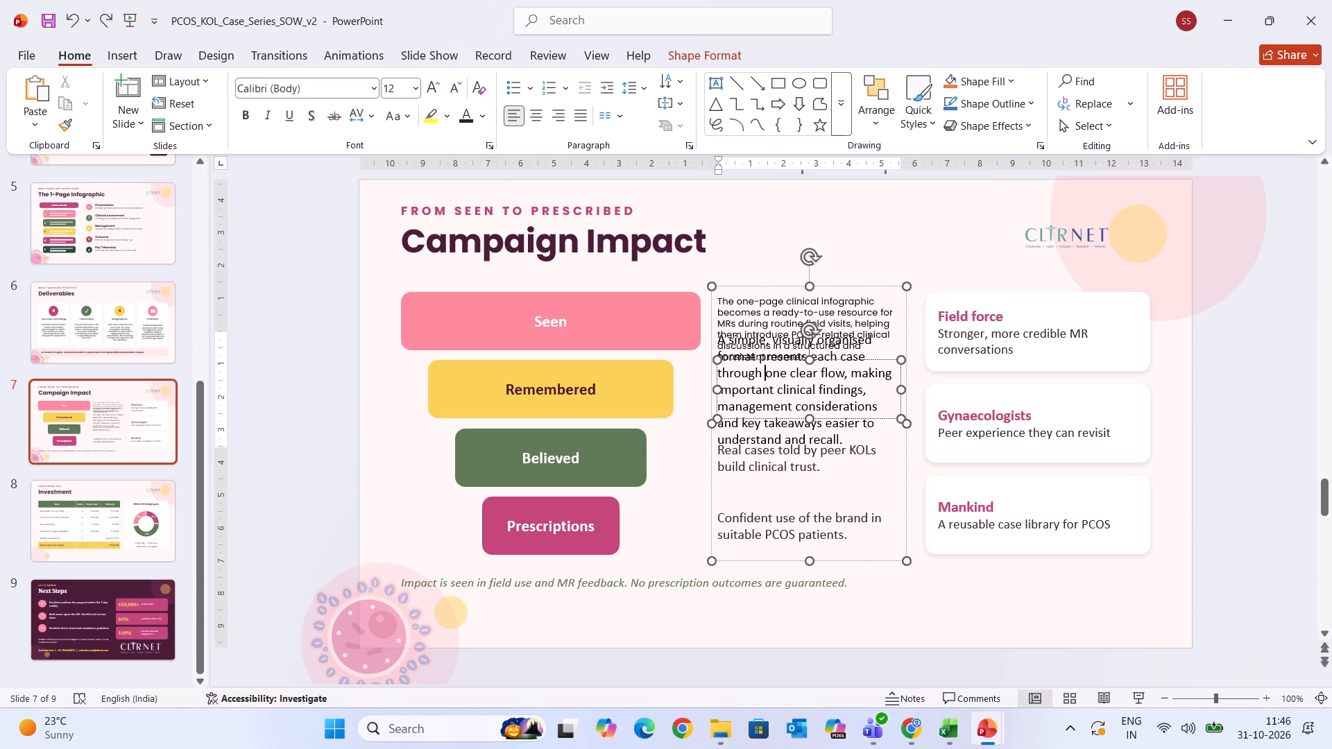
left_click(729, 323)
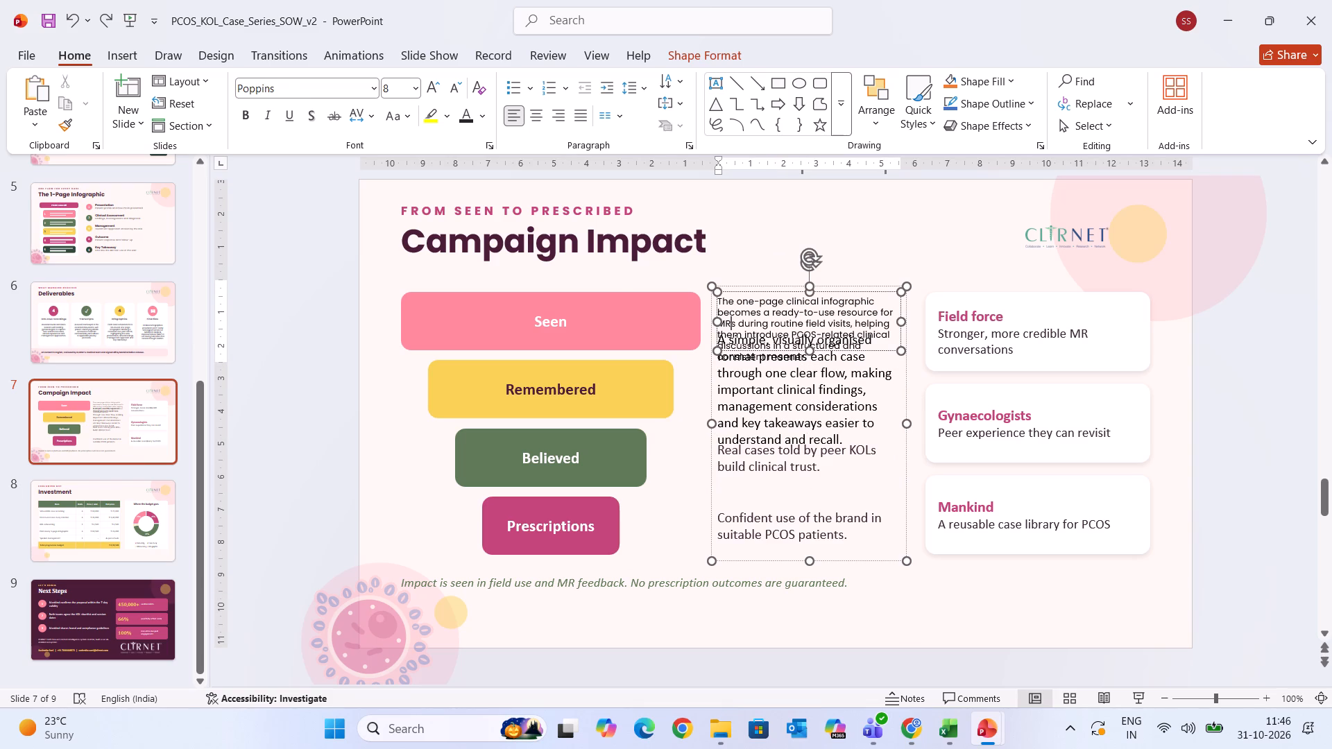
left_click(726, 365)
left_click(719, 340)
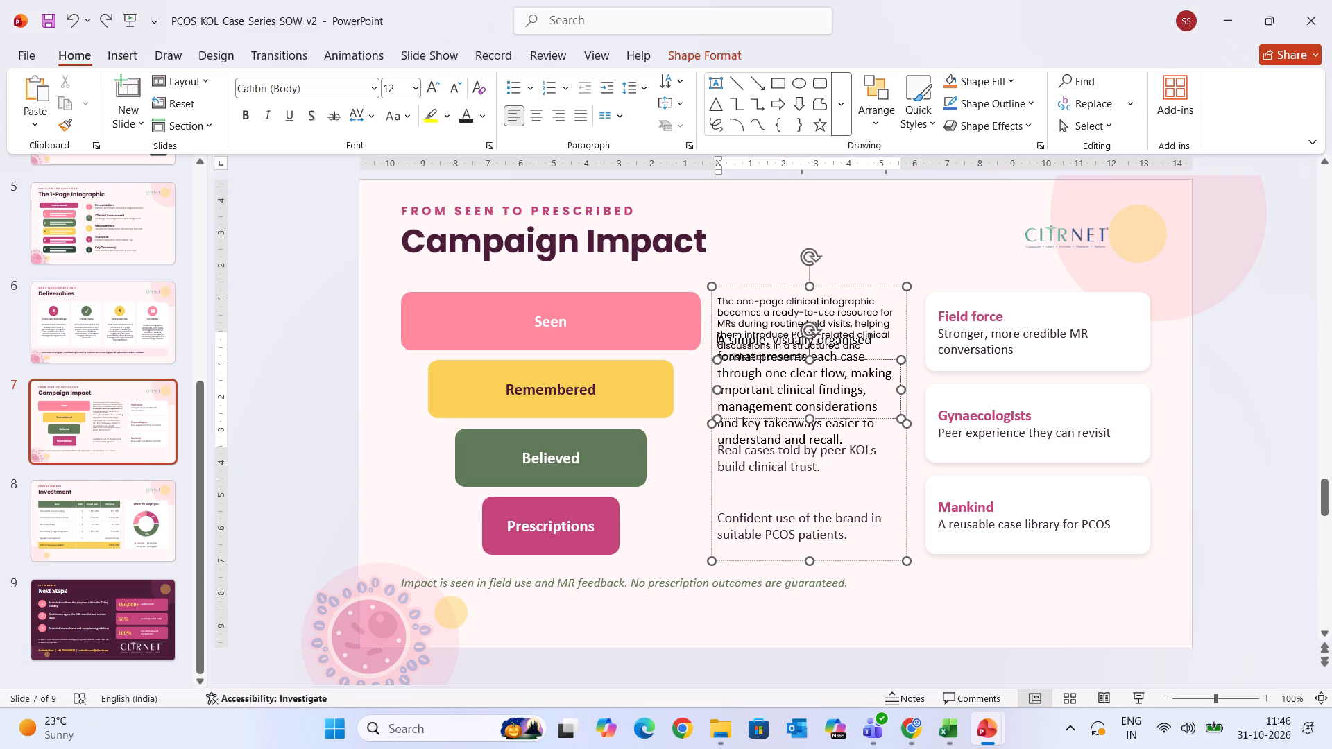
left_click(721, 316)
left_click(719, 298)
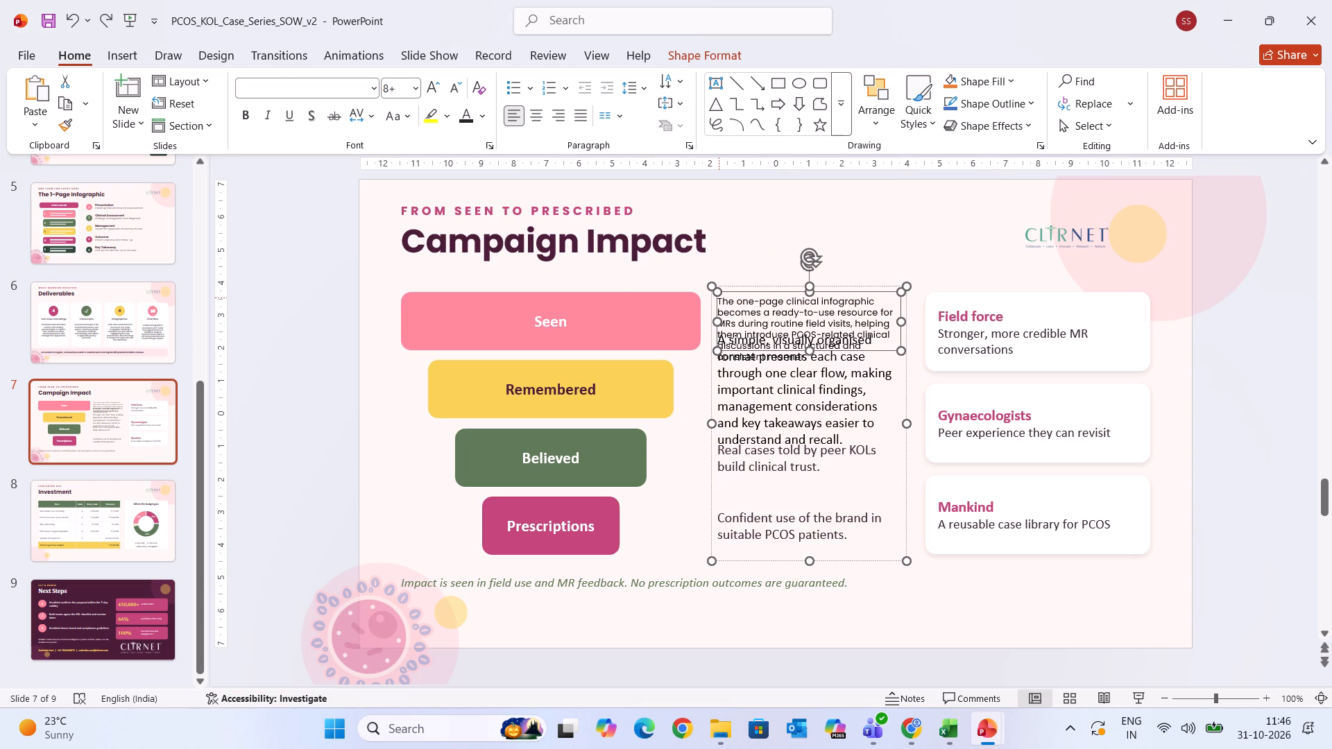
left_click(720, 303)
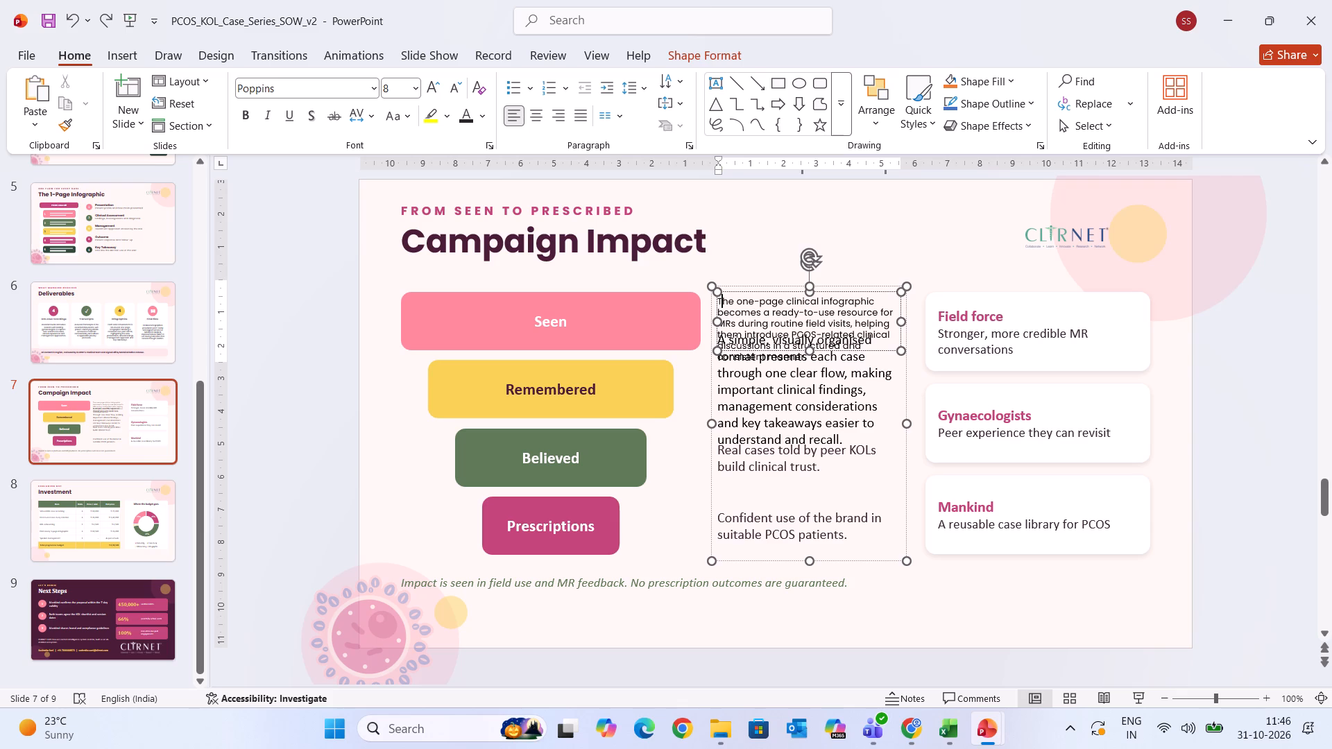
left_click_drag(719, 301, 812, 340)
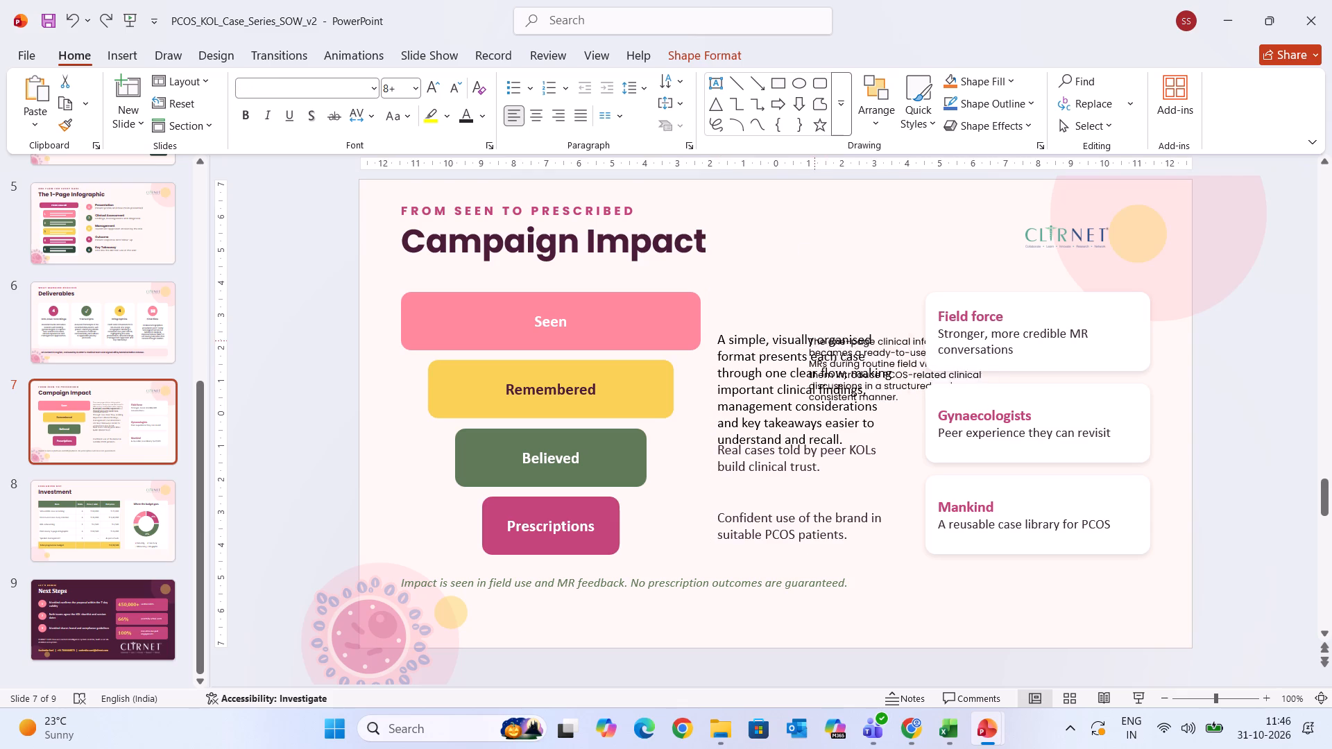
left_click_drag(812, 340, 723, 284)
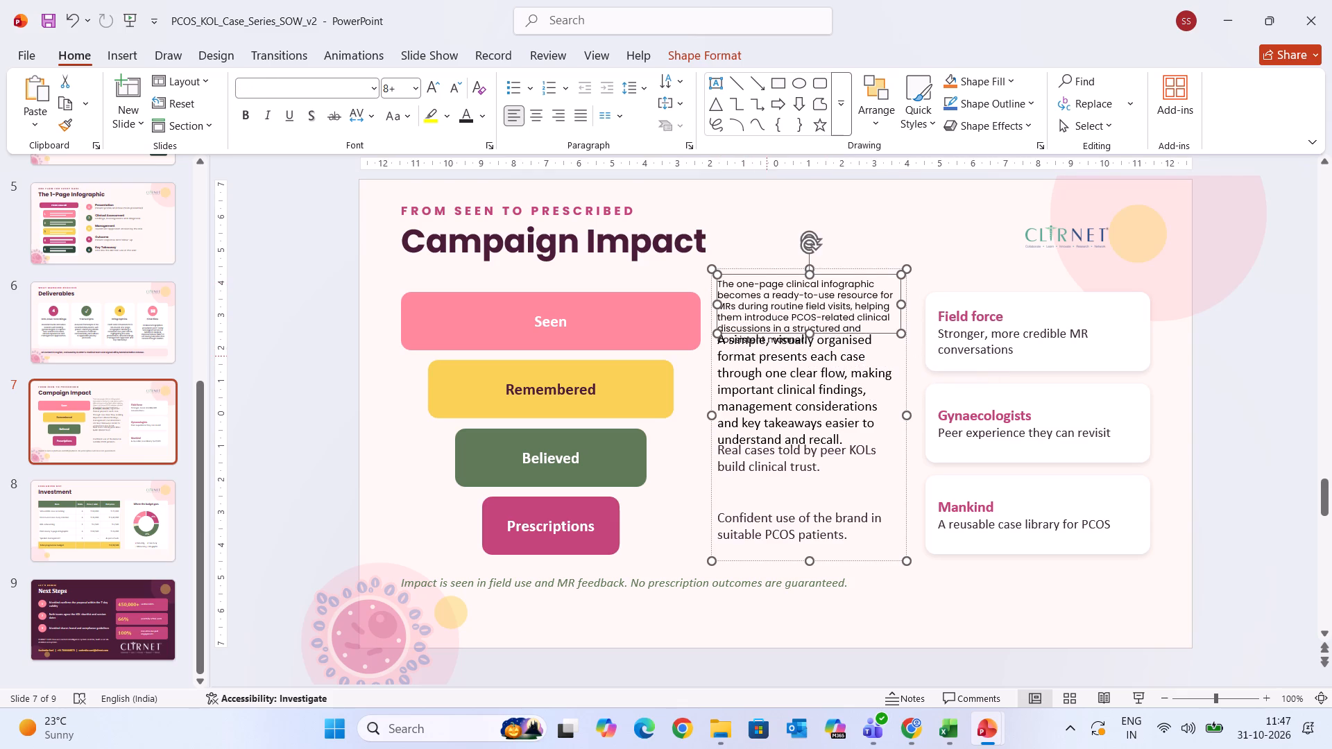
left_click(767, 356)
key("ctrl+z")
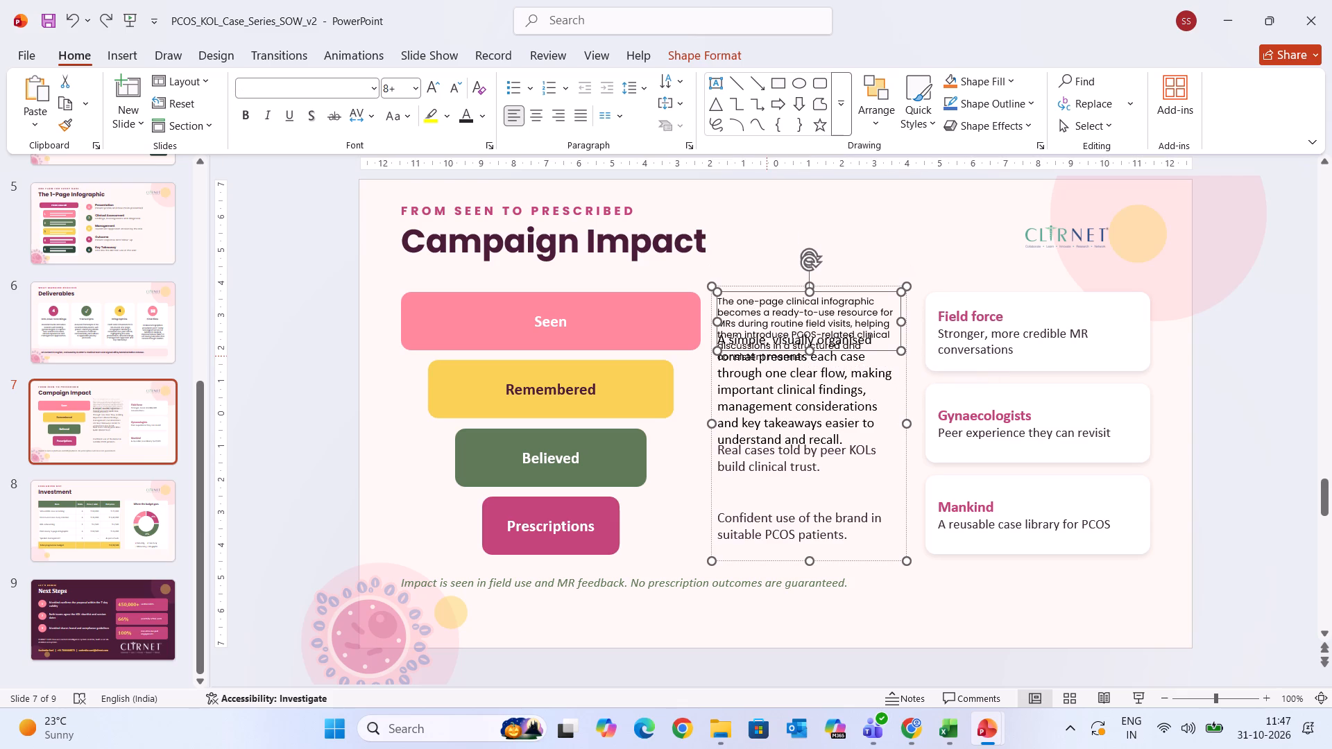
Copy the Seen description's Poppins 8 pt formatting onto the Remembered description with Format Painter.
left_click_drag(720, 301, 736, 330)
left_click(62, 126)
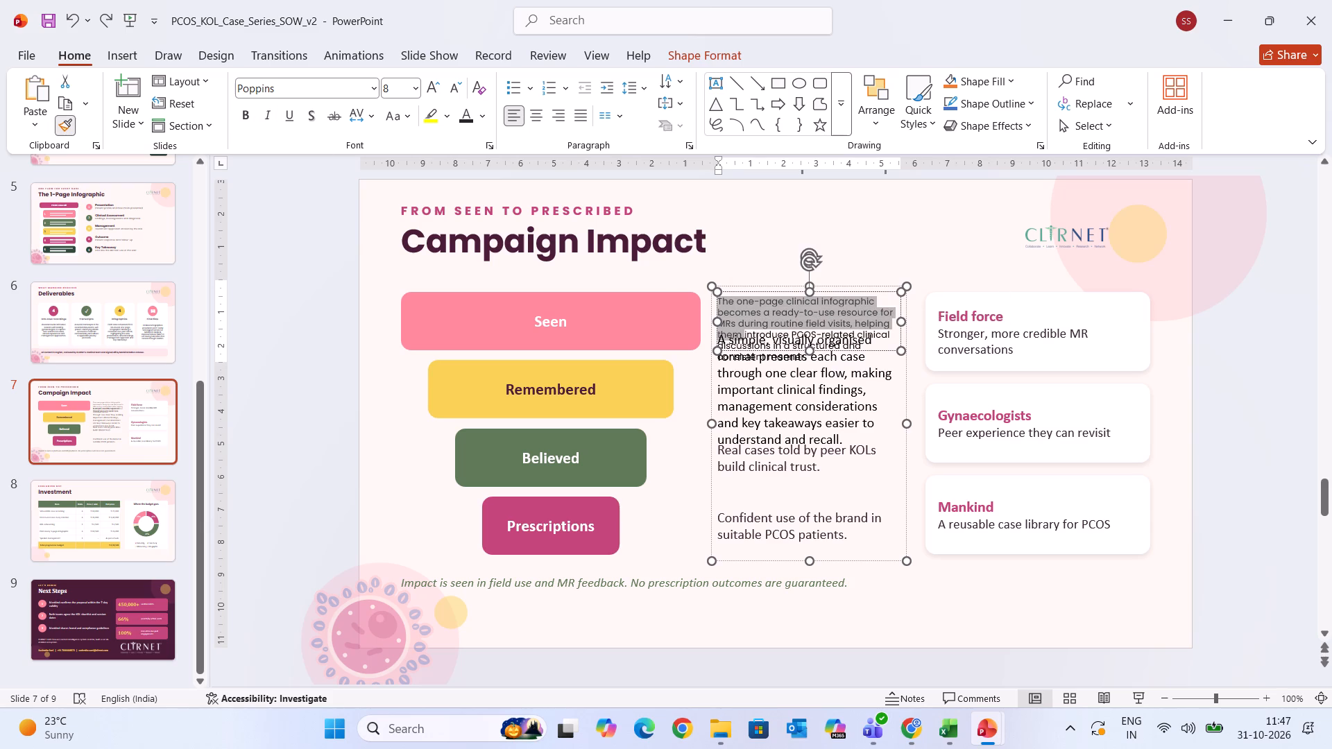
left_click_drag(728, 340, 735, 342)
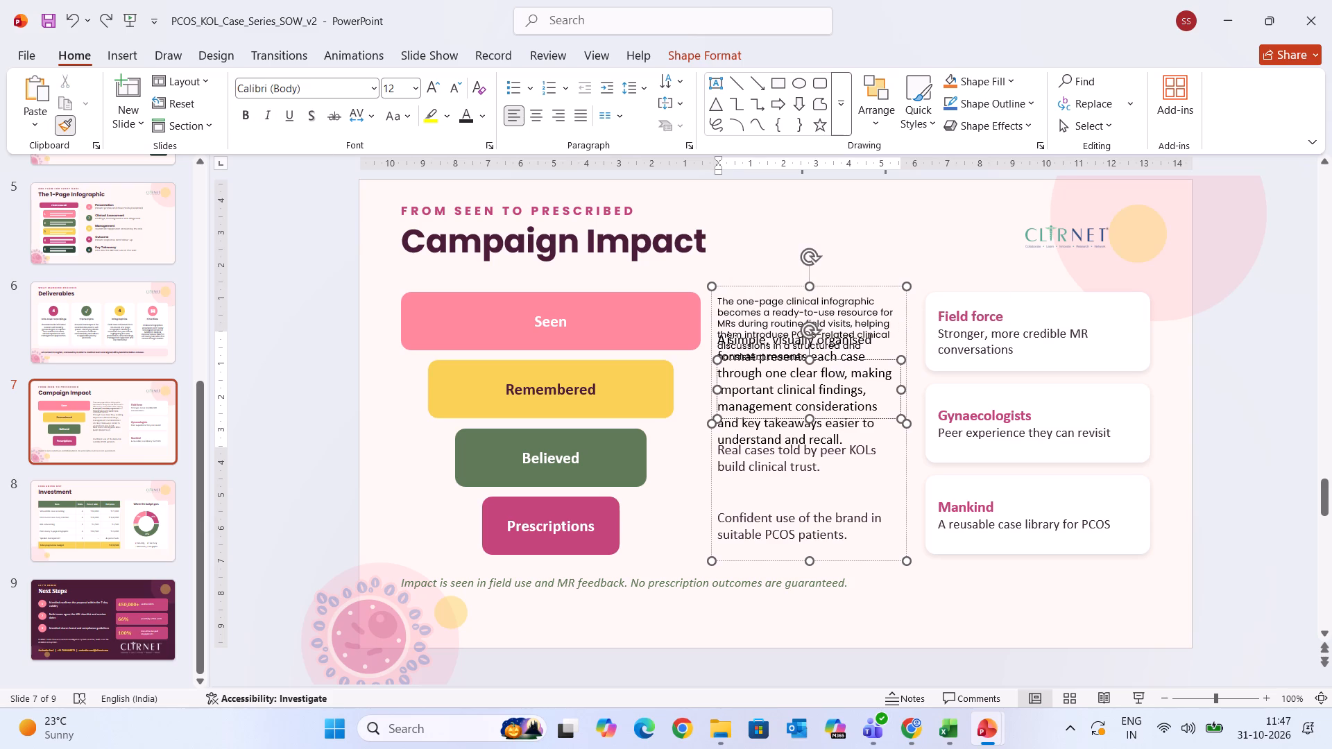
left_click_drag(735, 342, 842, 427)
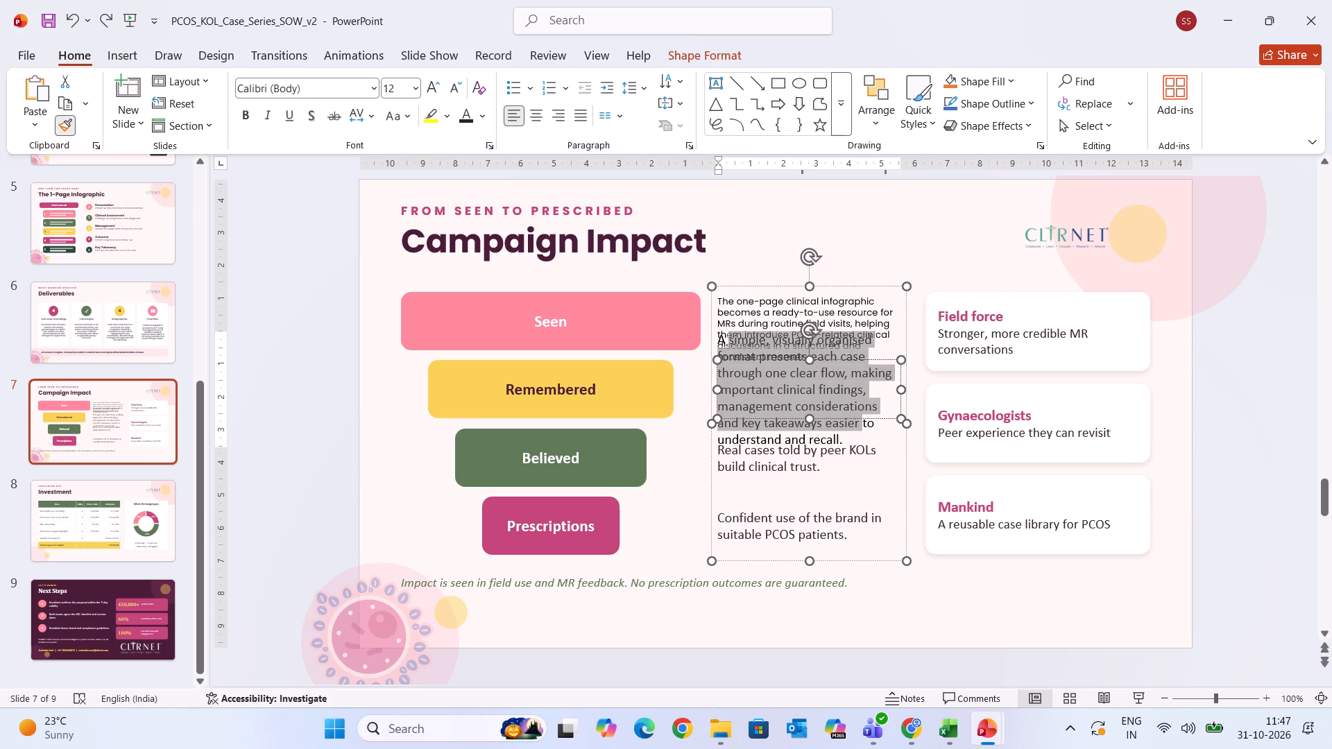
left_click_drag(842, 427, 847, 443)
left_click(779, 397)
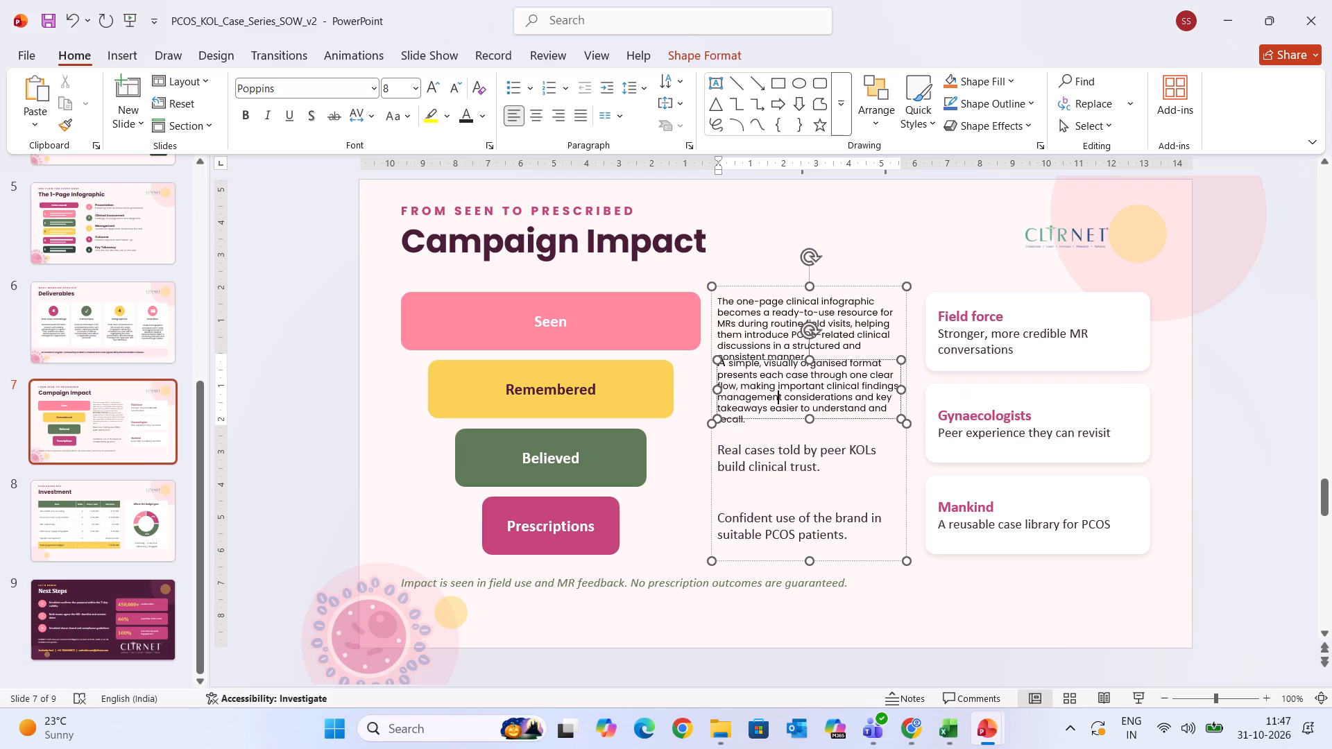
Set the opening letter "A" of the Remembered description to Poppins and reduce it to 9 pt.
left_click_drag(728, 363, 719, 363)
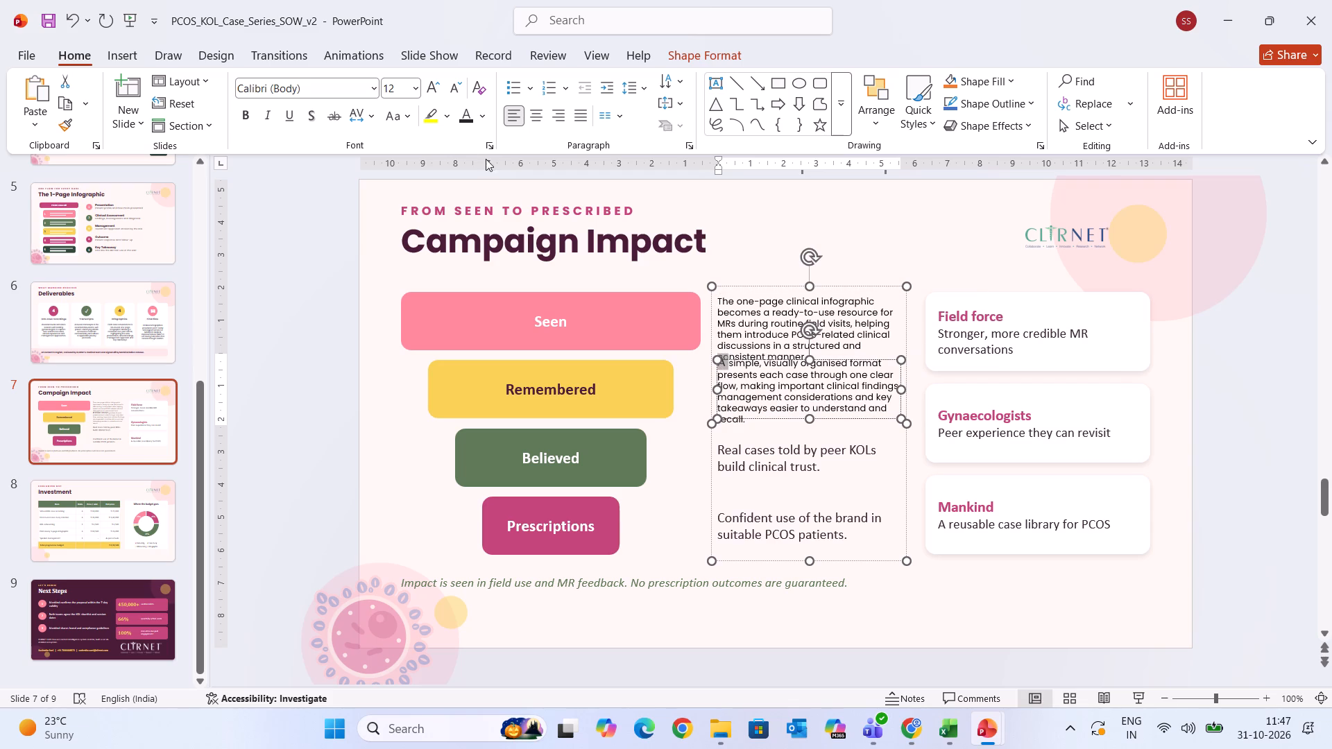
left_click(348, 88)
type("po")
key("Return")
double_click(462, 85)
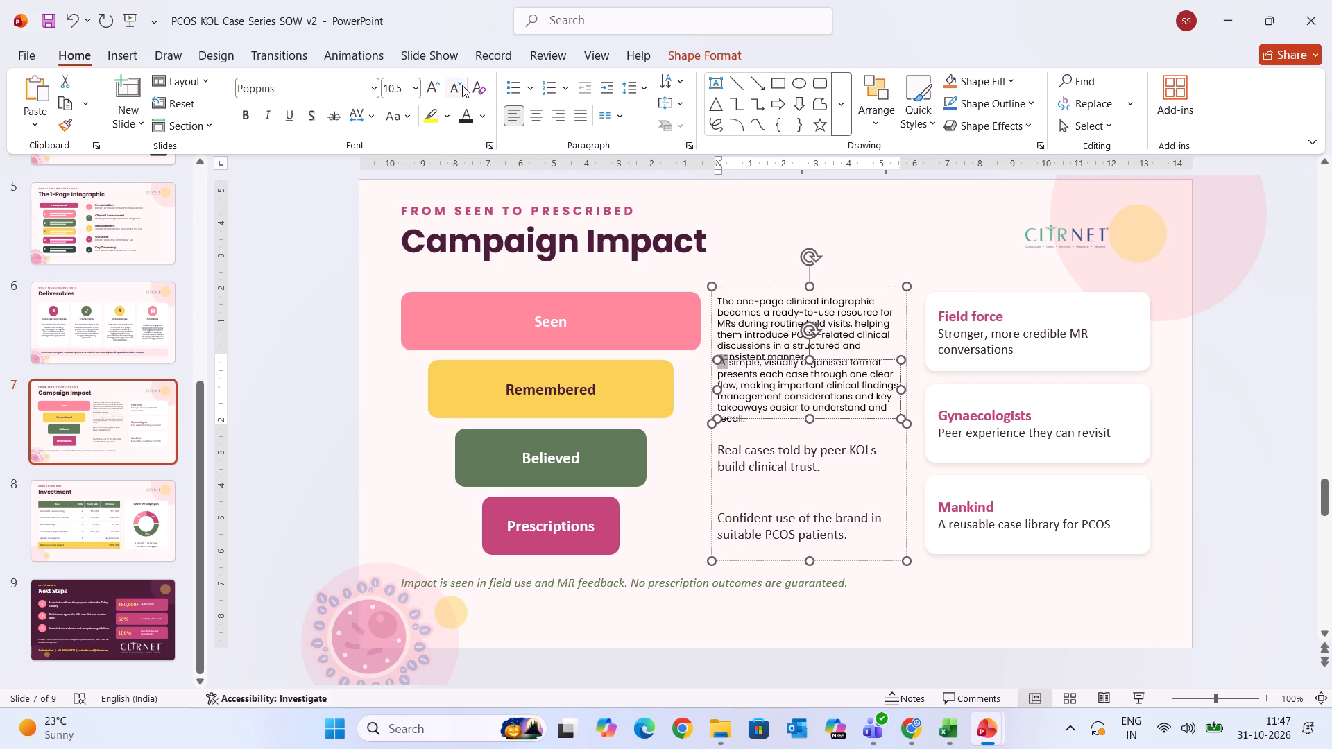
left_click(462, 85)
left_click(462, 85)
left_click(928, 246)
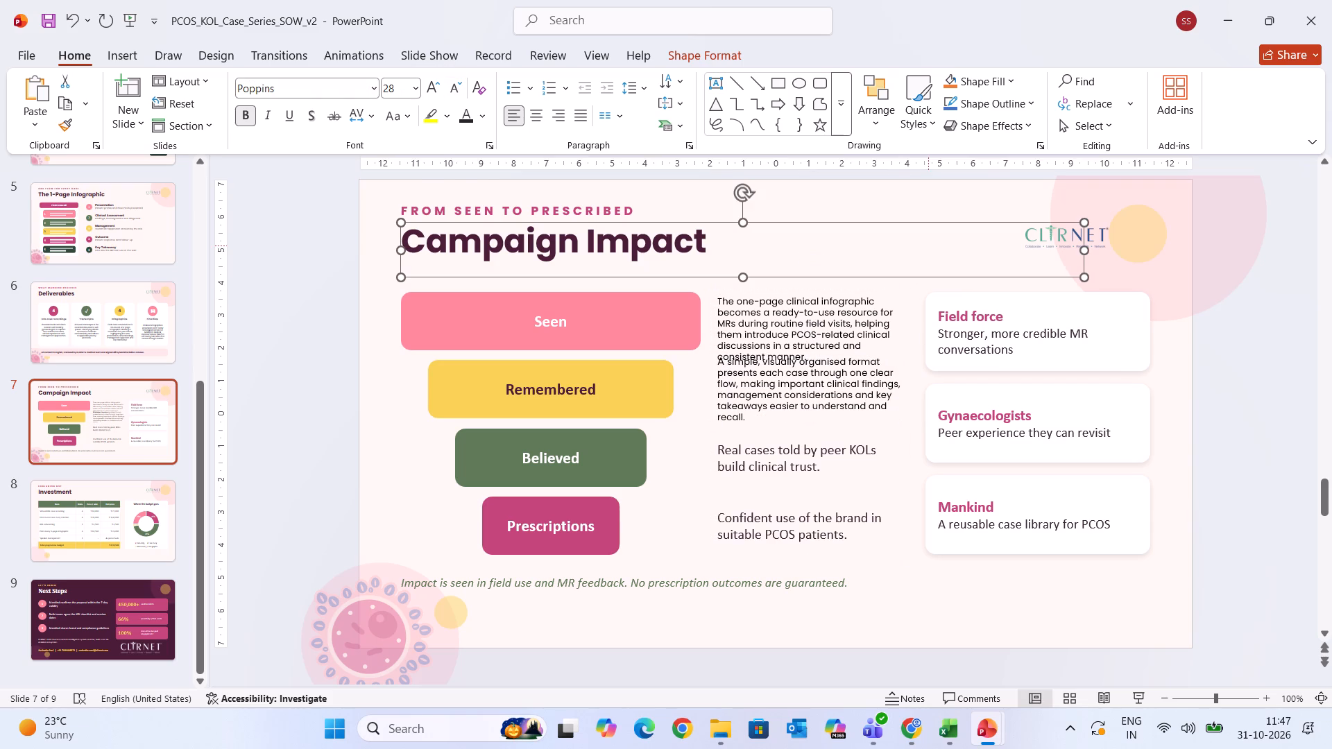
Move the Remembered description slightly down so it clears the Seen description above it.
left_click(778, 399)
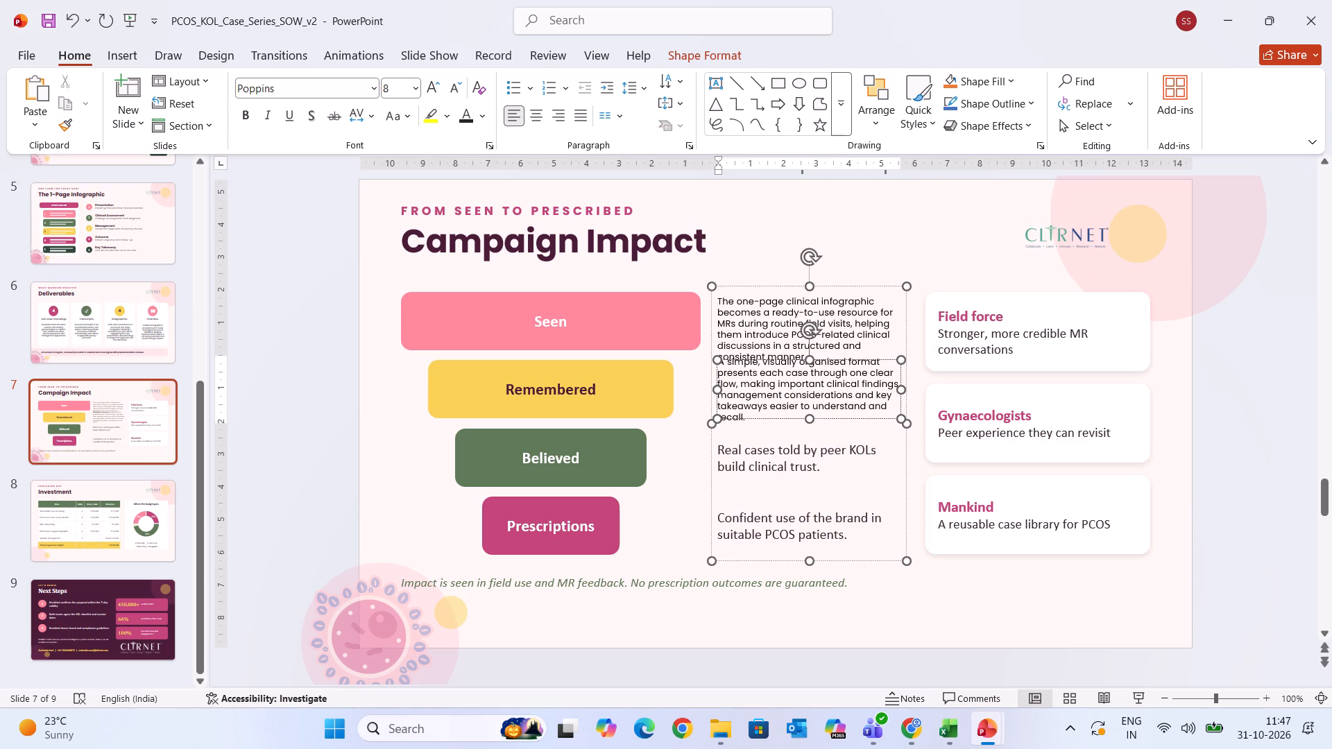
left_click_drag(851, 360, 847, 372)
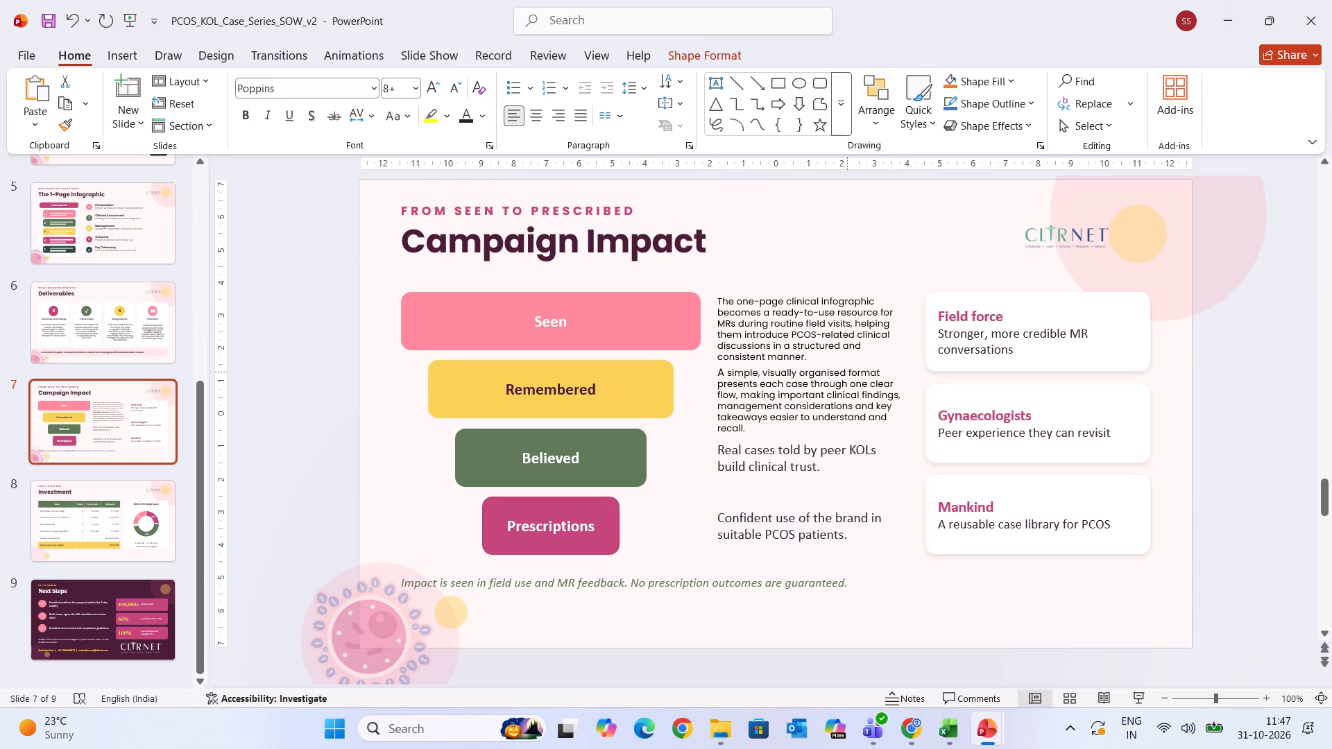
left_click_drag(847, 372, 846, 372)
Widen the Seen and Remembered description boxes towards the audience cards so each paragraph wraps onto fewer lines.
left_click(839, 333)
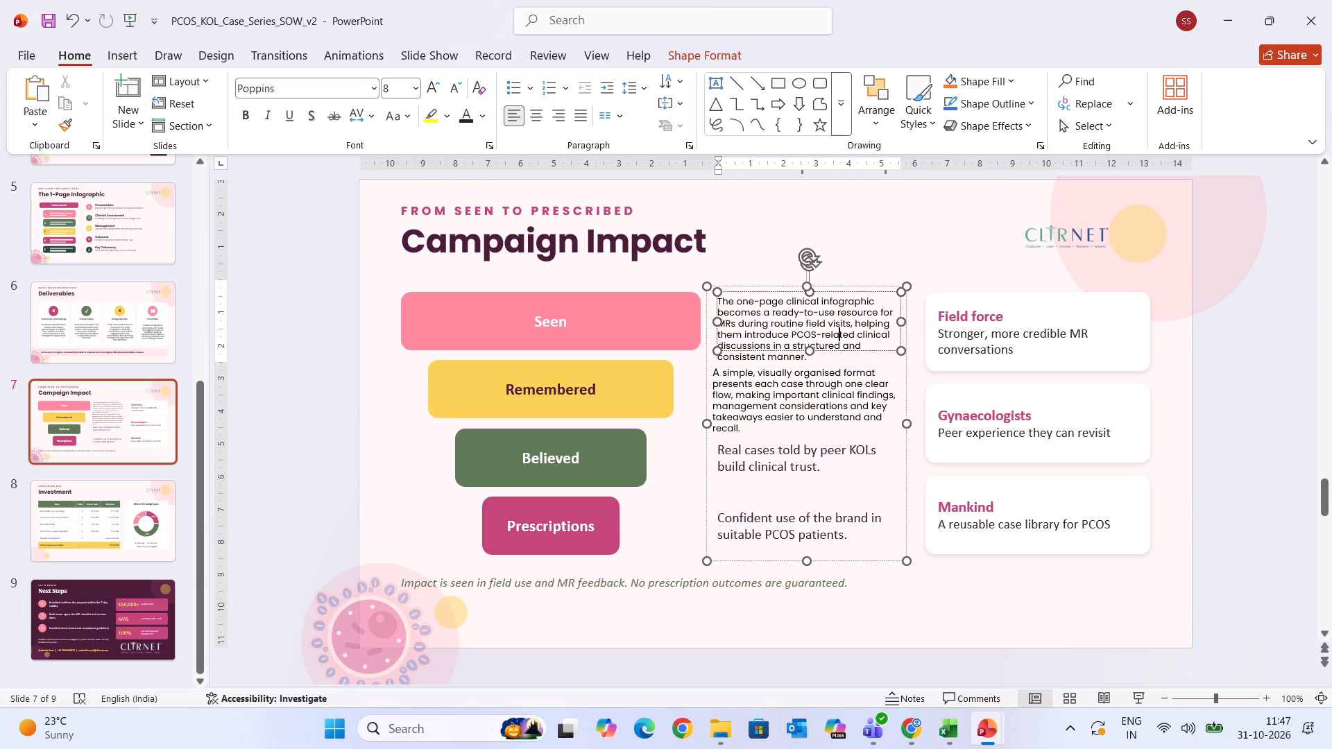
left_click_drag(899, 323, 919, 323)
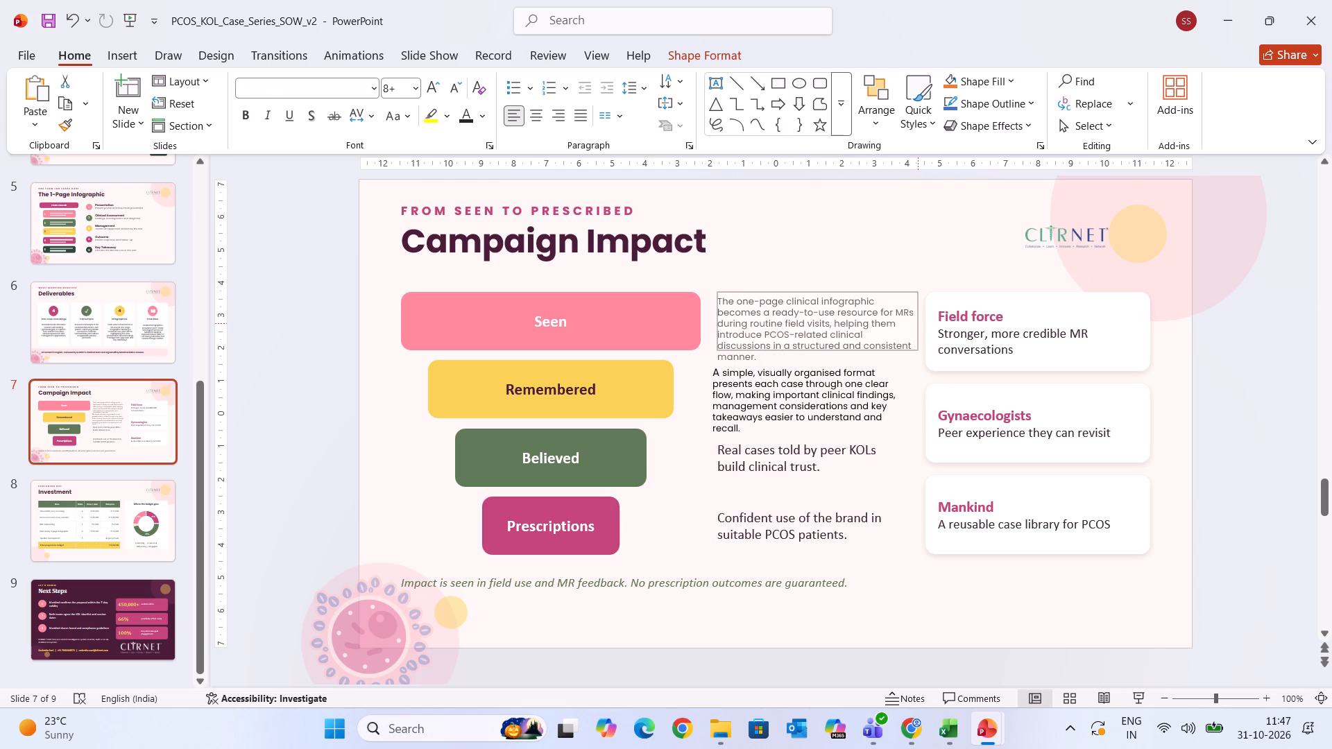
left_click_drag(919, 323, 921, 323)
left_click(889, 227)
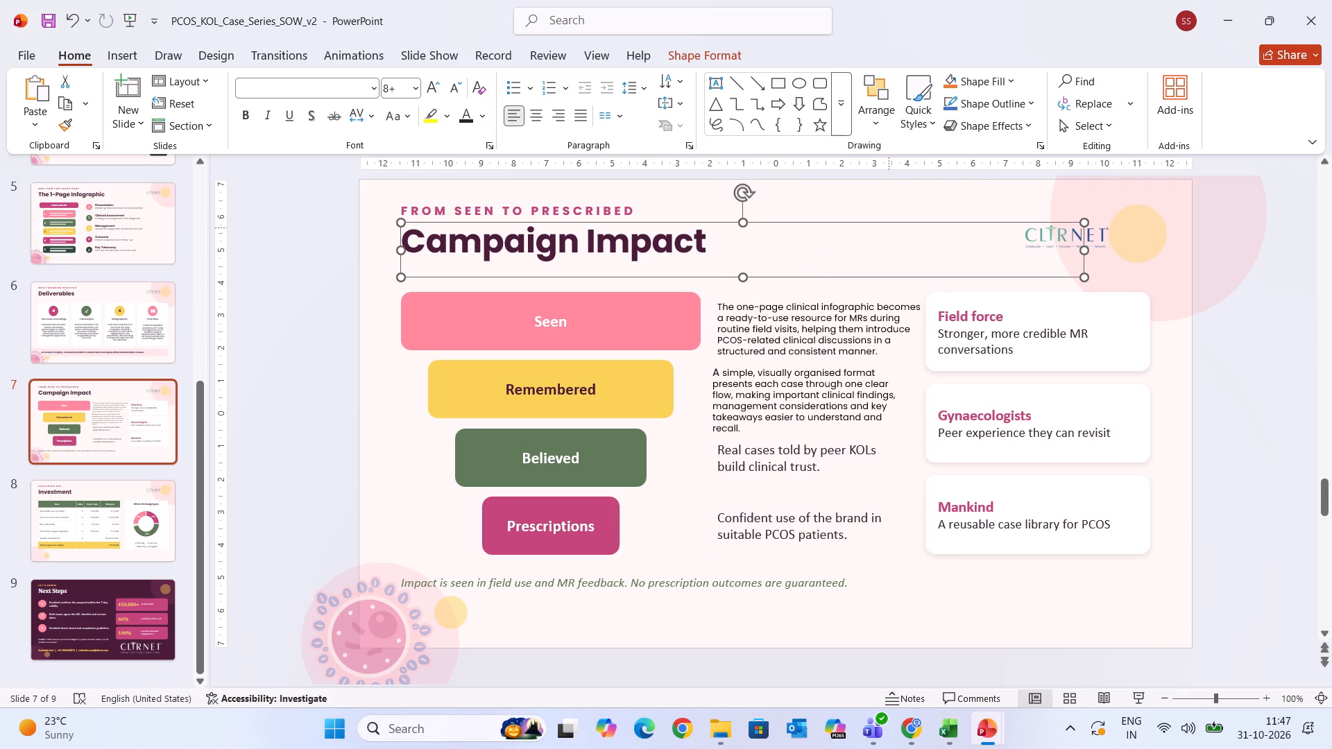
left_click(825, 401)
left_click_drag(900, 402, 923, 400)
left_click(1284, 426)
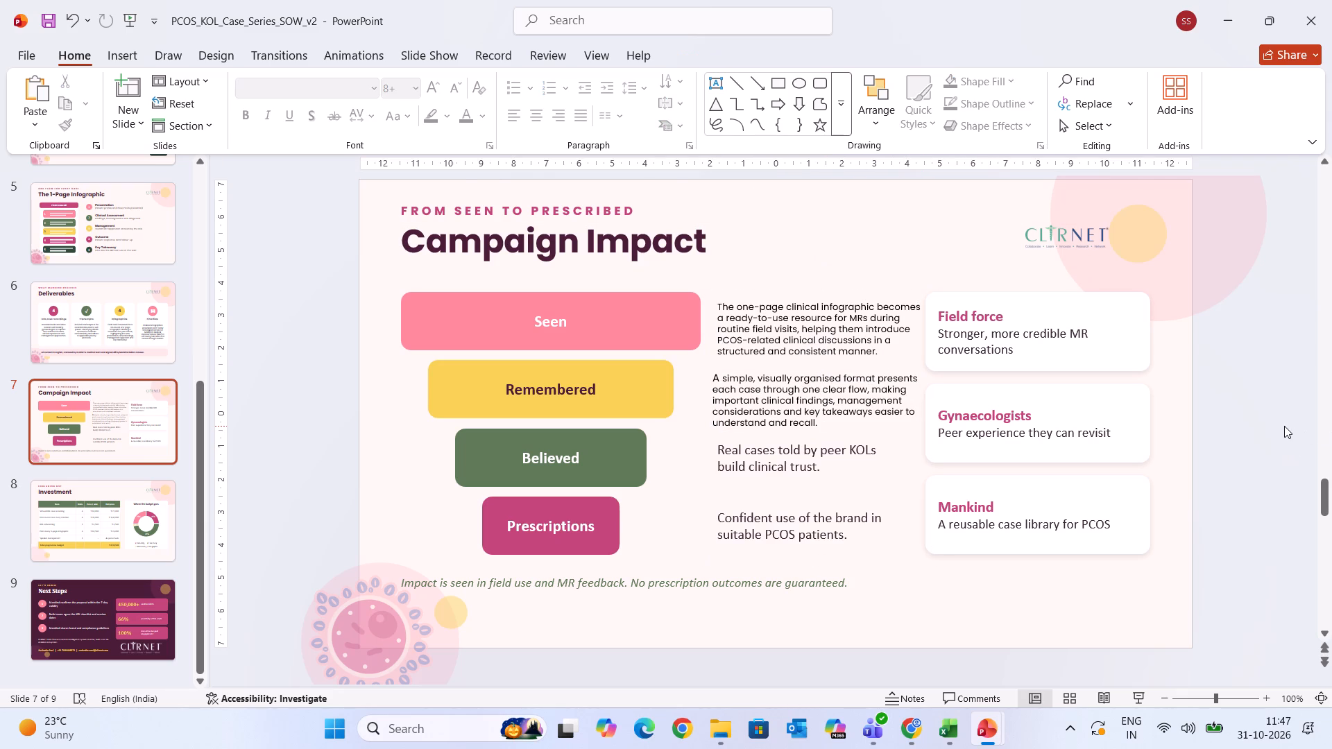
Shift the Seen description closer to the funnel bars, and nudge the Remembered description towards the bars and slightly up.
left_click(771, 331)
left_click_drag(803, 293, 794, 293)
left_click(766, 404)
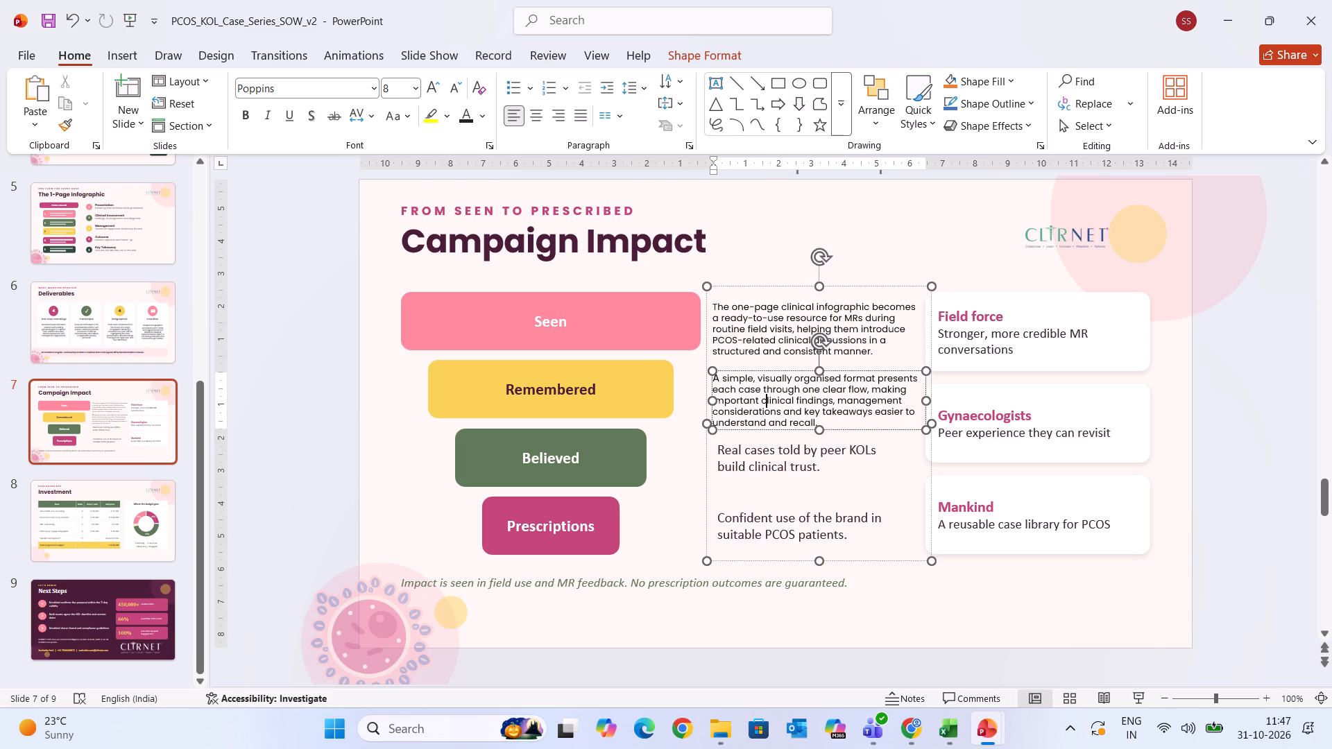
left_click(769, 371)
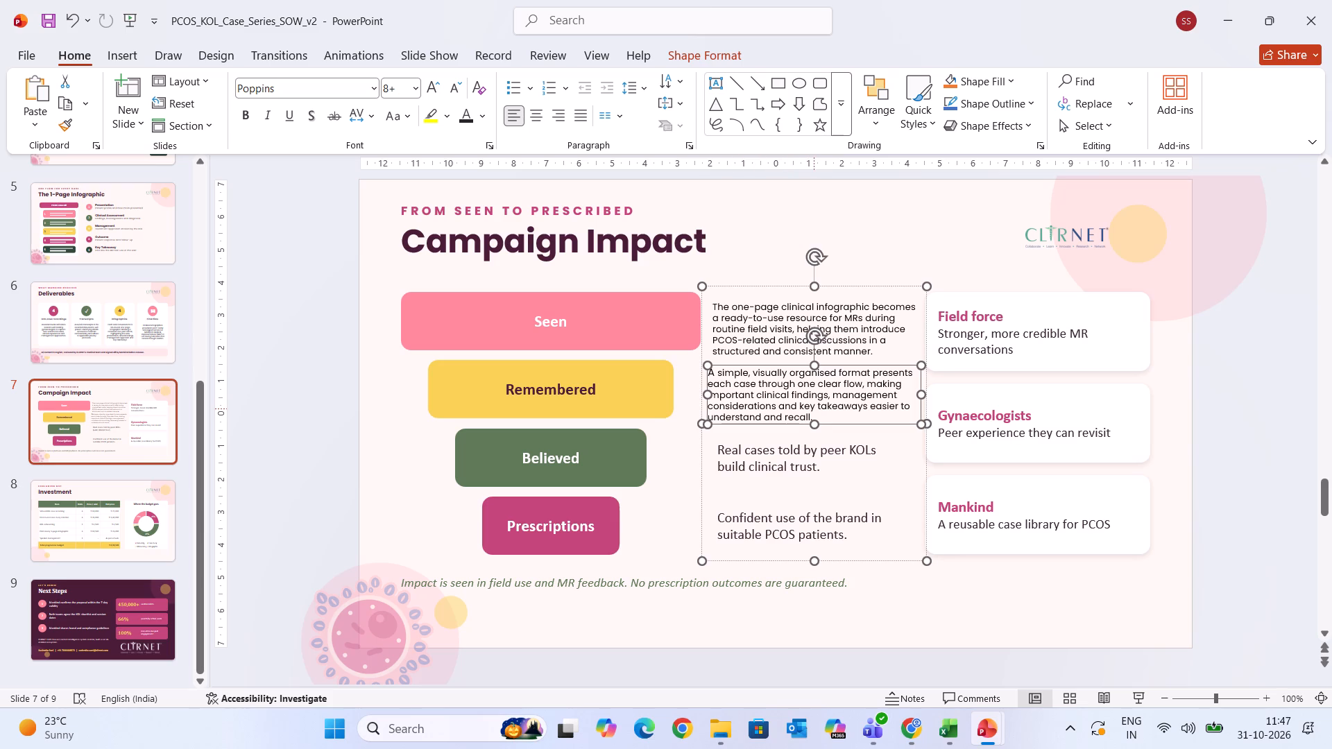
left_click(751, 328)
left_click(1188, 406)
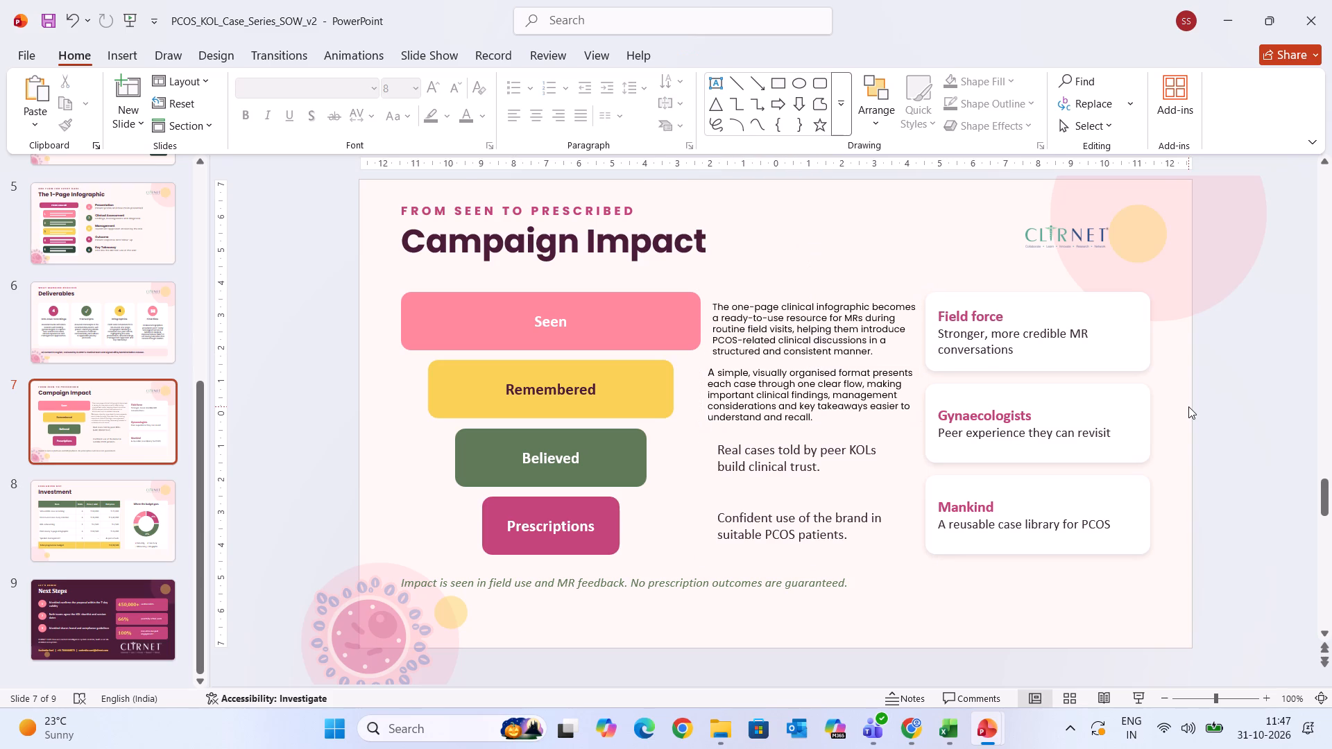
Reduce the opening letter "A" of the Remembered description to 8 pt to match the rest of the paragraph.
left_click(789, 332)
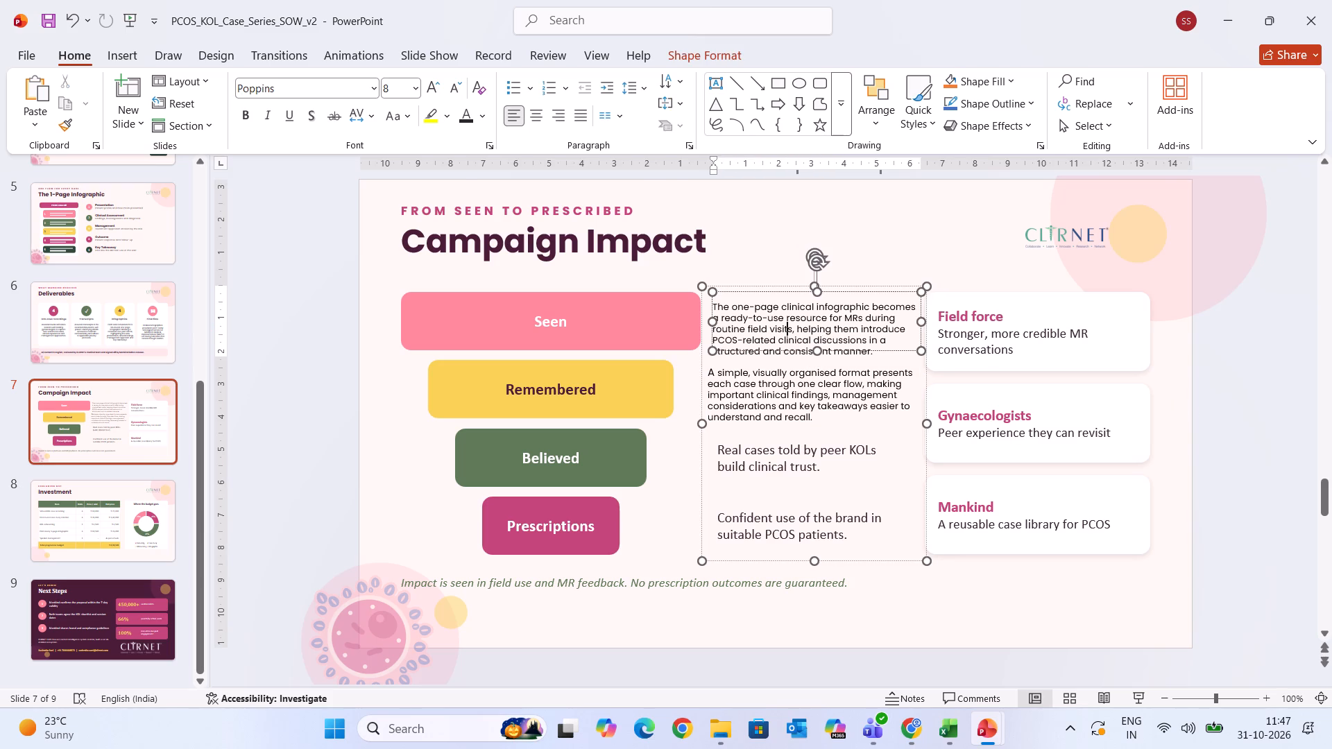
left_click_drag(717, 371, 707, 372)
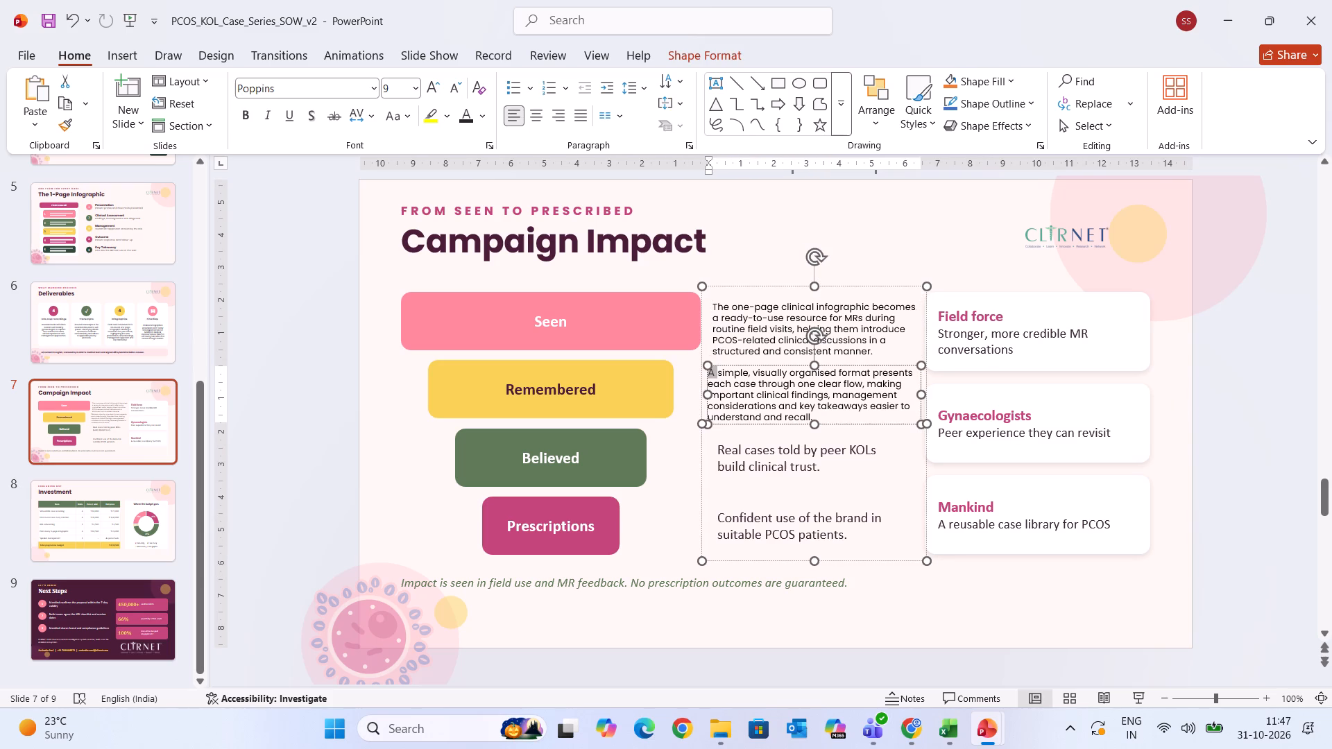
left_click_drag(707, 372, 708, 372)
left_click(797, 405)
left_click_drag(717, 374, 699, 374)
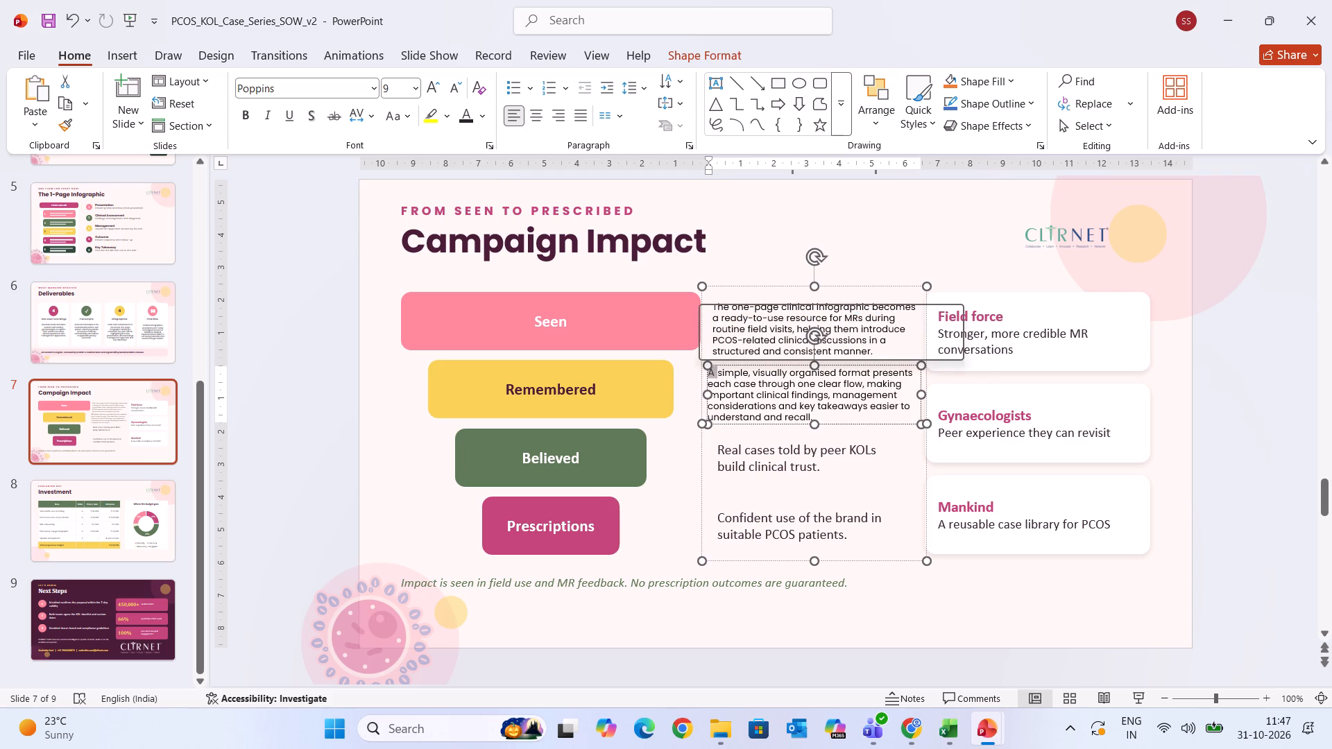
left_click(450, 92)
left_click(865, 228)
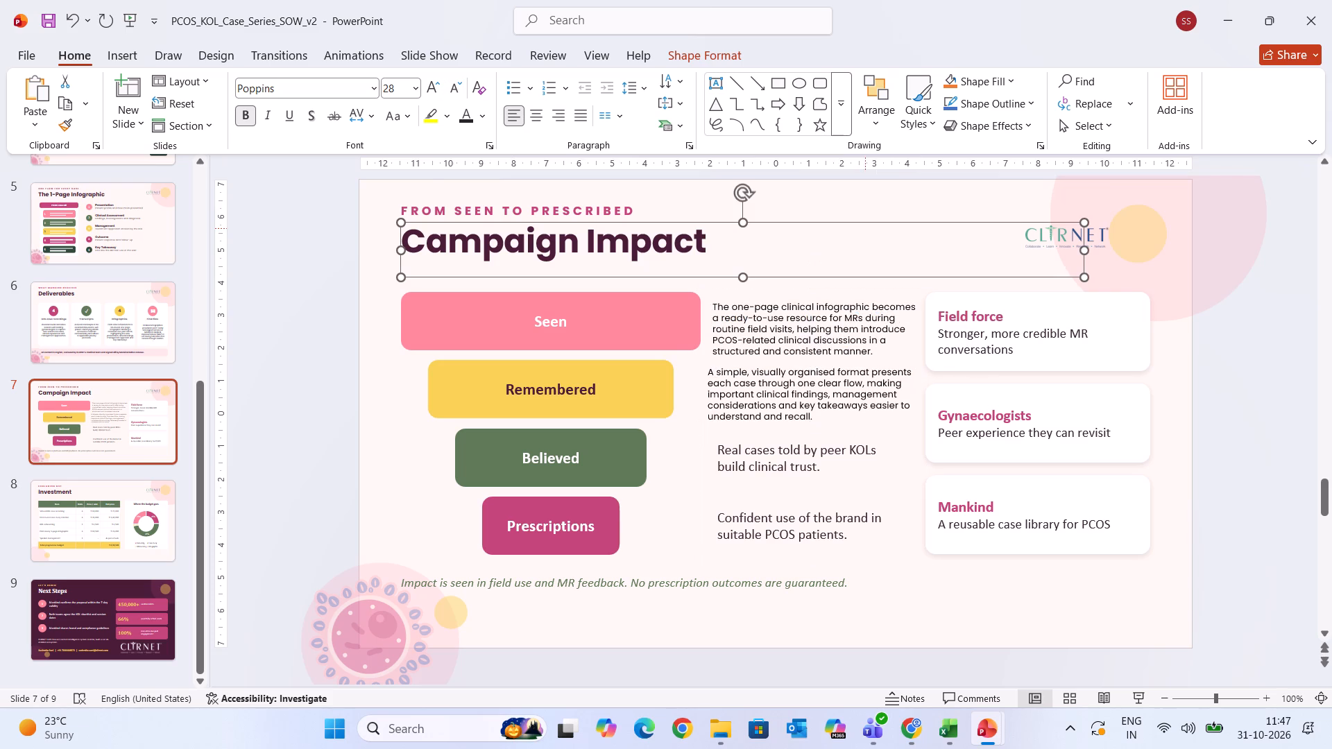
Align the Seen, Believed and Prescriptions descriptions with the left edge of the Remembered description.
left_click(848, 343)
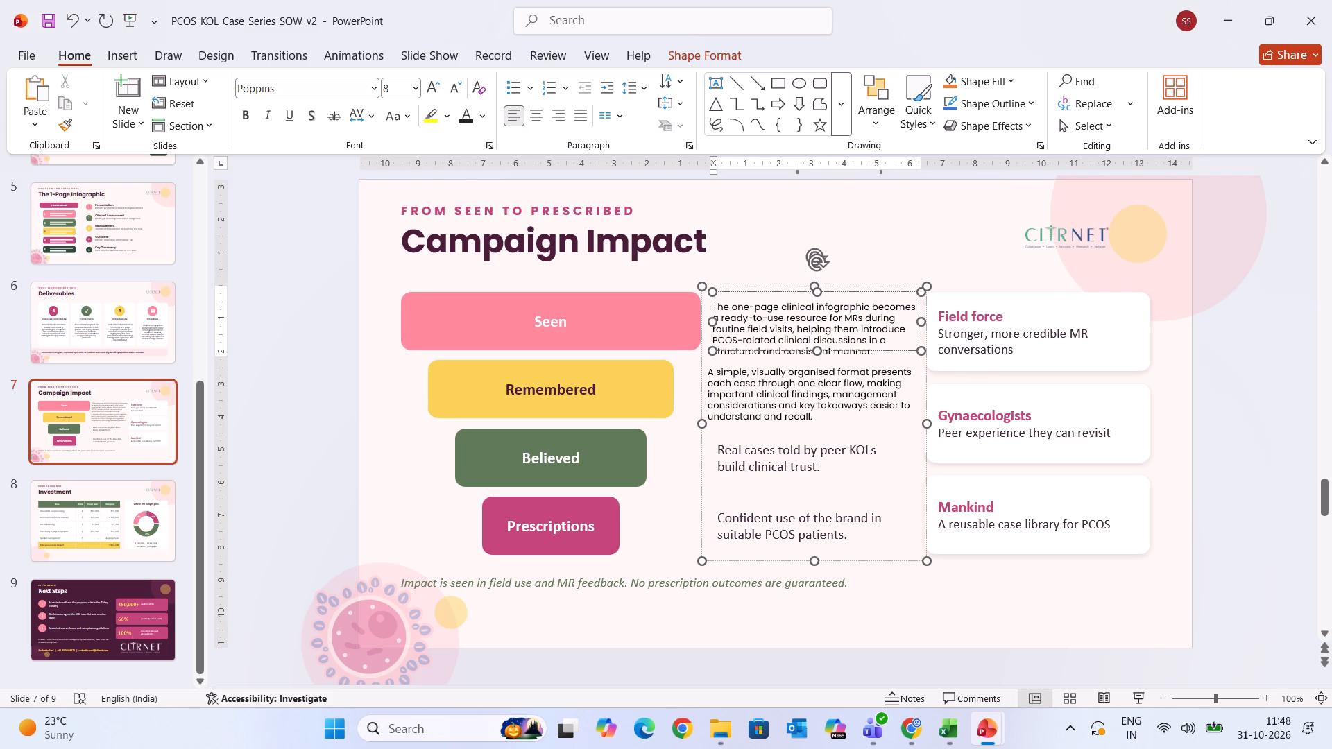
left_click(790, 350)
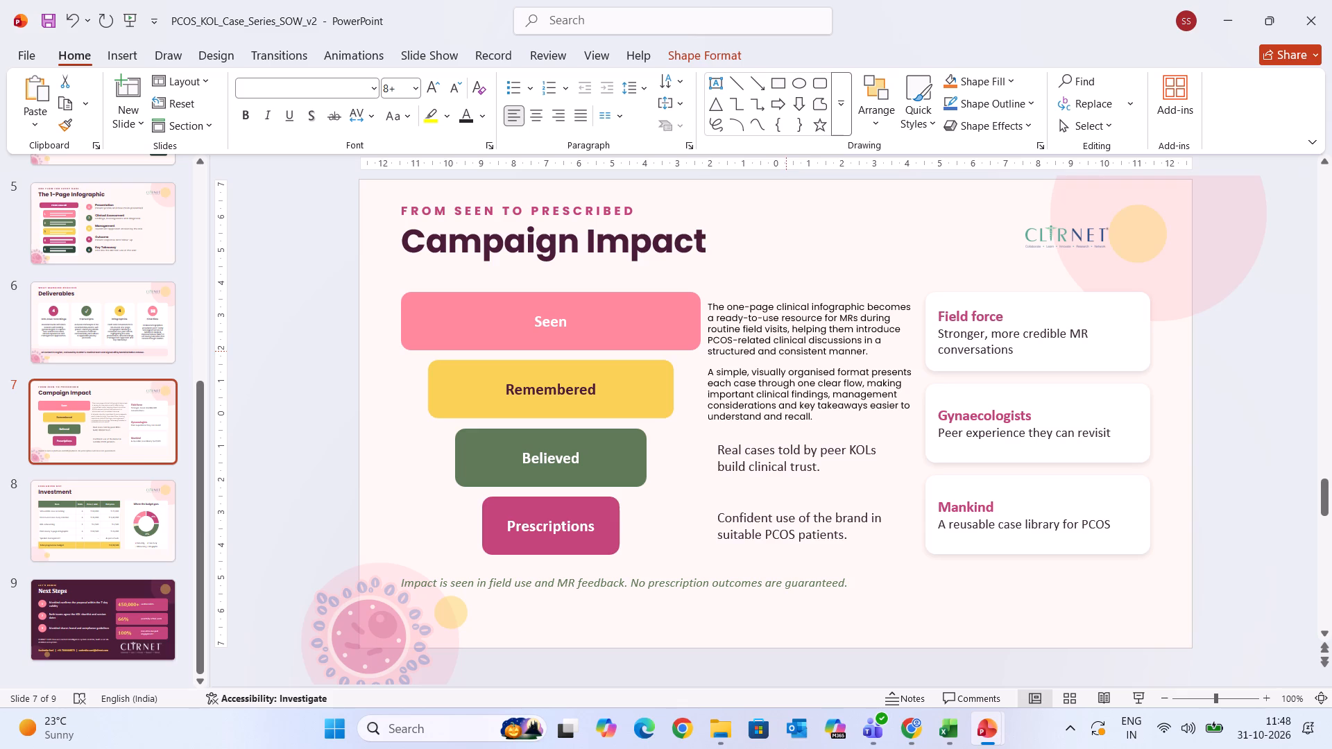
left_click(780, 464)
left_click_drag(772, 485, 762, 485)
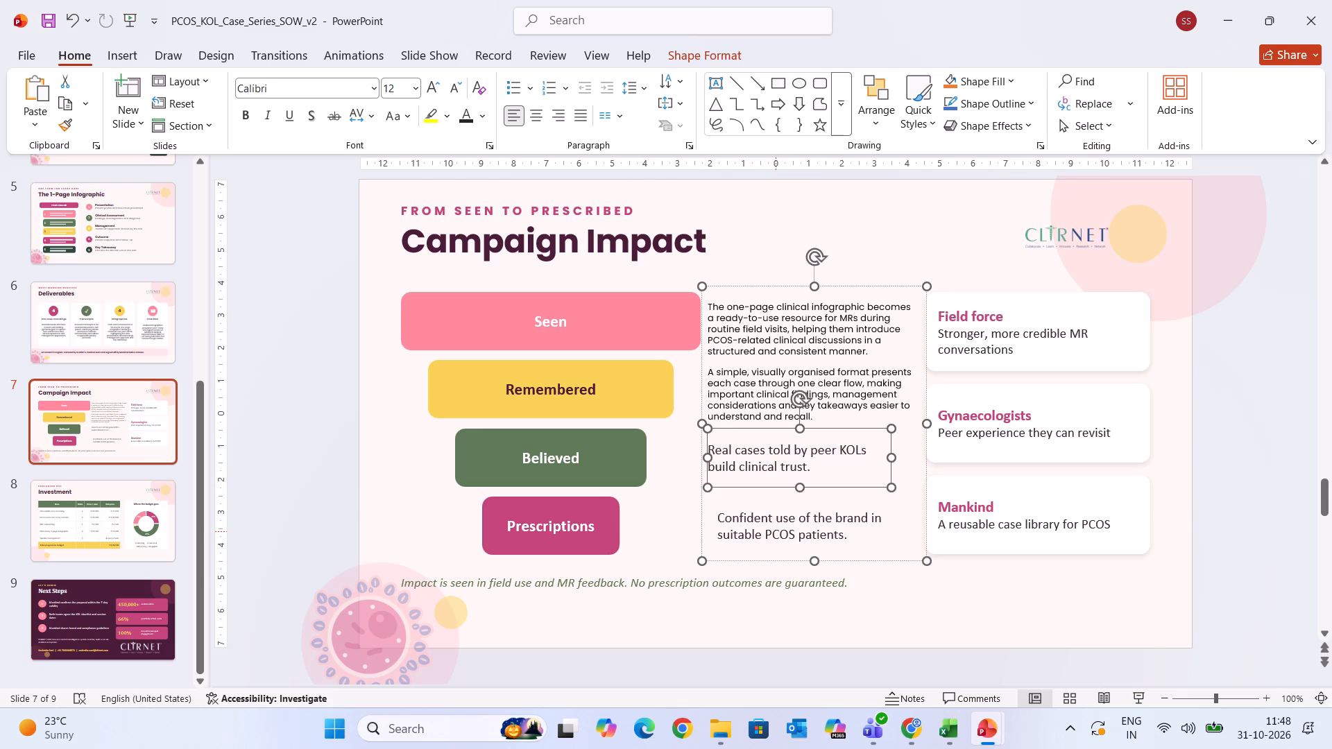
left_click(776, 531)
left_click_drag(776, 554, 766, 554)
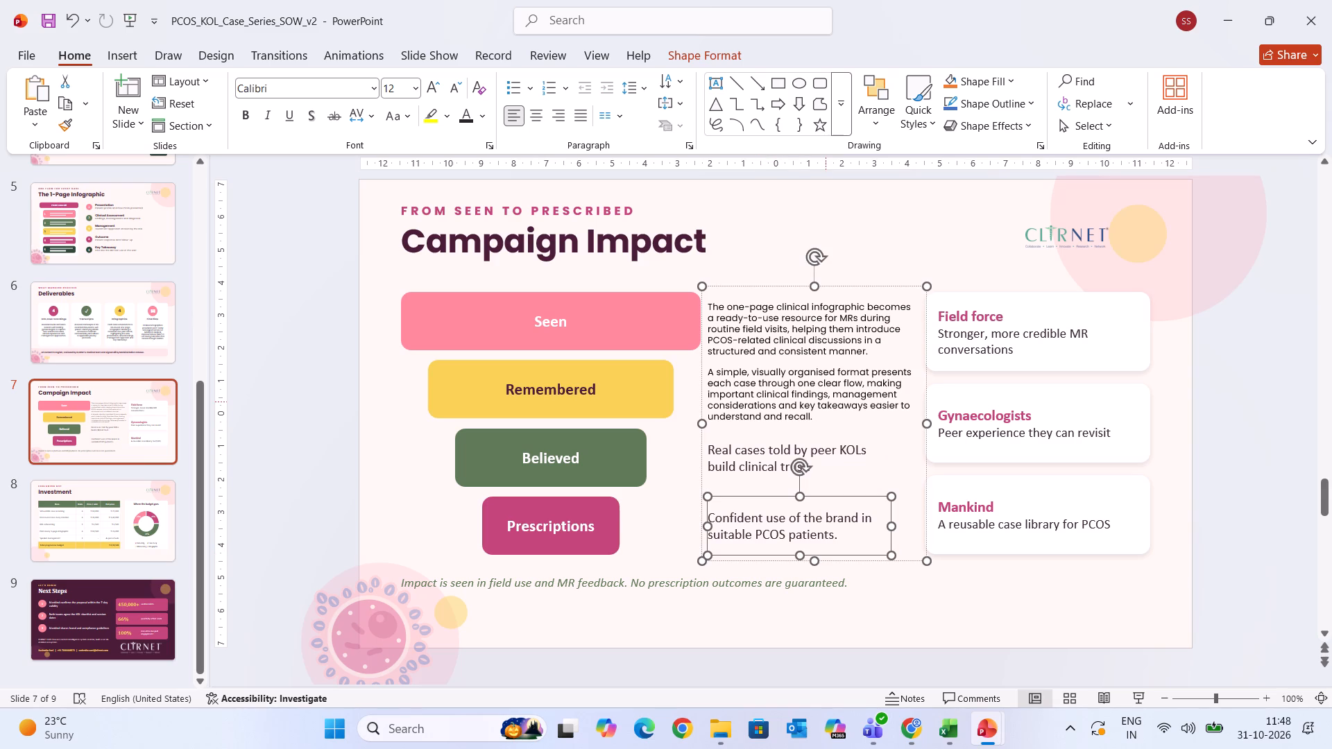
left_click(909, 721)
left_click(713, 429)
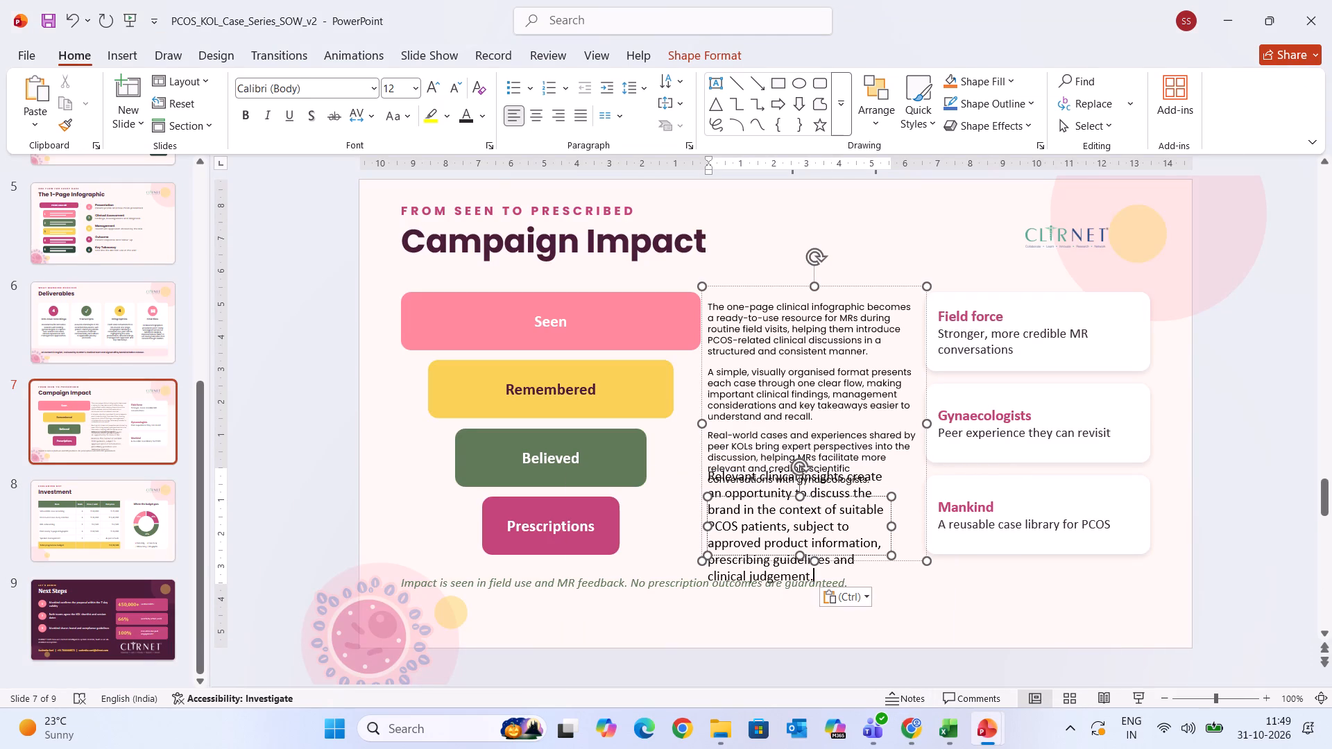
Copy the Remembered description's Poppins 8 pt formatting onto the entire Prescriptions description.
left_click(729, 405)
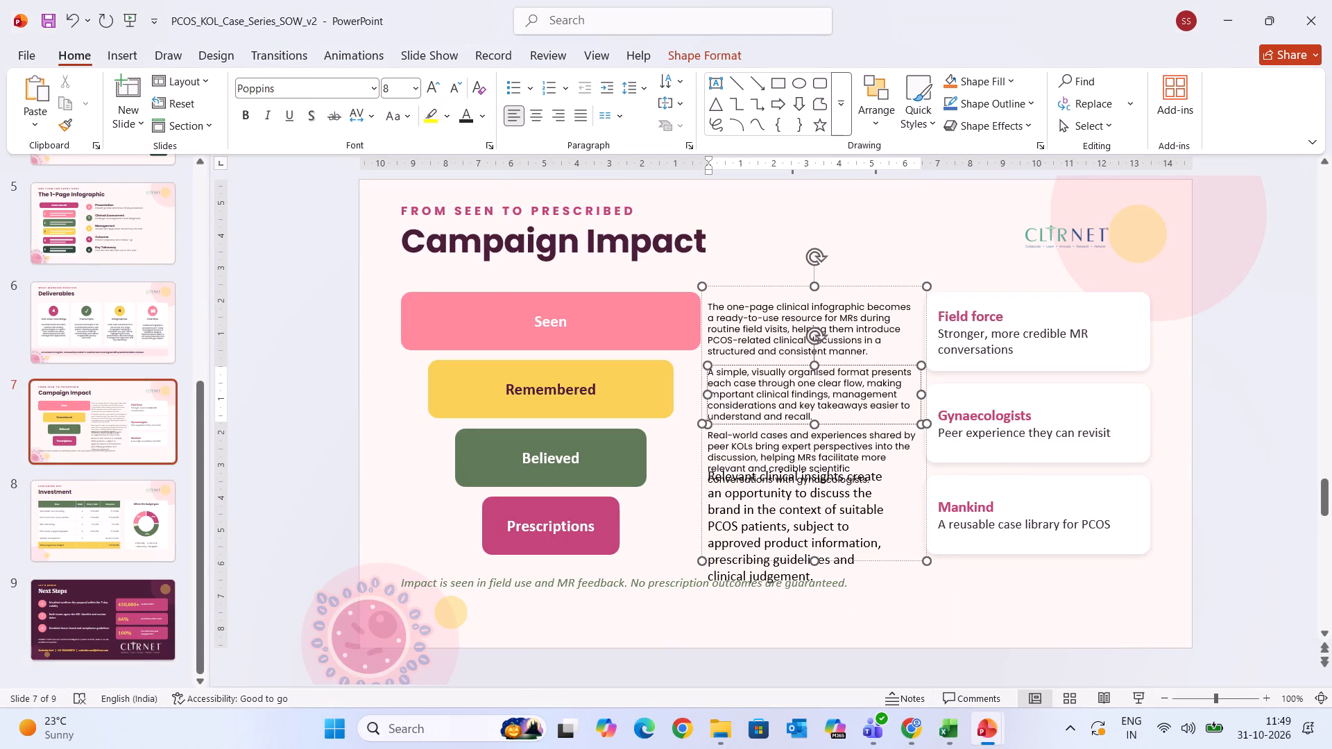
left_click_drag(816, 412, 684, 340)
left_click(65, 129)
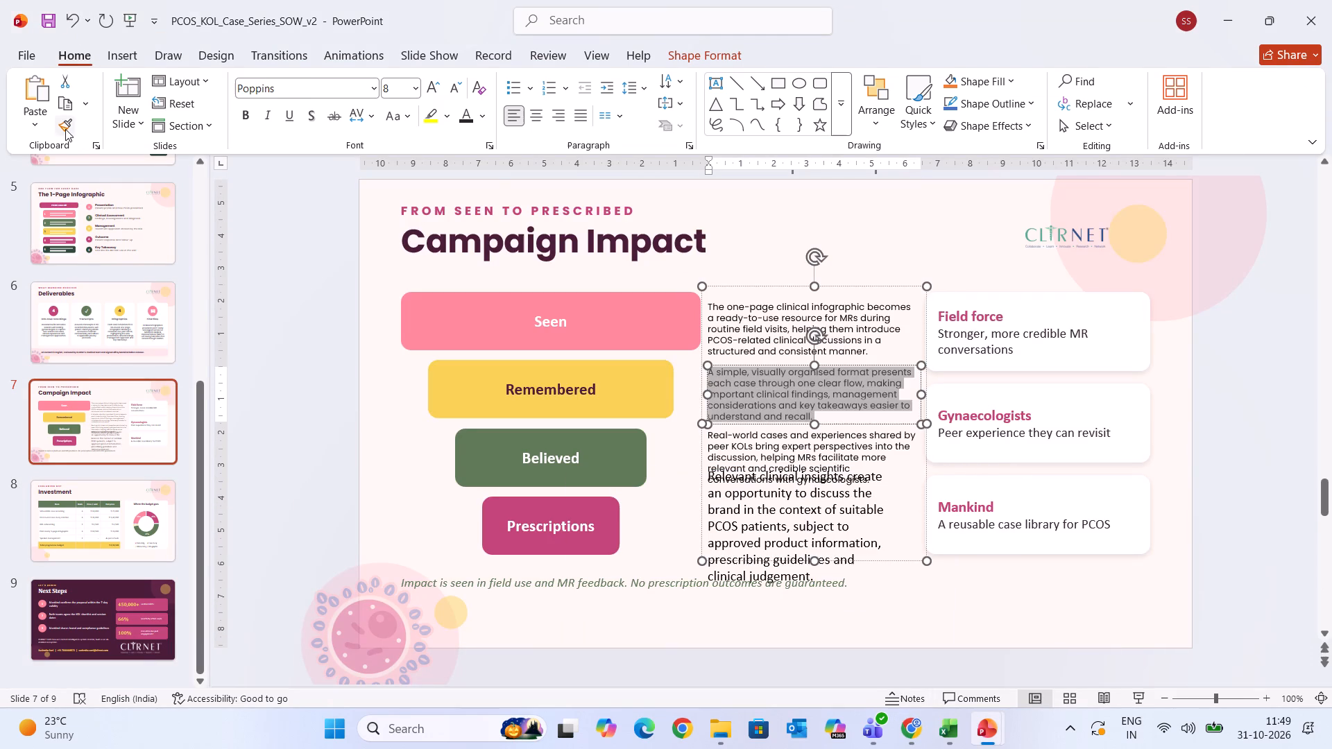
left_click_drag(717, 470, 822, 585)
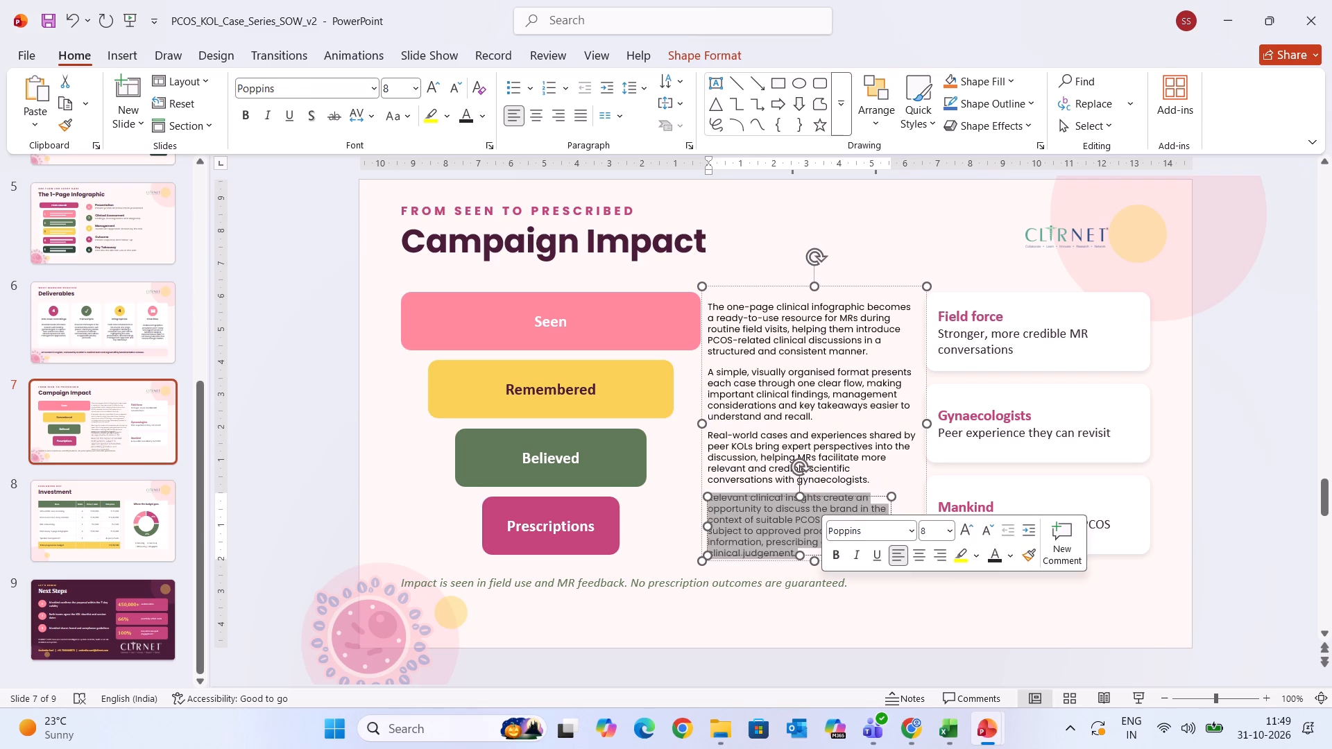
Widen the Prescriptions description's text box to about the width of the descriptions above it.
left_click_drag(894, 522, 908, 522)
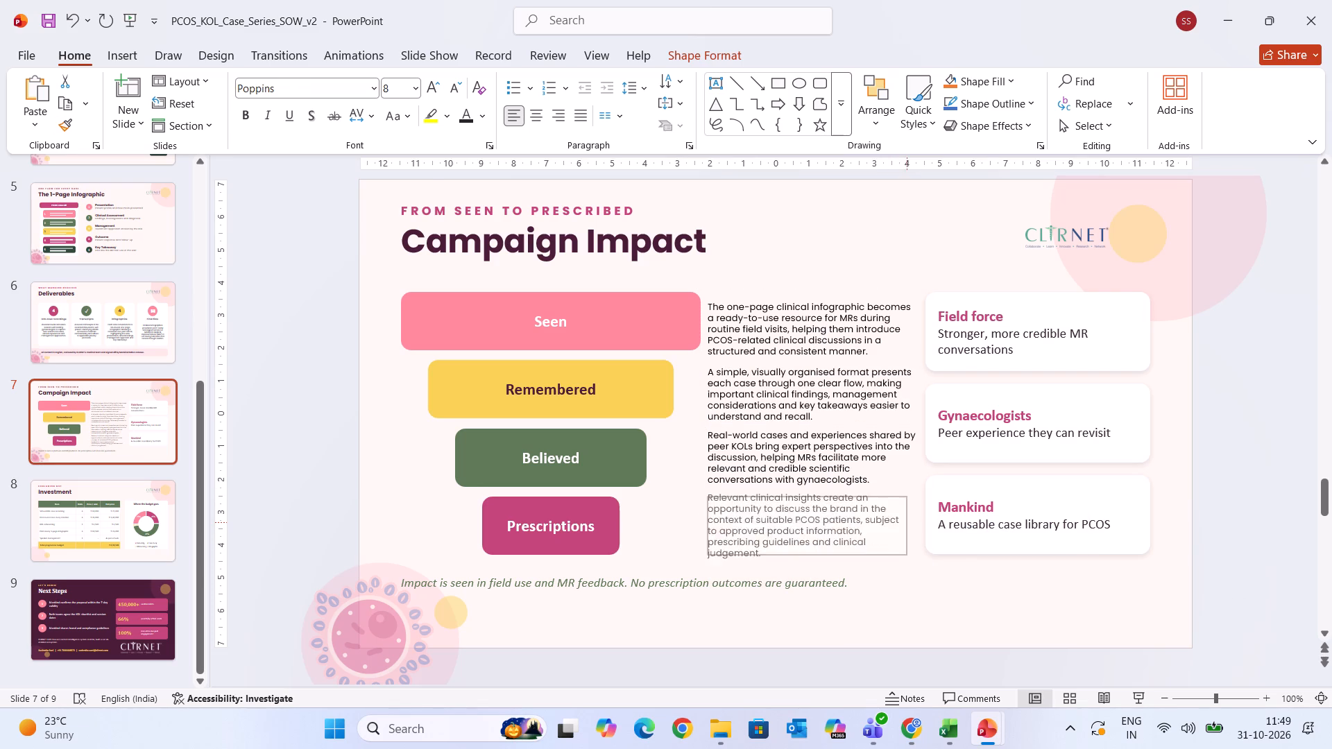
left_click_drag(908, 522, 919, 522)
left_click(1211, 567)
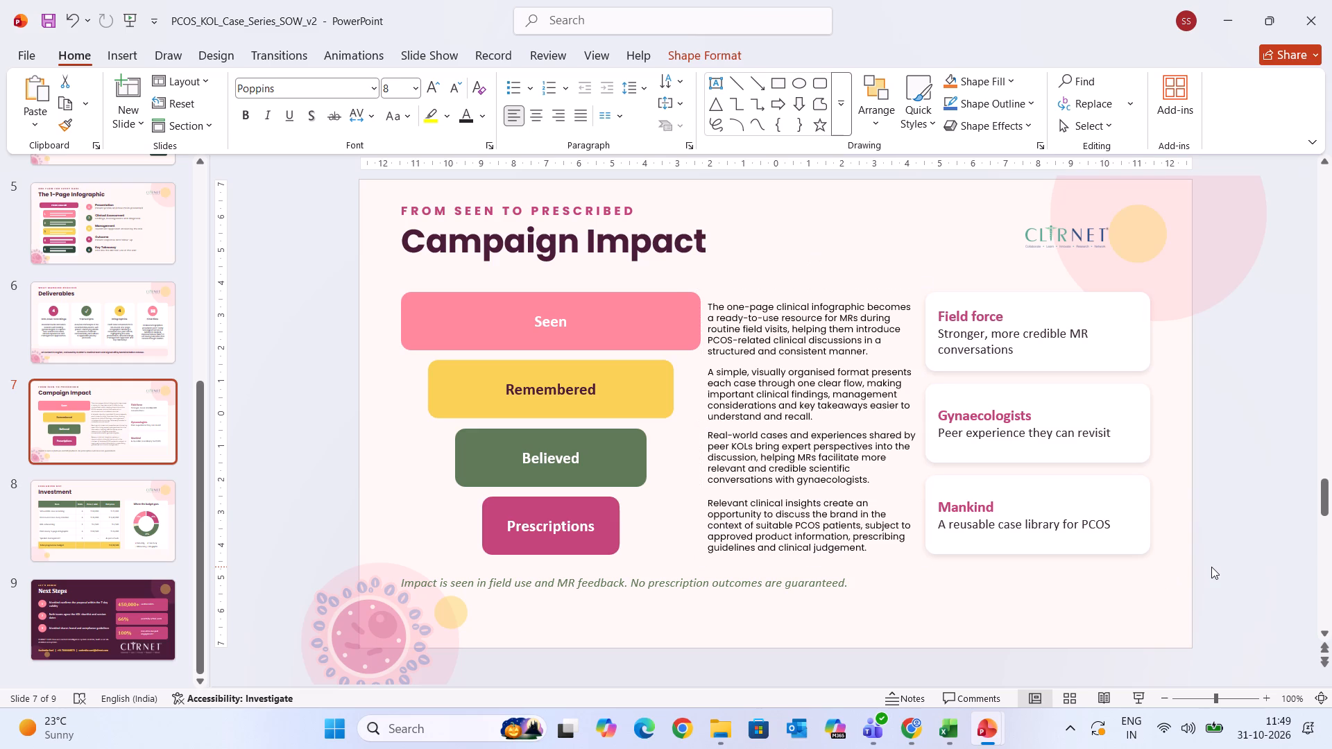
Set the font of the "Seen" label in the pink funnel bar to Poppins.
left_click_drag(534, 321, 579, 321)
left_click(277, 86)
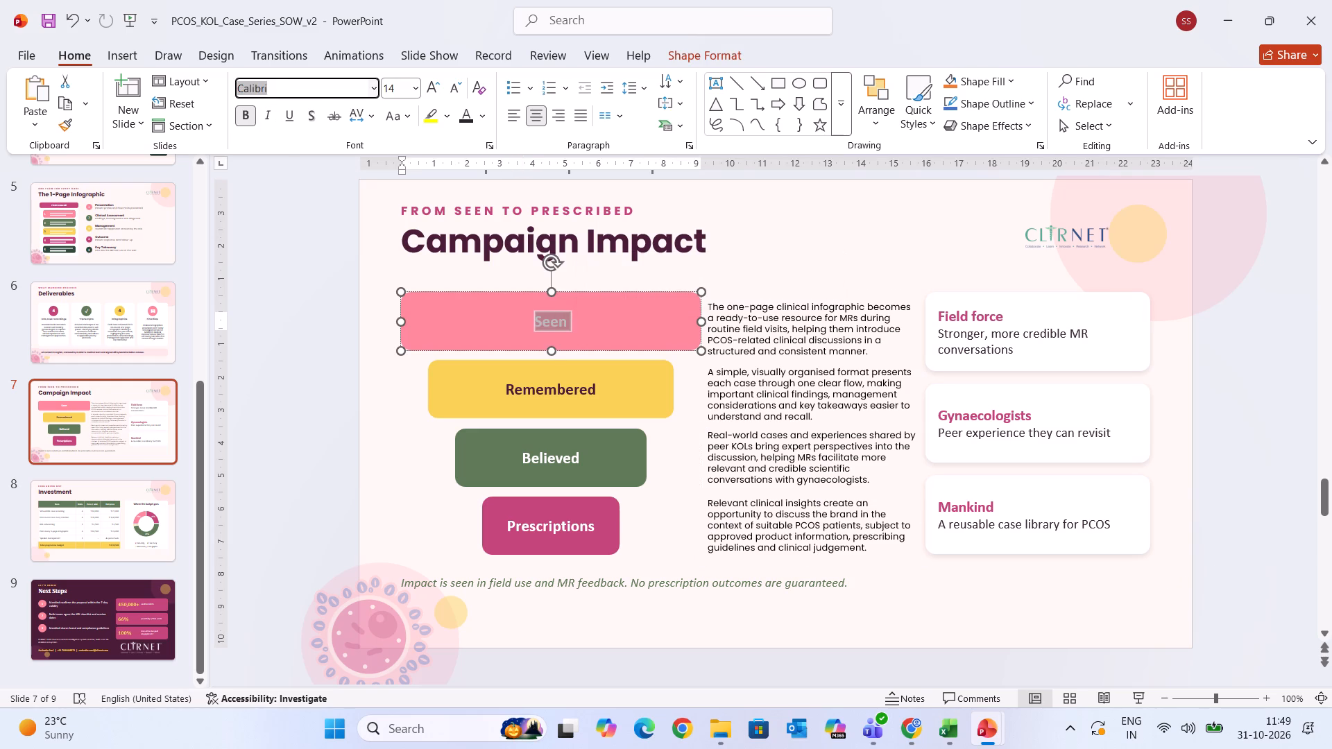
type("po")
key("Return")
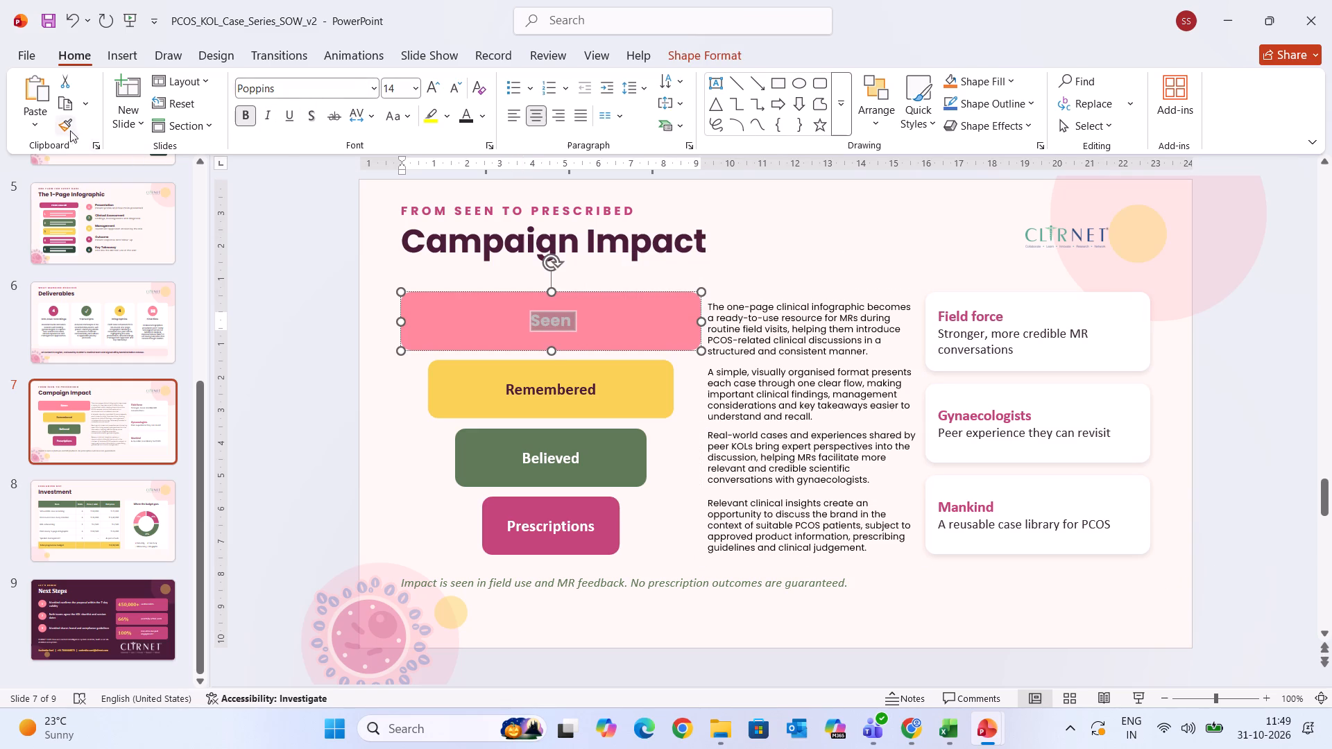
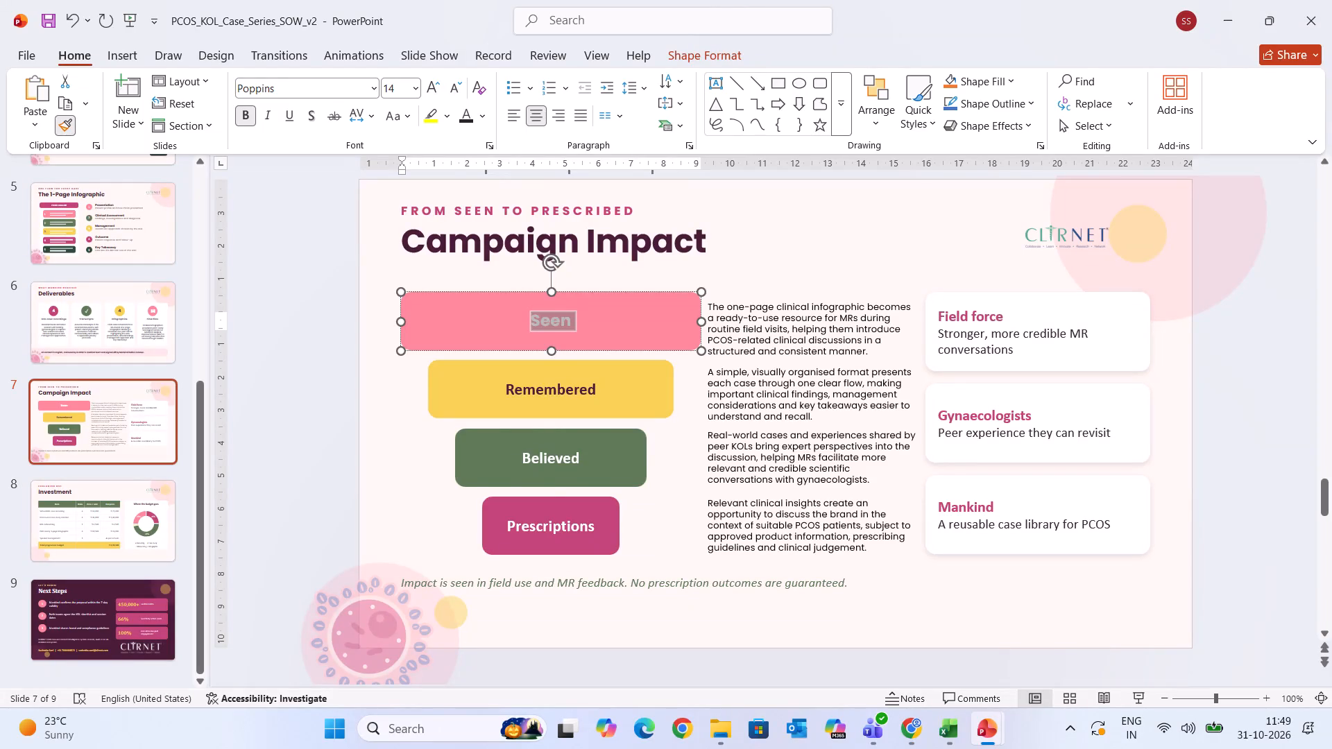
Copy the "Seen" label's Poppins formatting onto the "Believed" and "Prescriptions" labels in the green and magenta funnel bars.
left_click_drag(527, 453, 582, 453)
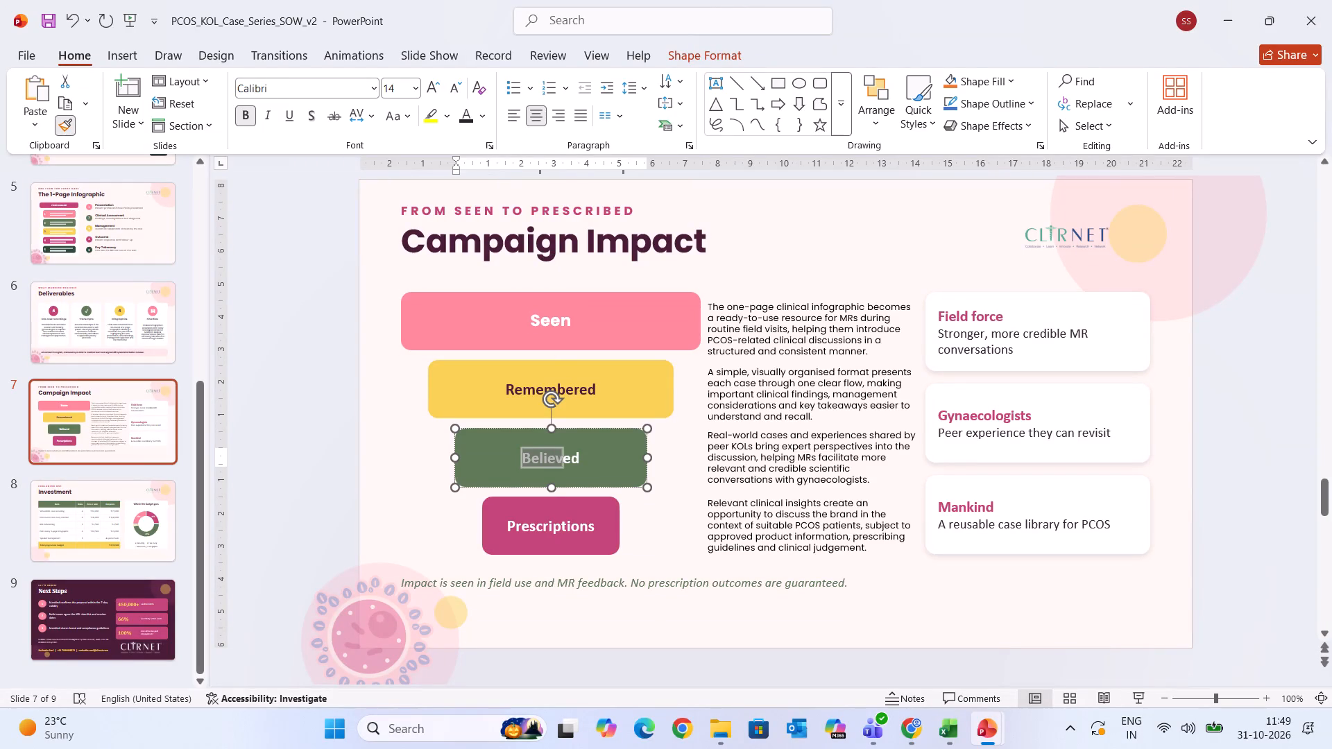
left_click_drag(582, 453, 596, 453)
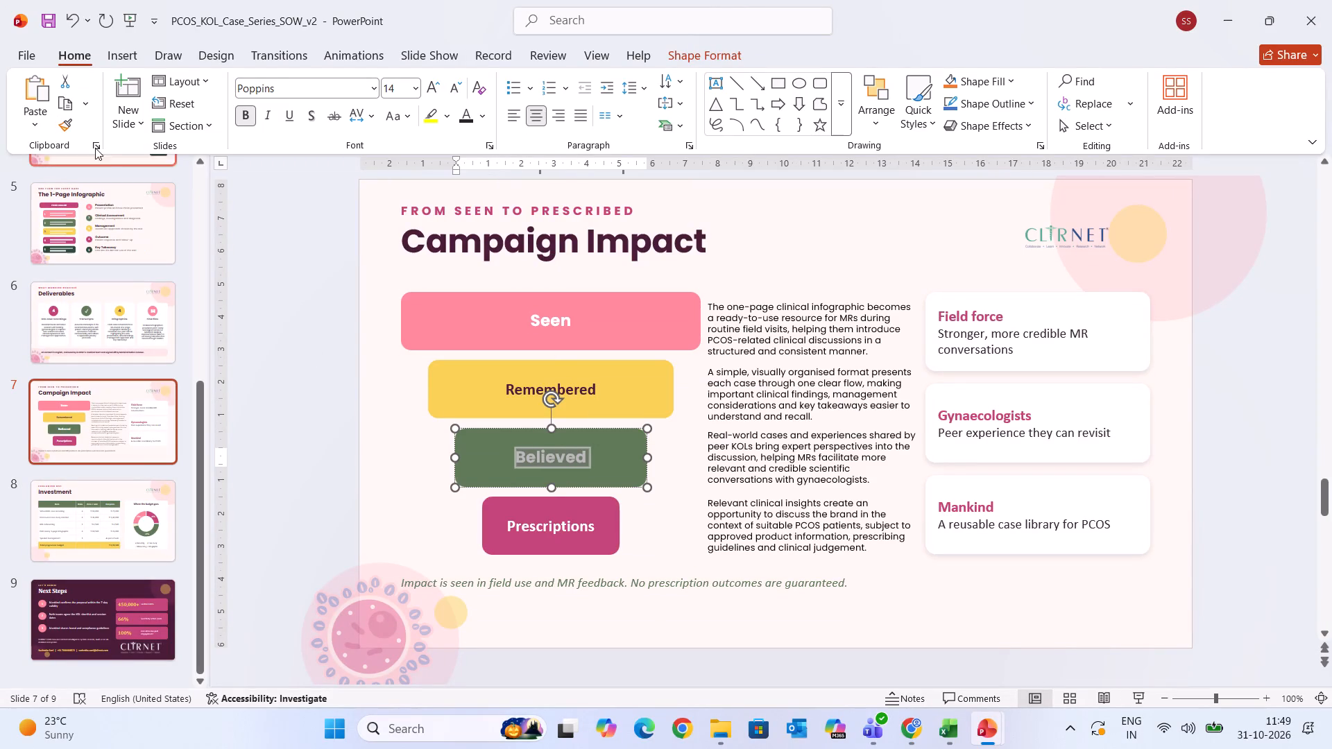
left_click(60, 119)
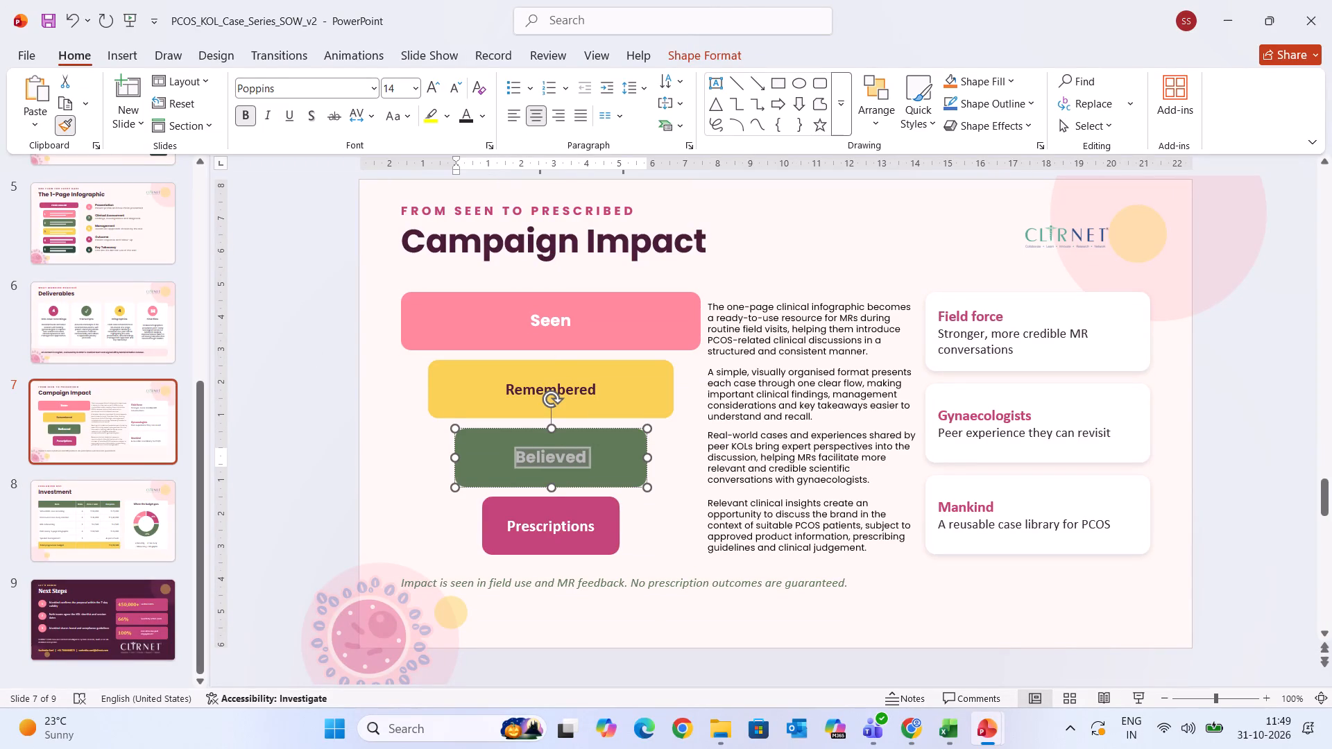
left_click_drag(515, 524, 612, 530)
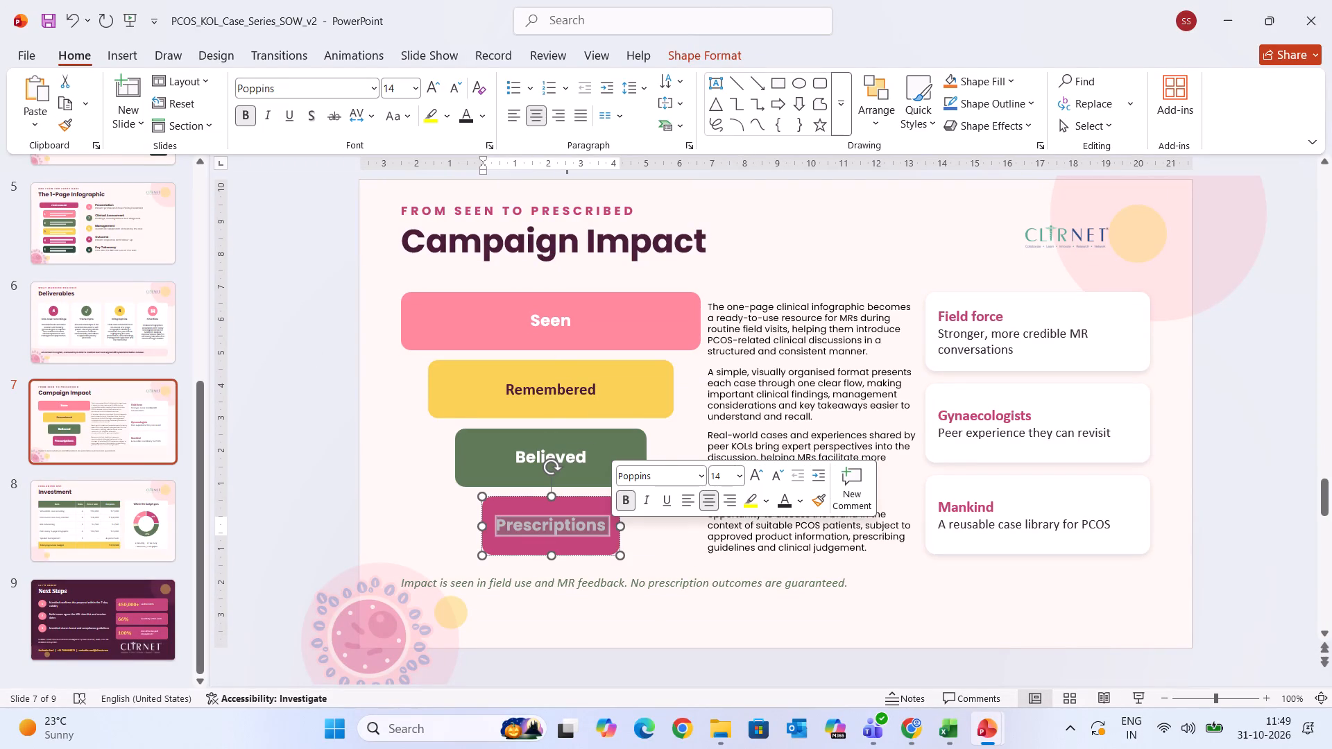
left_click(772, 284)
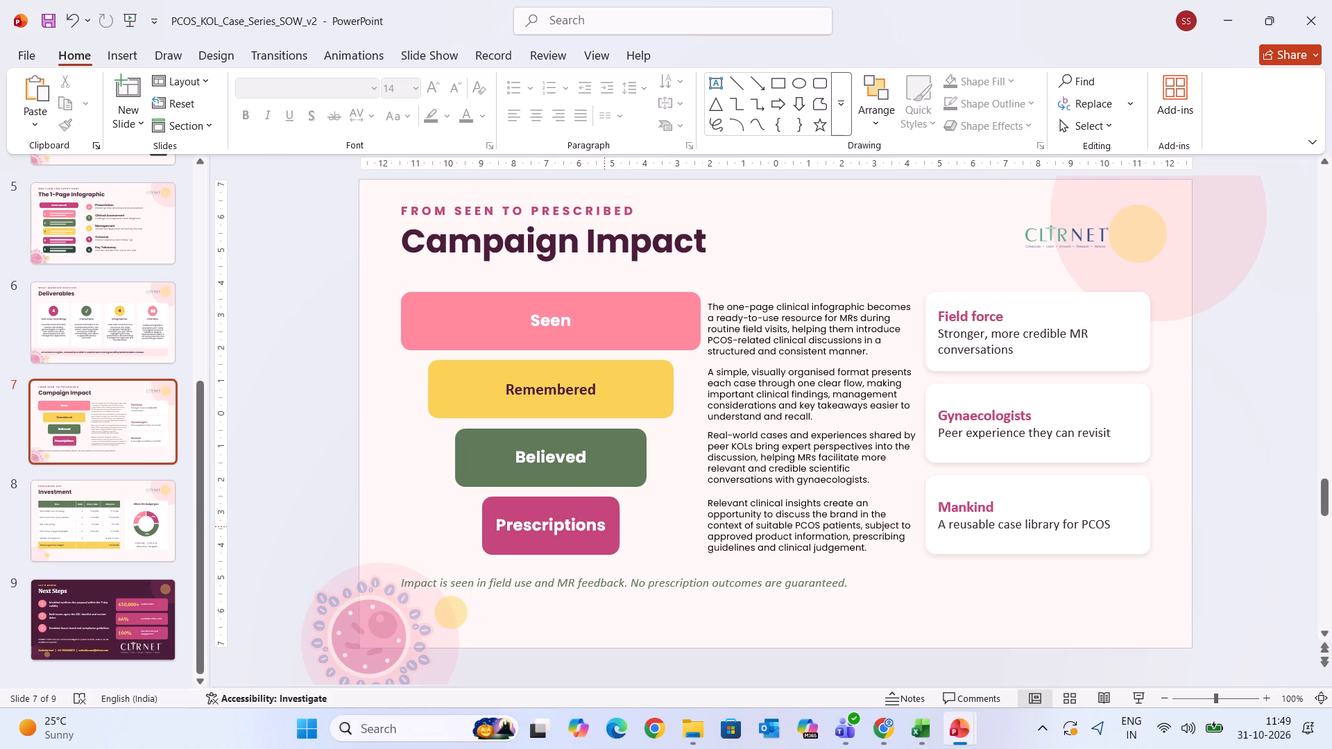
Reduce the "Prescriptions" and "Believed" funnel labels to 12 pt.
left_click_drag(604, 526, 482, 526)
left_click(452, 88)
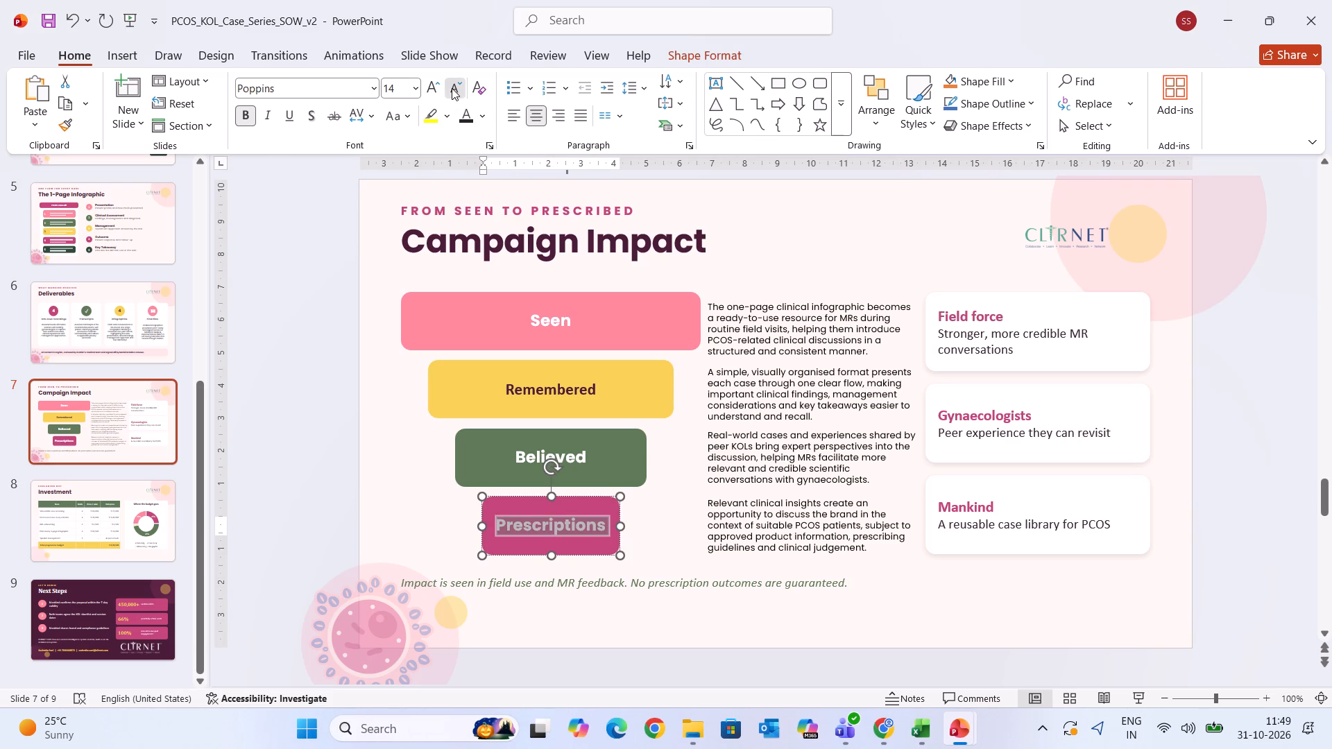
left_click(511, 454)
left_click_drag(517, 460, 553, 465)
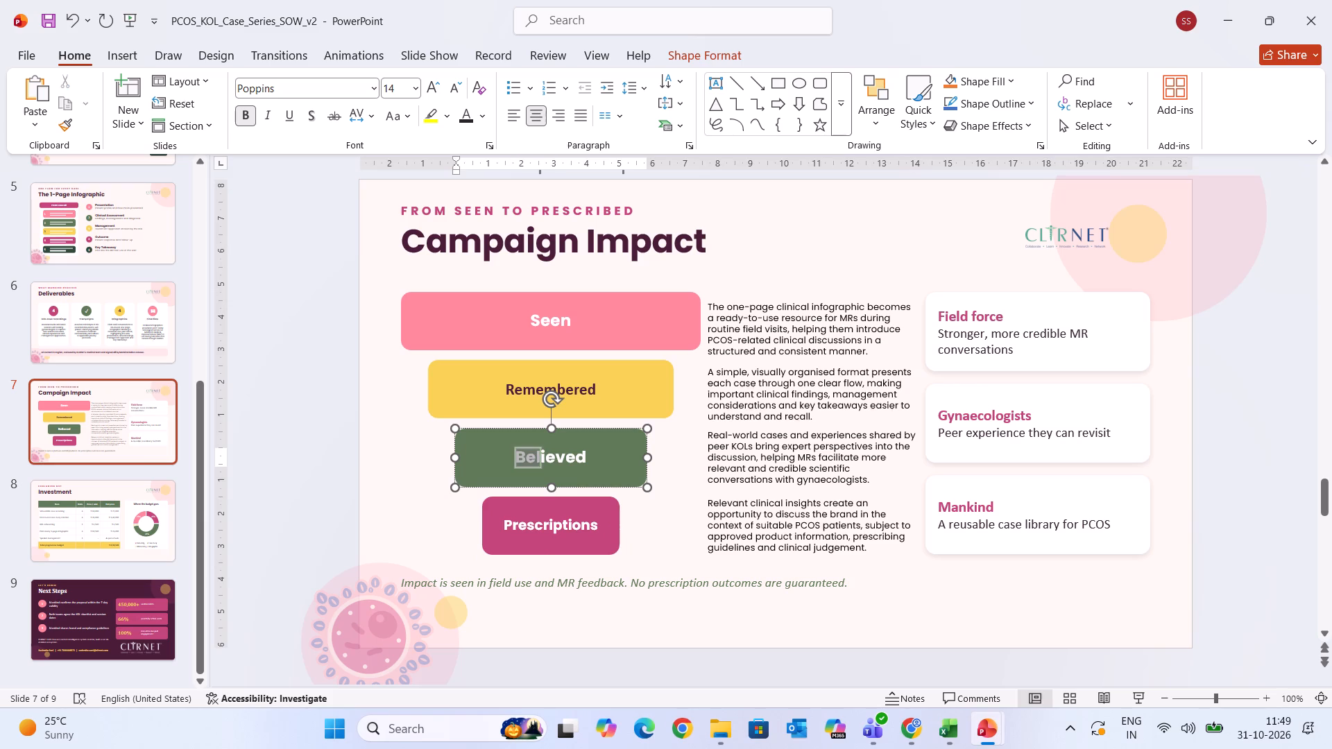
left_click_drag(553, 465, 591, 470)
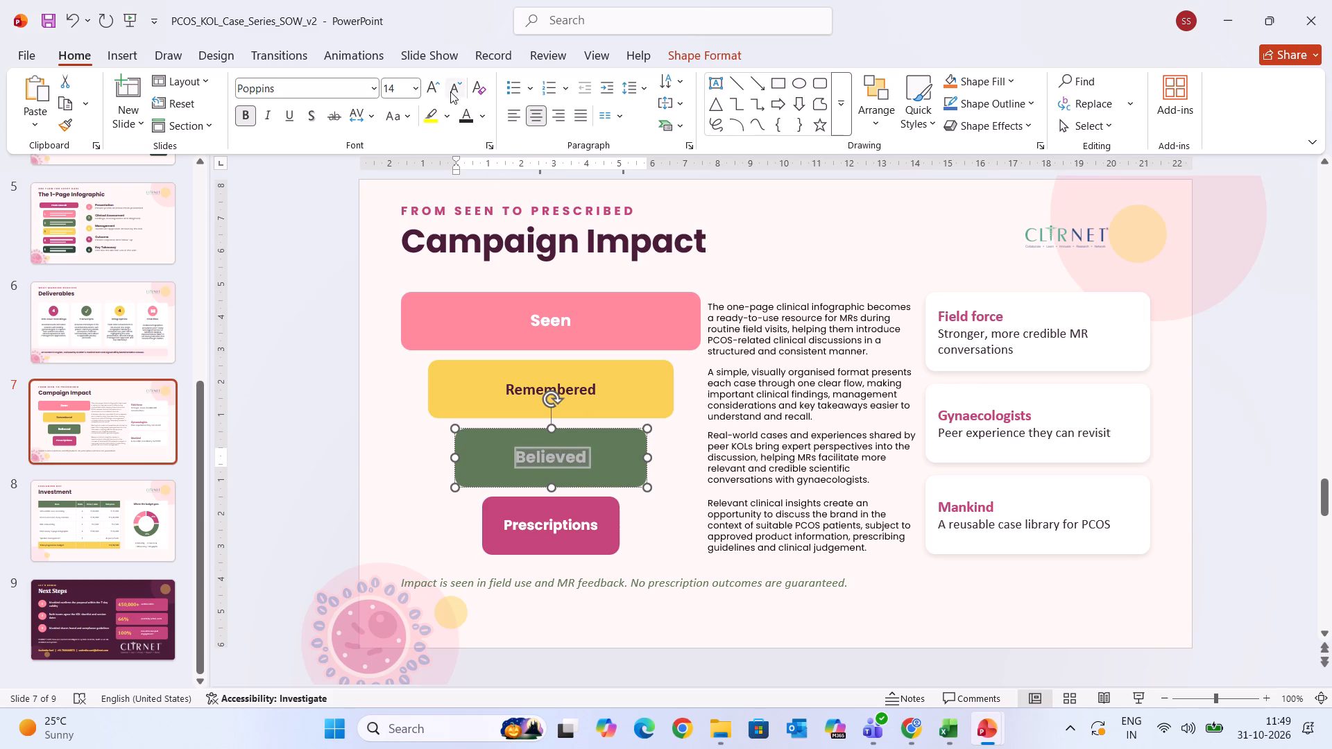
left_click(450, 92)
Set the "Remembered" label in the yellow funnel bar to Poppins at 12 pt.
left_click(513, 394)
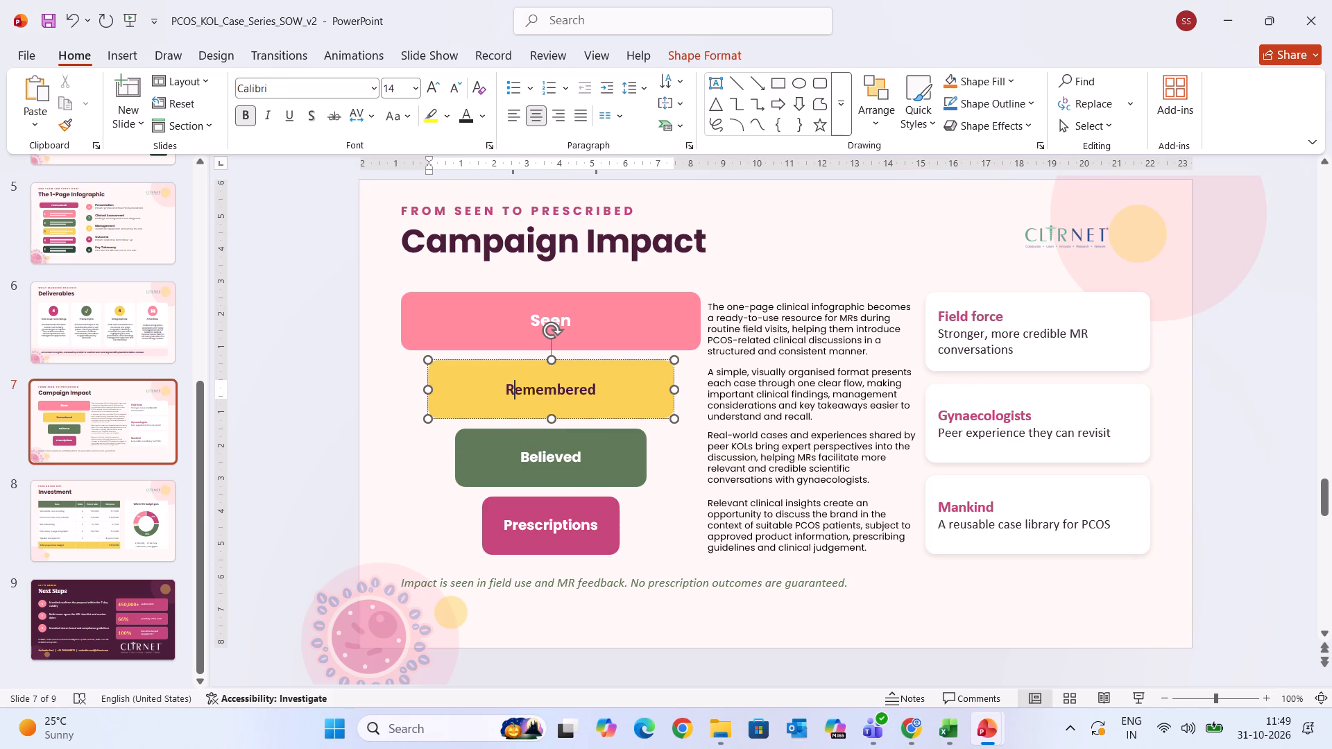
left_click_drag(509, 393, 599, 391)
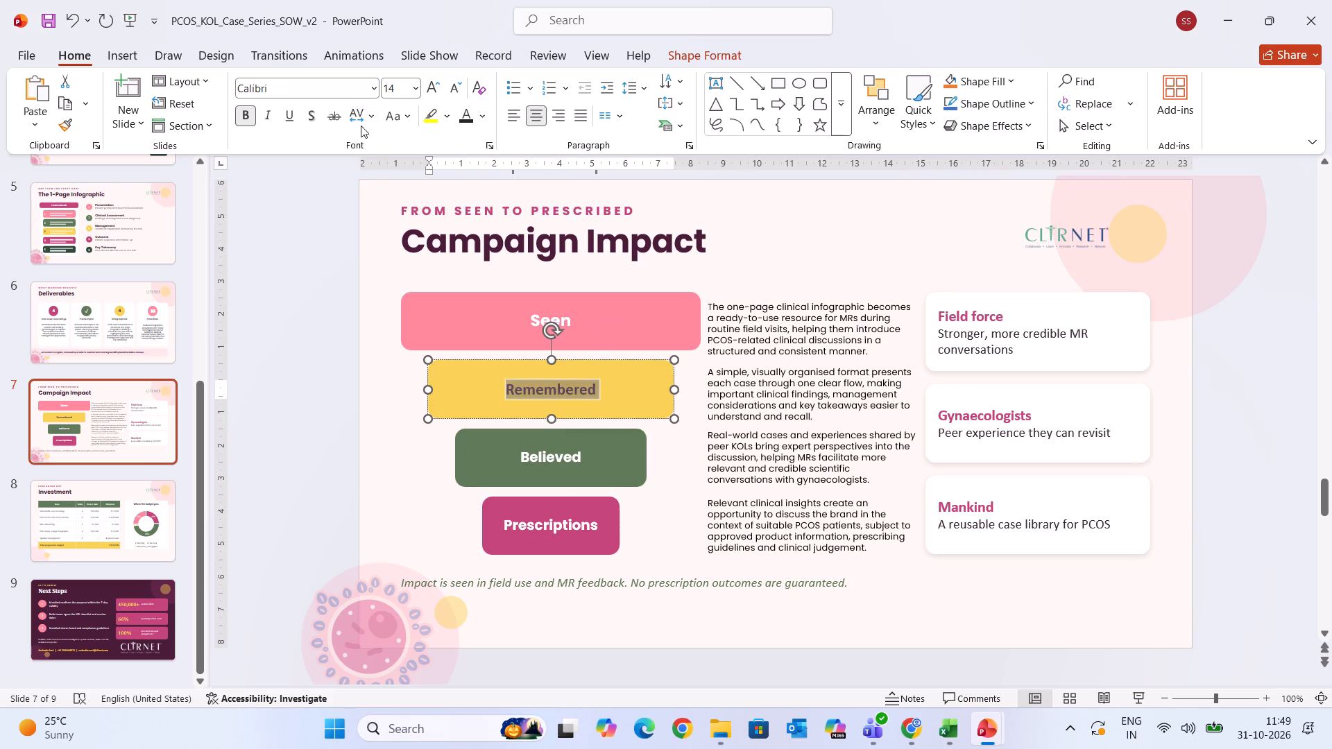
left_click(330, 91)
type("po")
key("Return")
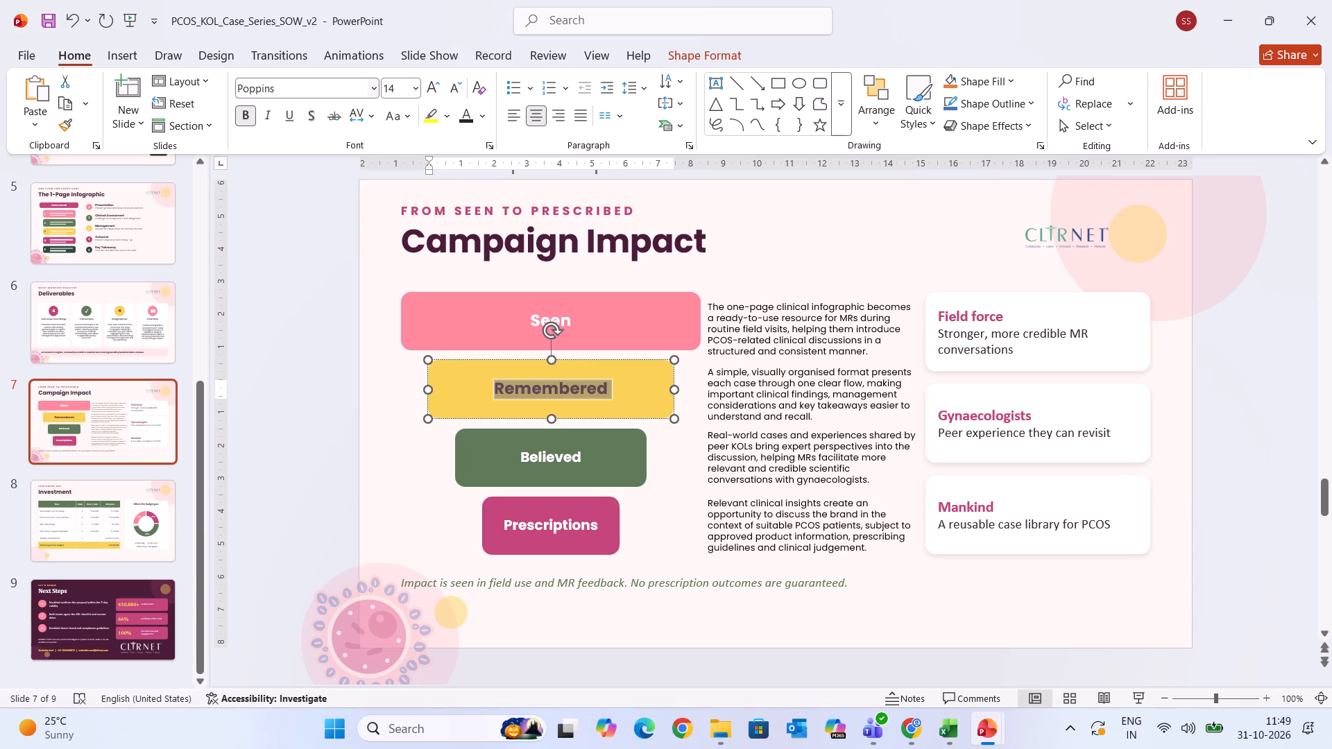
left_click(454, 94)
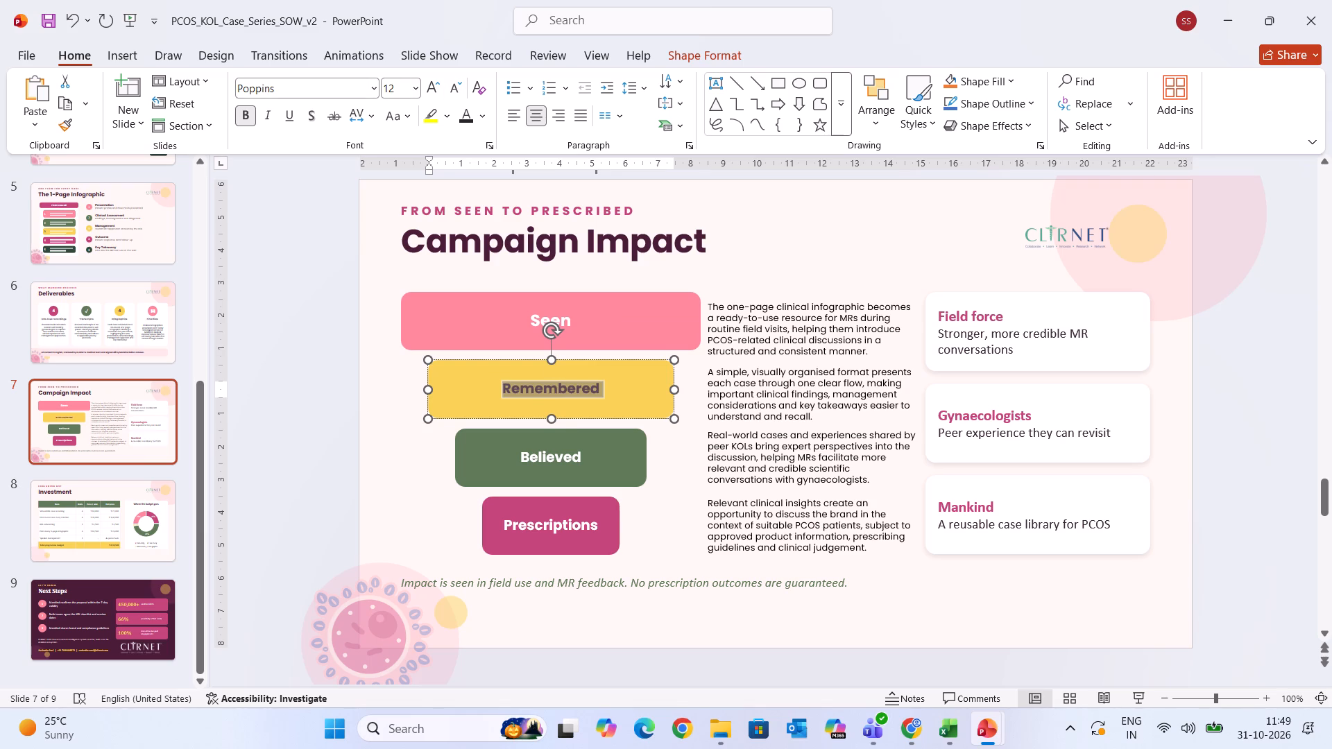
left_click(541, 452)
left_click(527, 395)
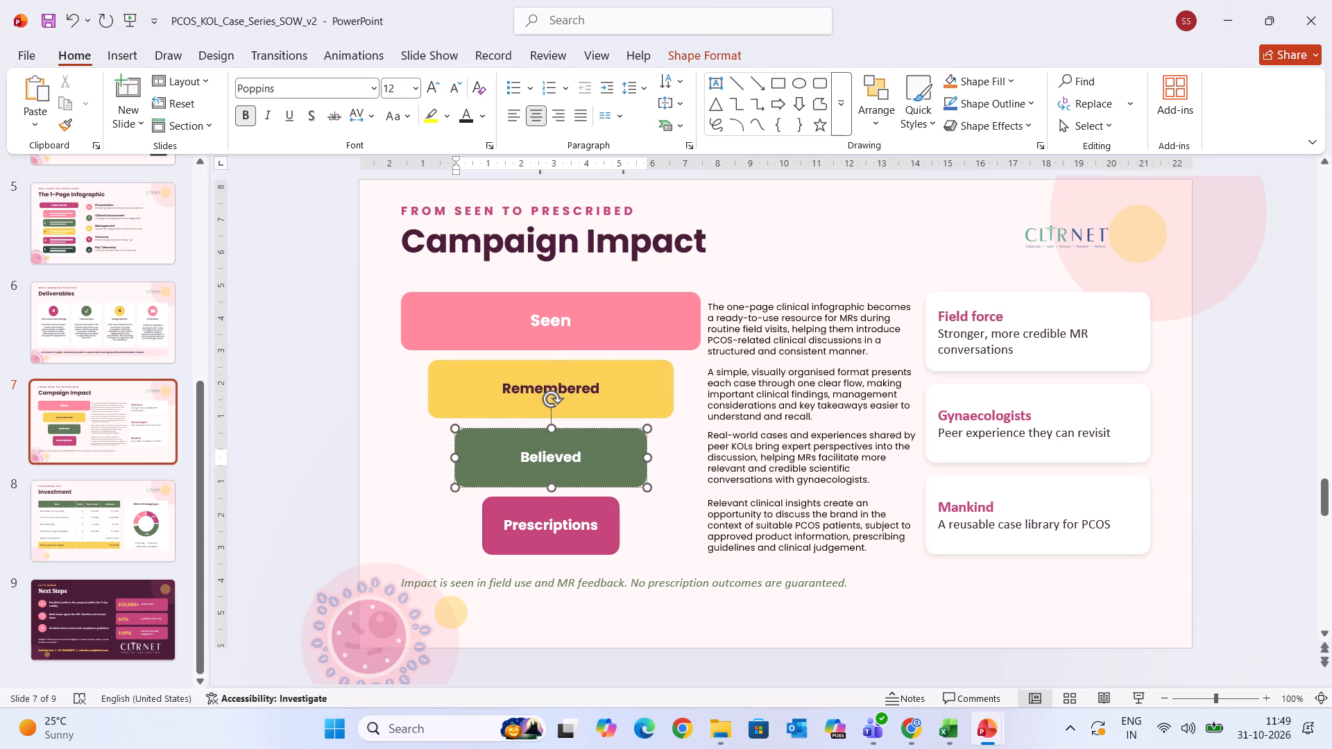
Reduce the "Seen" label in the pink funnel bar to 12 pt.
left_click(530, 318)
left_click_drag(530, 318, 570, 322)
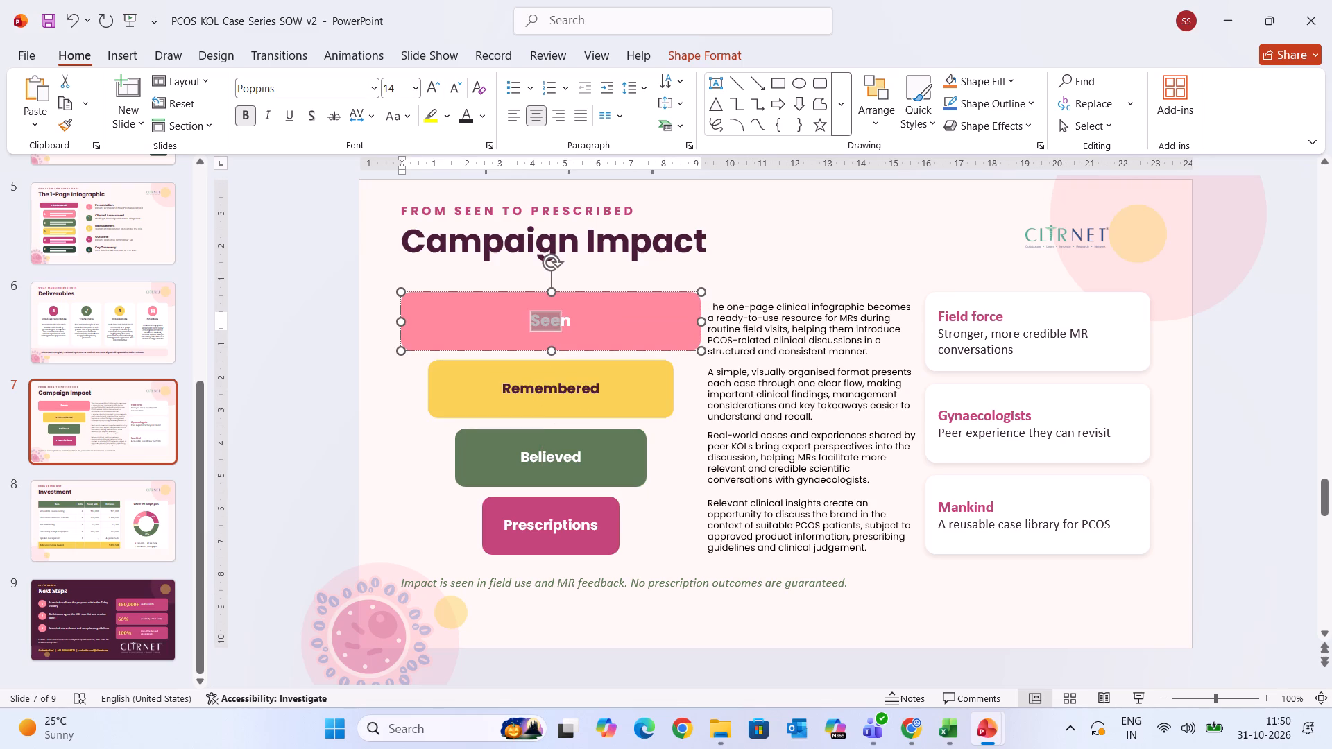
left_click_drag(570, 322, 578, 324)
left_click(457, 99)
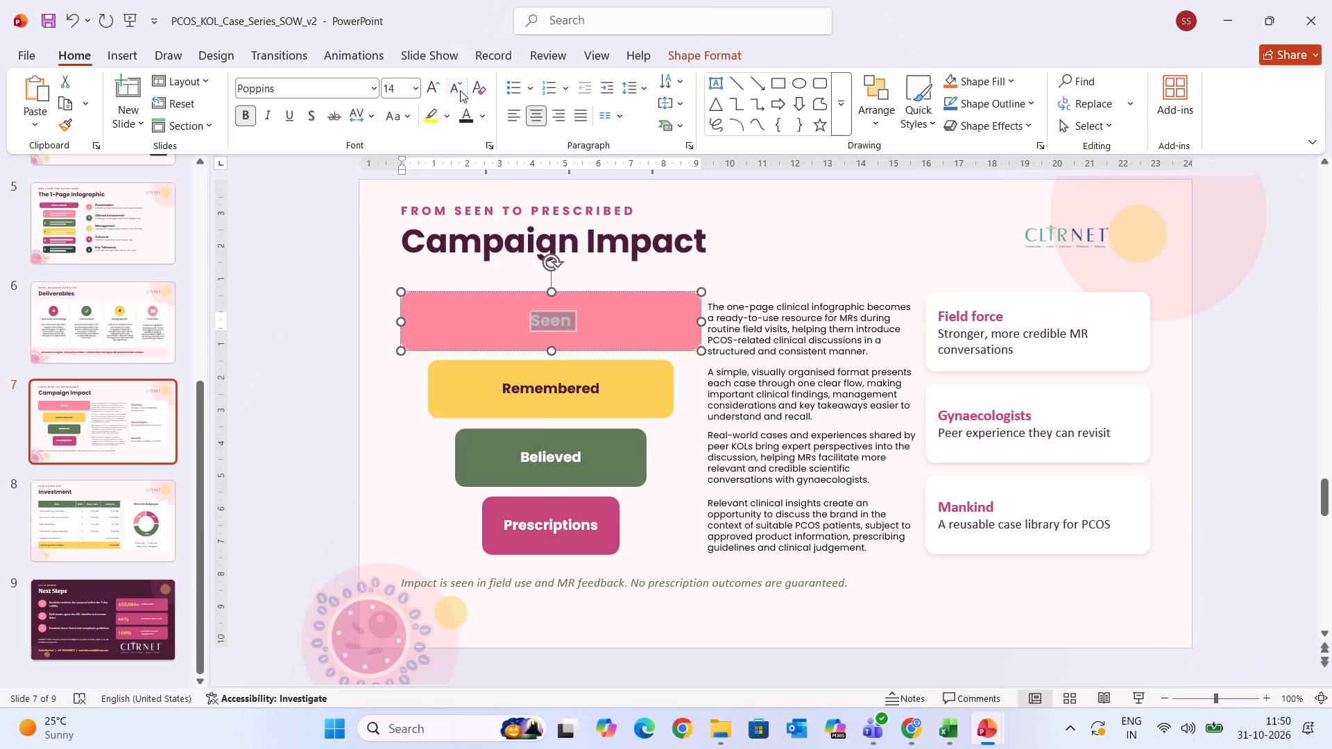
left_click(460, 90)
left_click(819, 241)
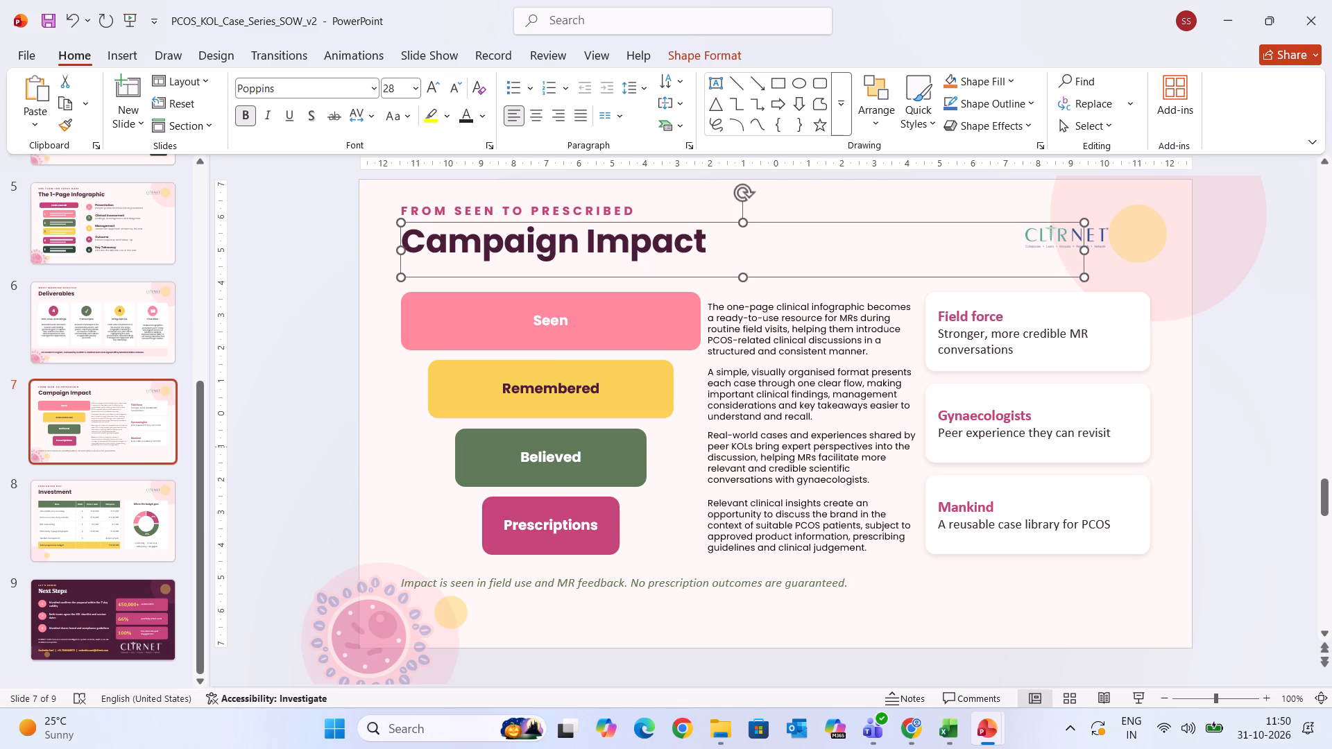
left_click(565, 519)
left_click(1218, 506)
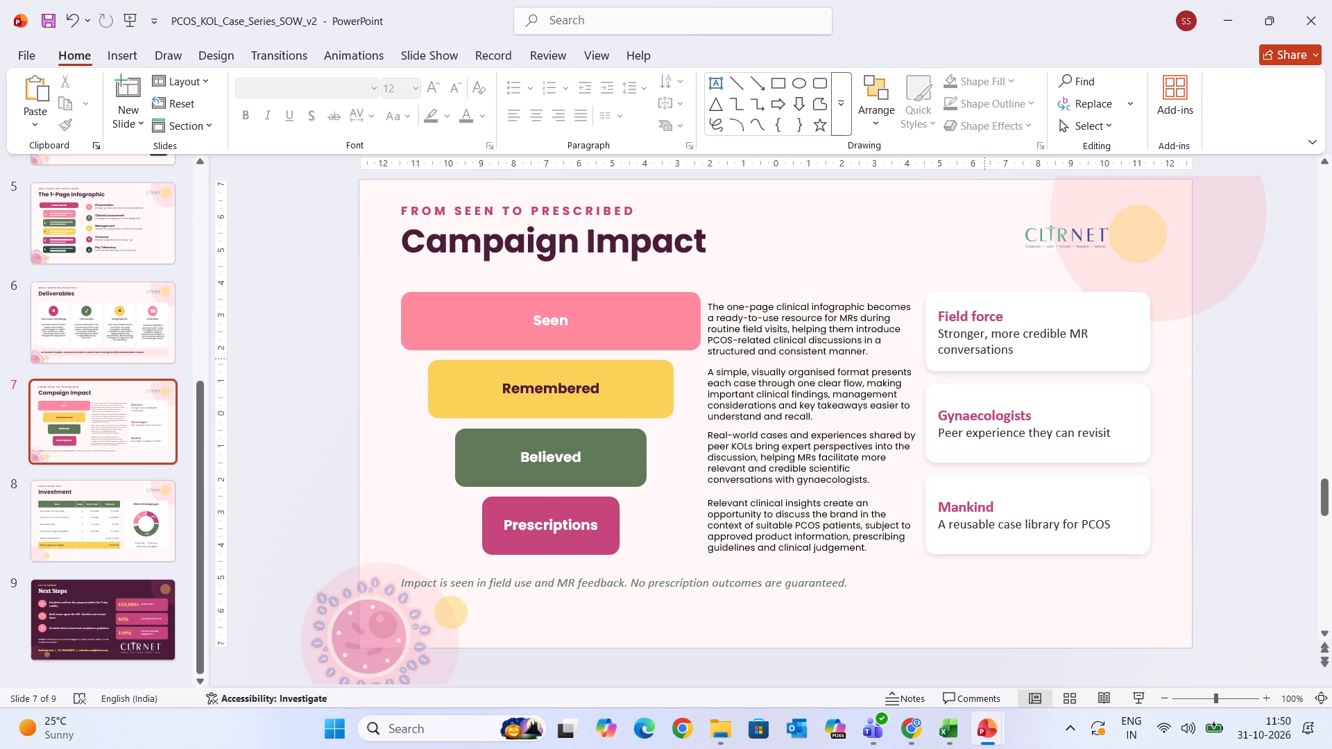
Set the "Field force" card heading to Poppins at 12 pt.
left_click_drag(1011, 346, 942, 325)
left_click(1064, 404)
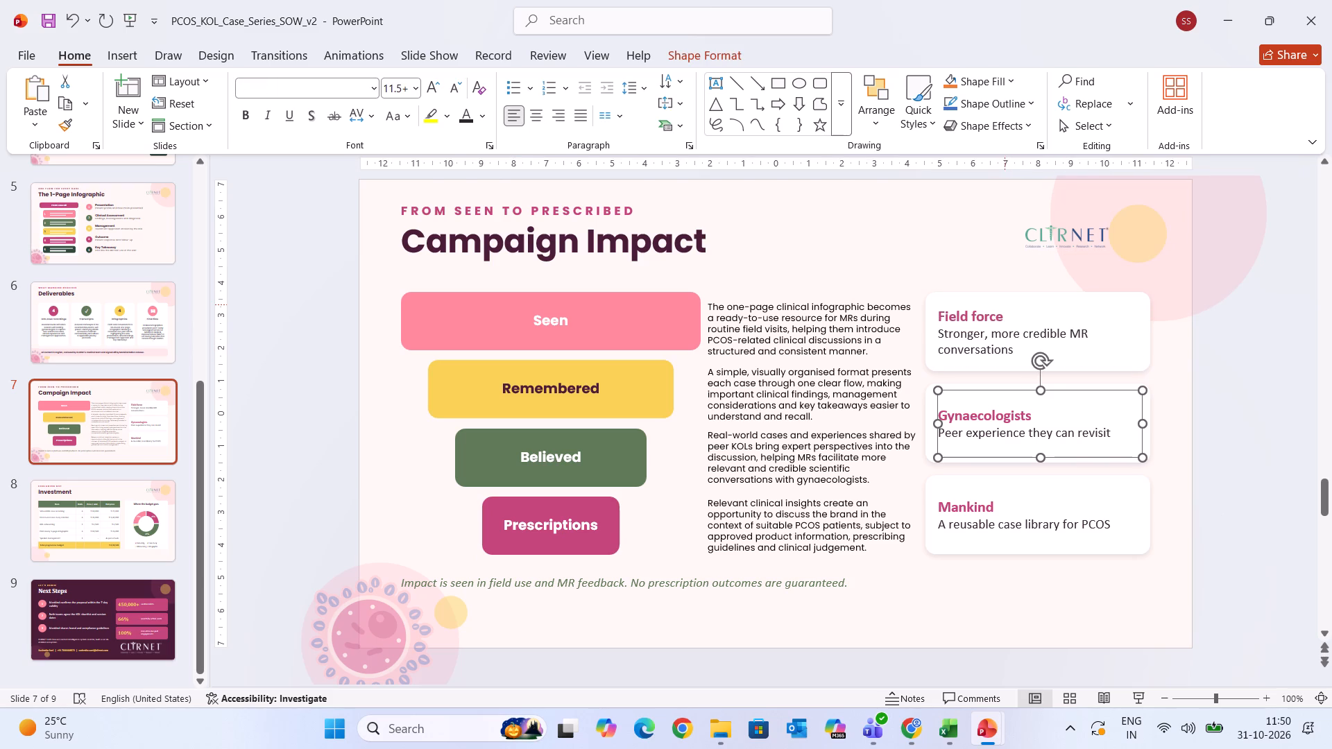
left_click(1002, 311)
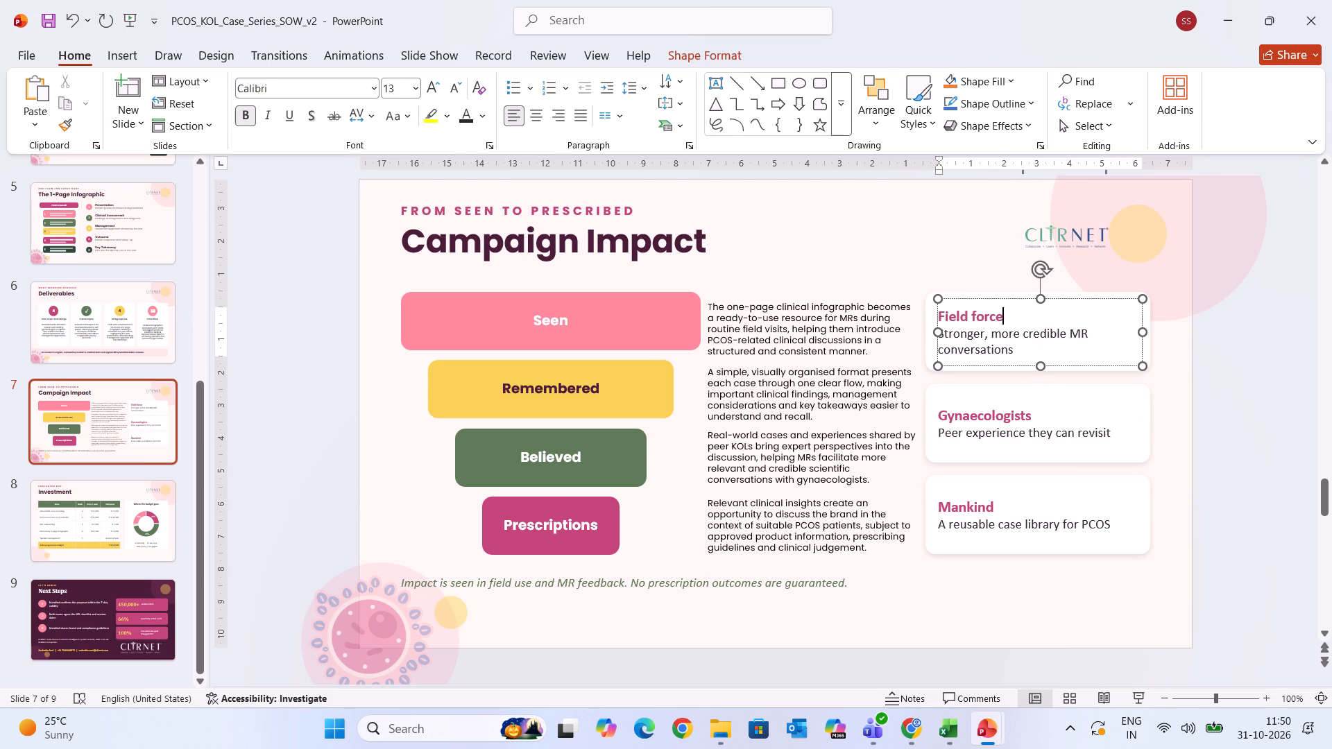
left_click_drag(1002, 311, 932, 311)
left_click(325, 85)
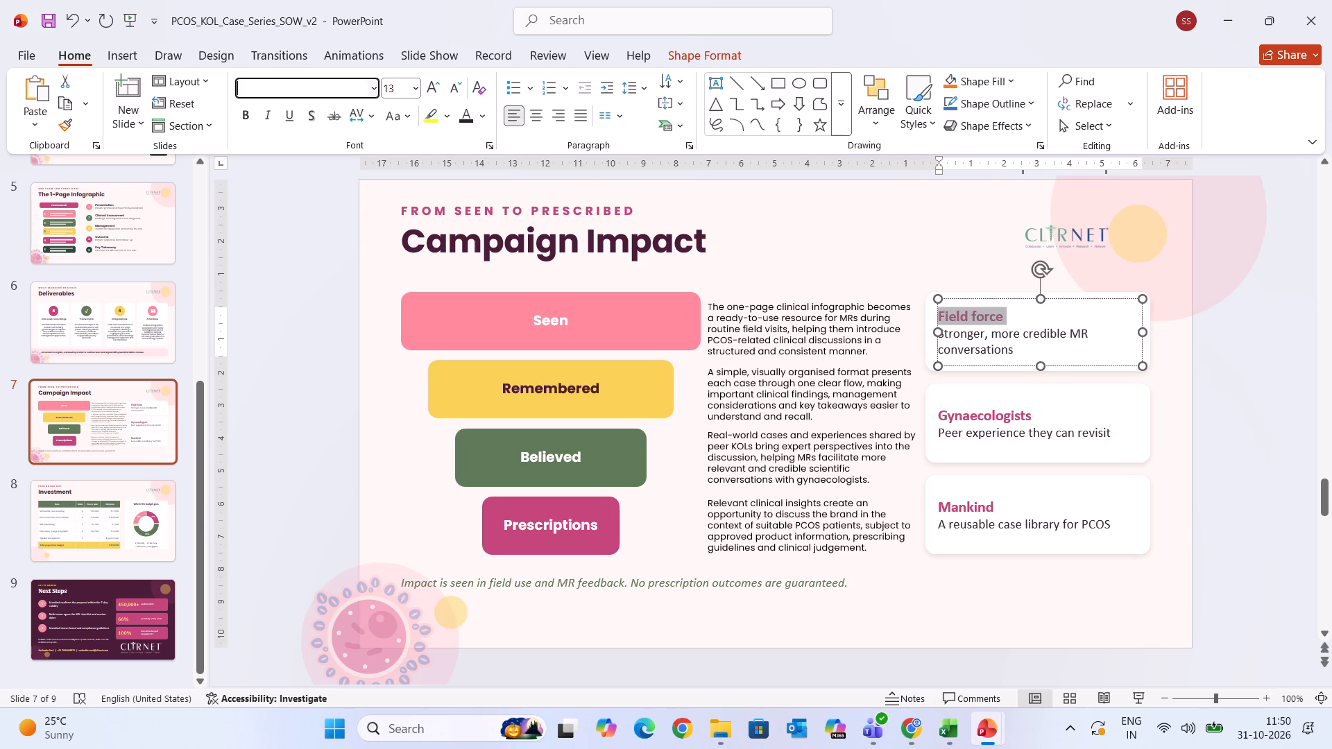
type("pop")
key("Return")
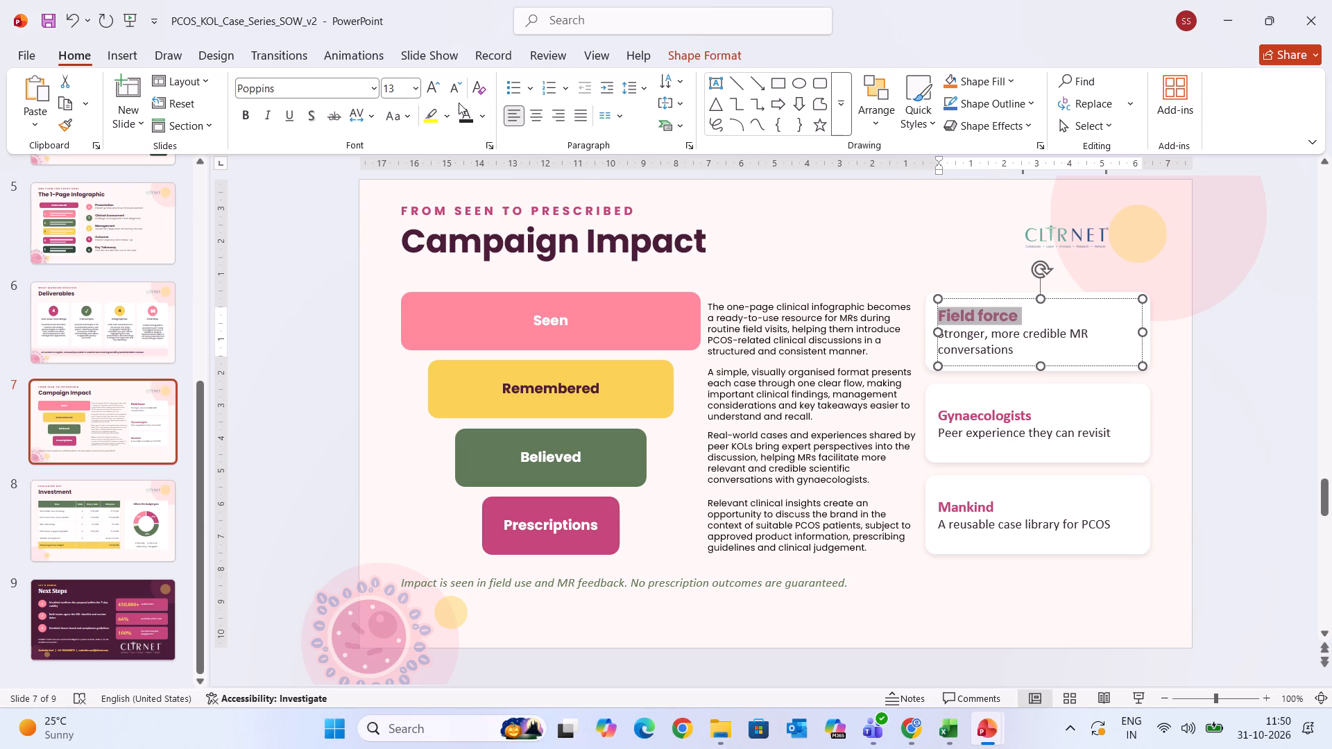
left_click(456, 88)
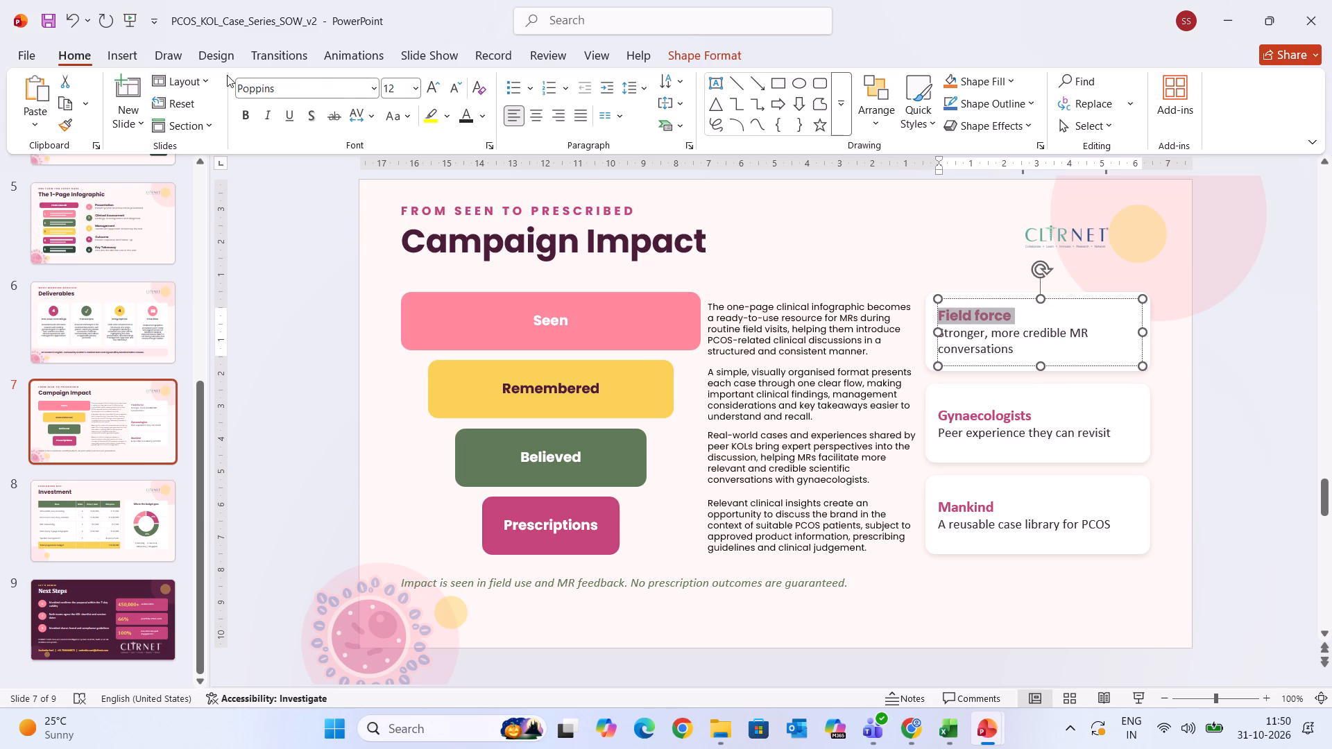
Copy the "Field force" heading's formatting onto the "Gynaecologists" and "Mankind" card headings.
left_click(68, 128)
left_click_drag(946, 411, 1044, 413)
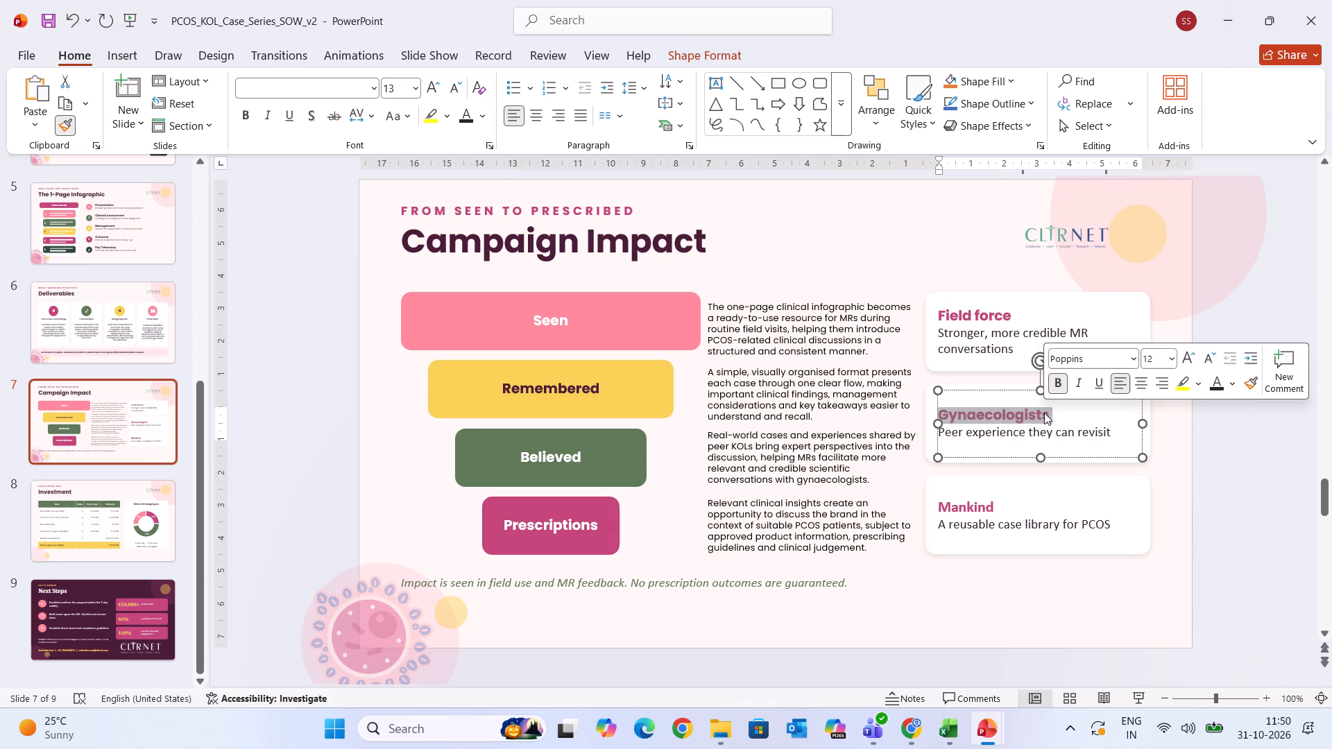
left_click(61, 135)
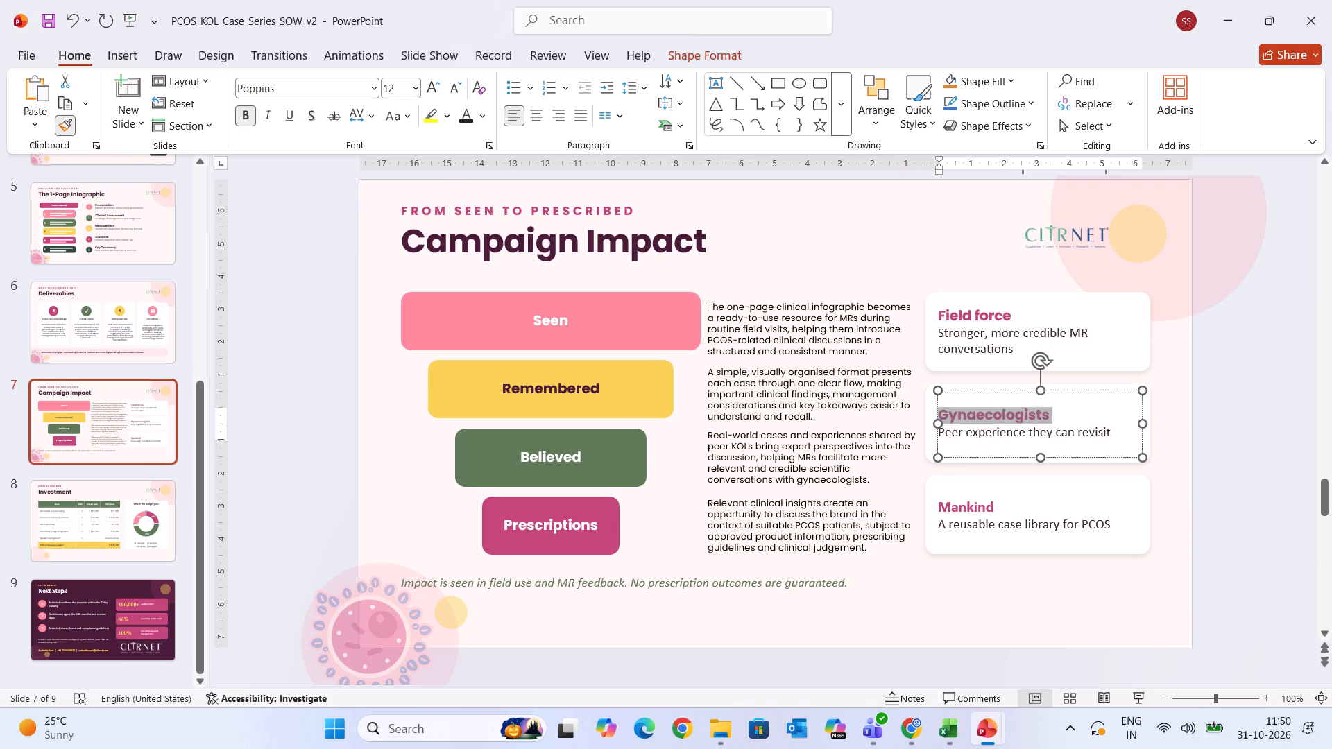
left_click_drag(946, 506, 1011, 506)
left_click(1227, 596)
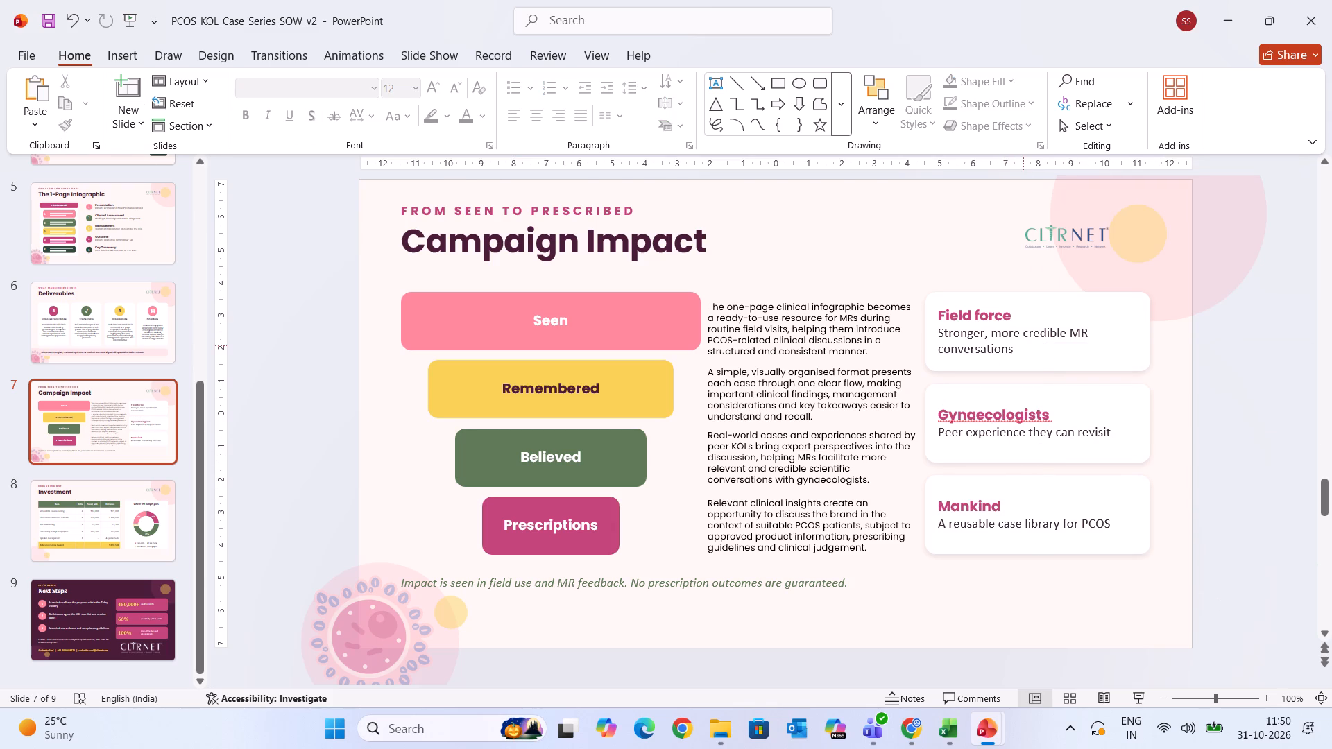
Set the "Stronger, more credible MR conversations" text under Field force to Poppins at 10 pt, keeping its wording.
left_click_drag(1023, 347, 932, 325)
left_click(286, 79)
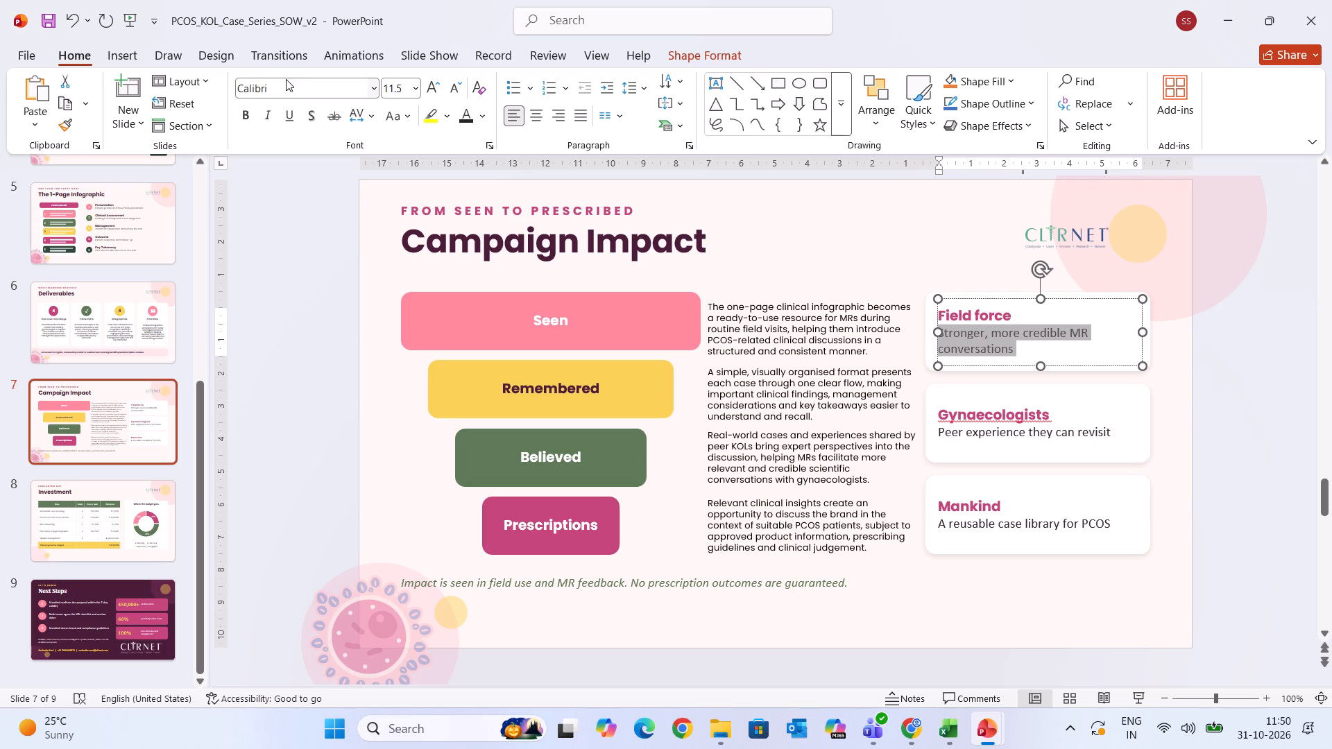
left_click(280, 91)
type("pop")
key("Return")
key("Return")
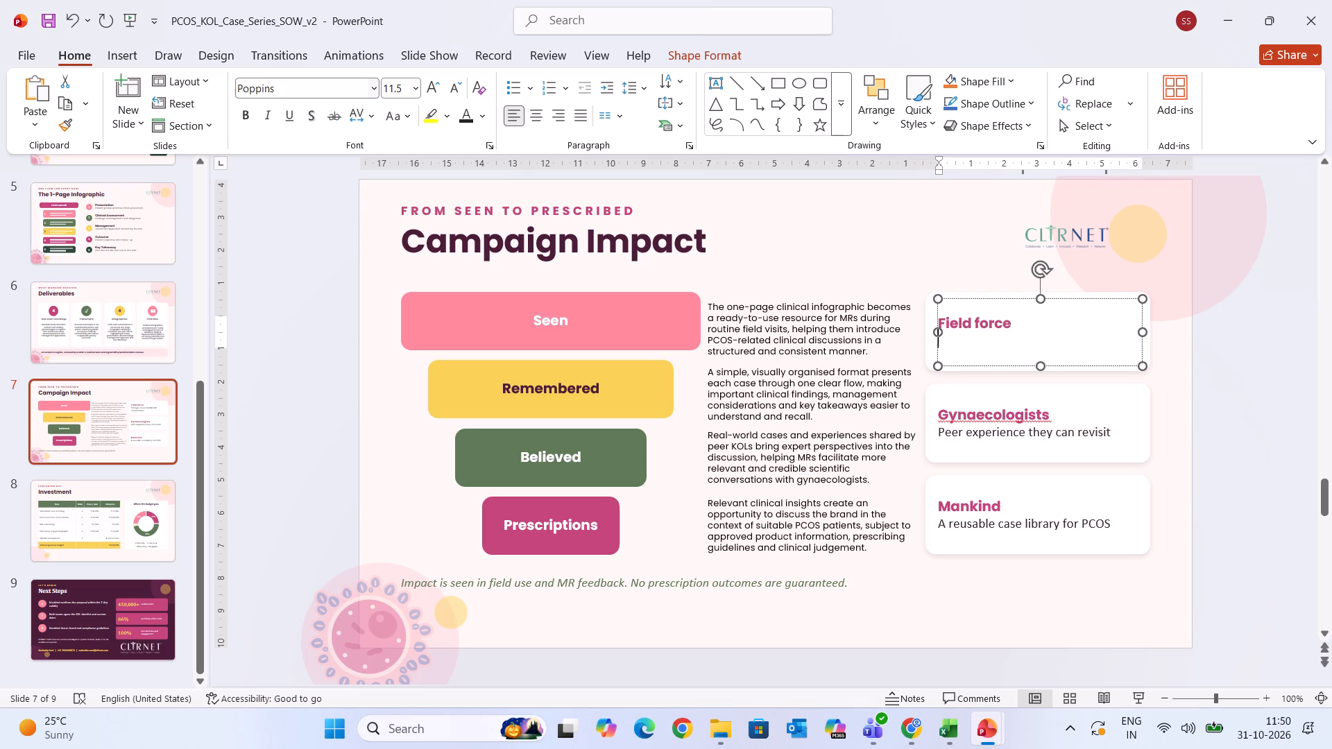
key("ctrl+z")
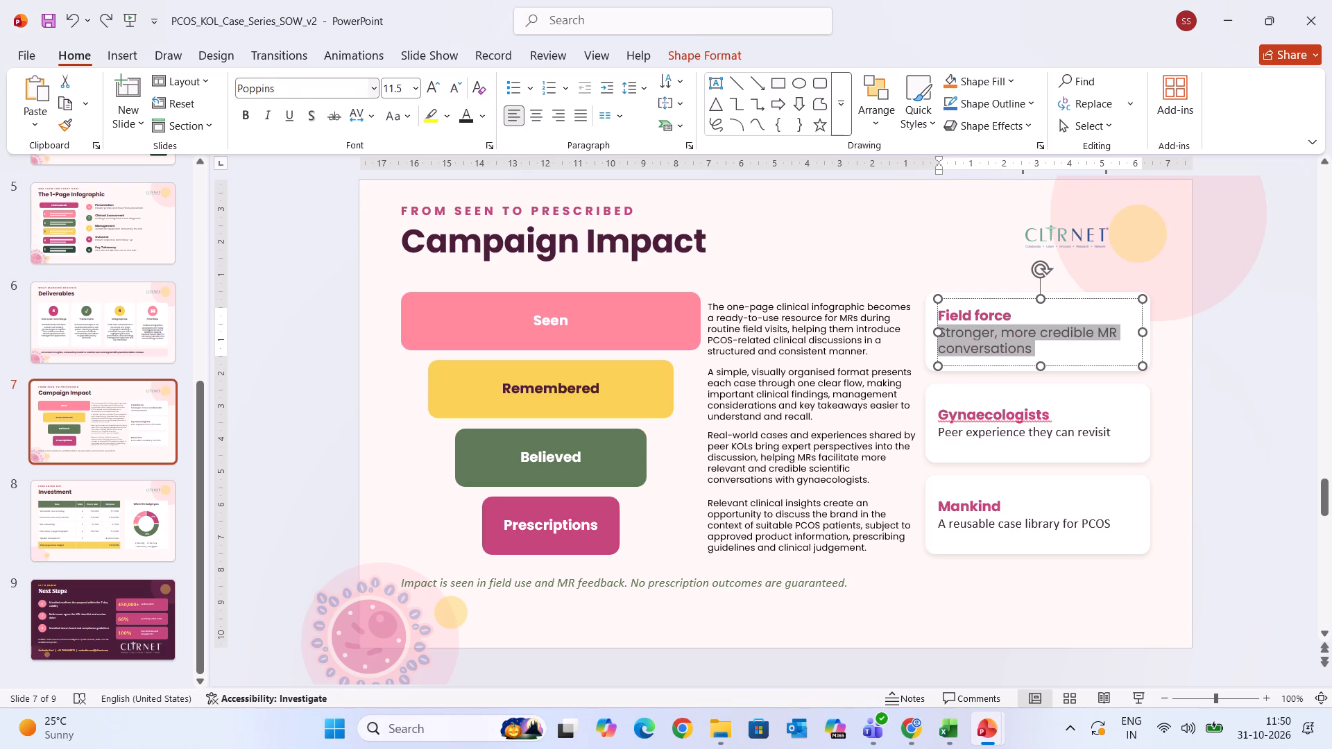
left_click(303, 89)
key("Return")
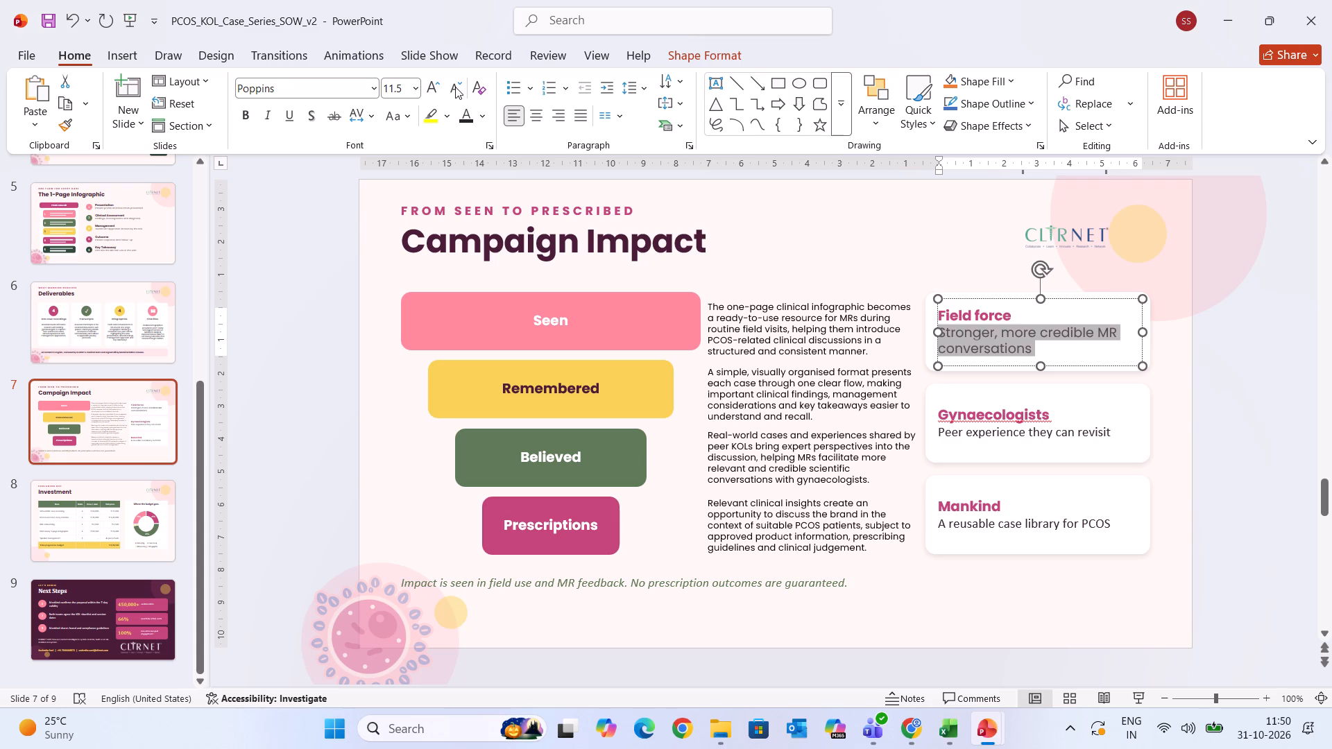
double_click(455, 87)
left_click(455, 87)
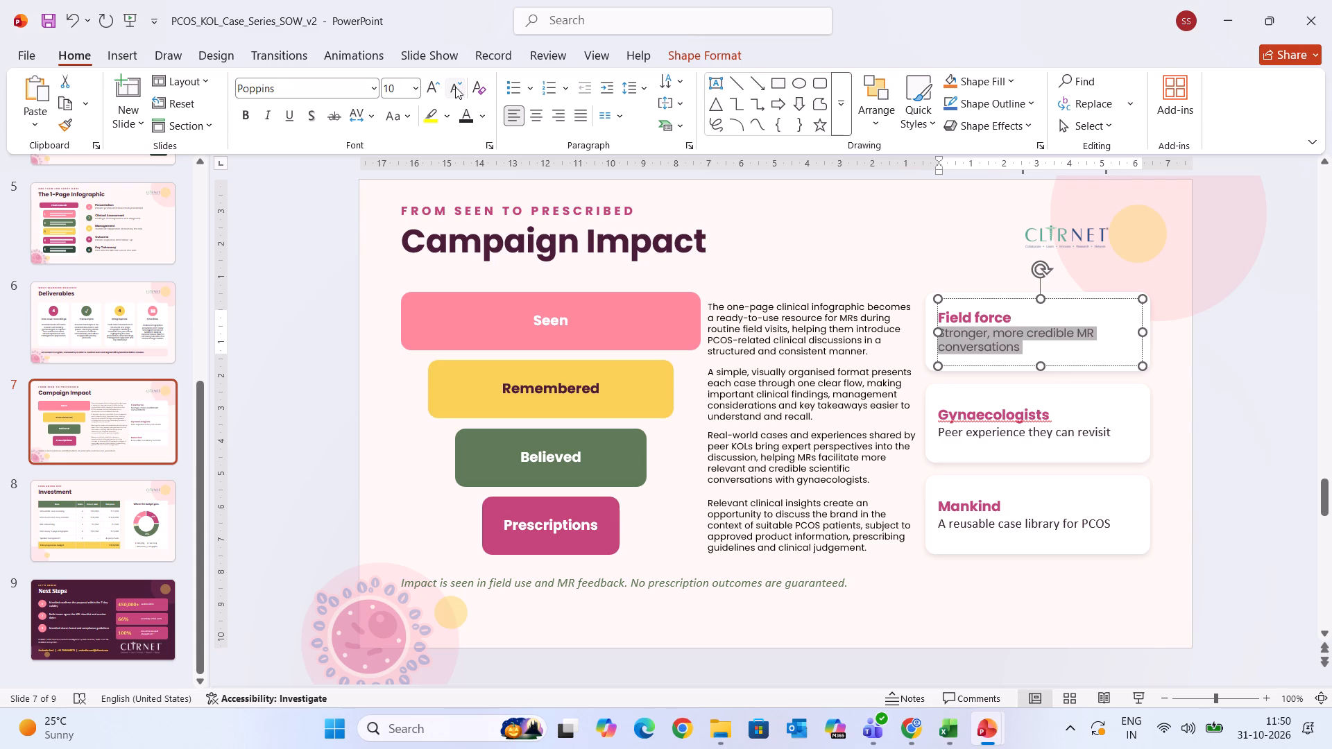
Copy the Field force description's formatting onto the descriptions in the "Gynaecologists" and "Mankind" cards.
left_click(67, 131)
left_click_drag(945, 429, 988, 435)
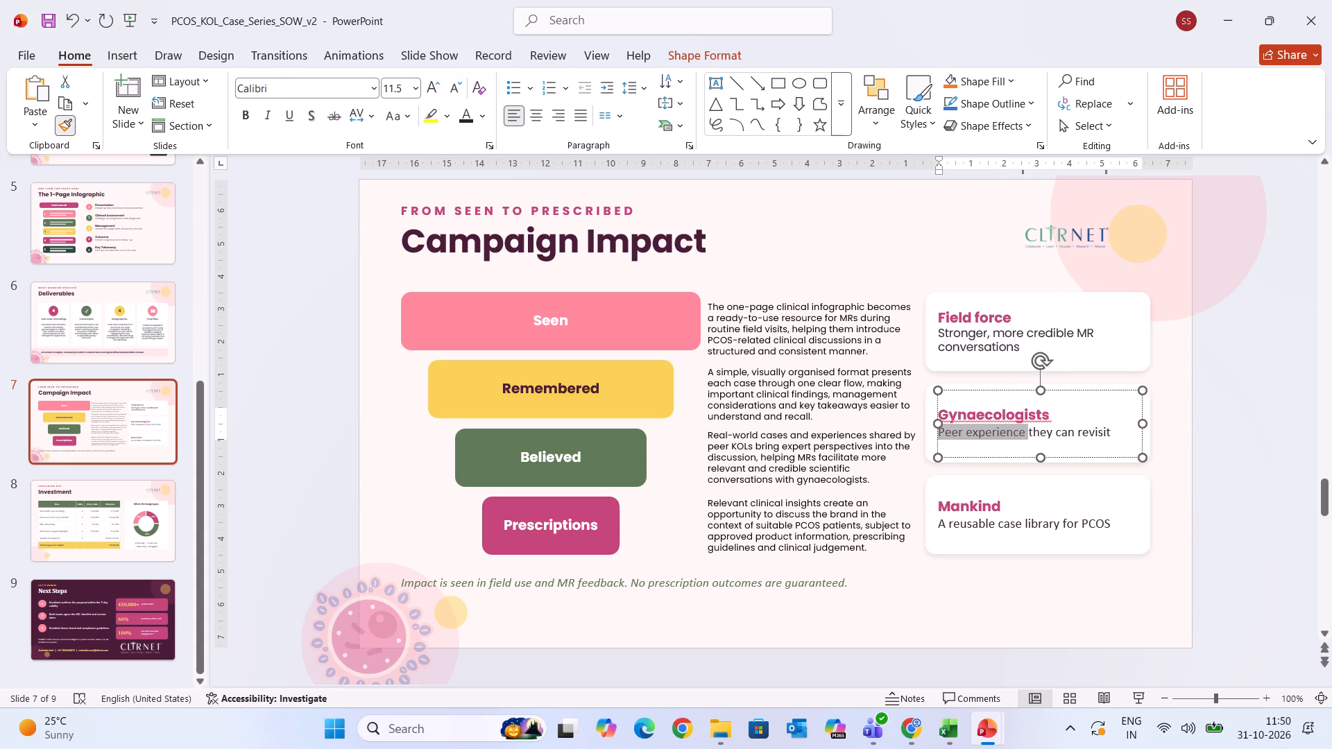
left_click_drag(988, 435, 1114, 438)
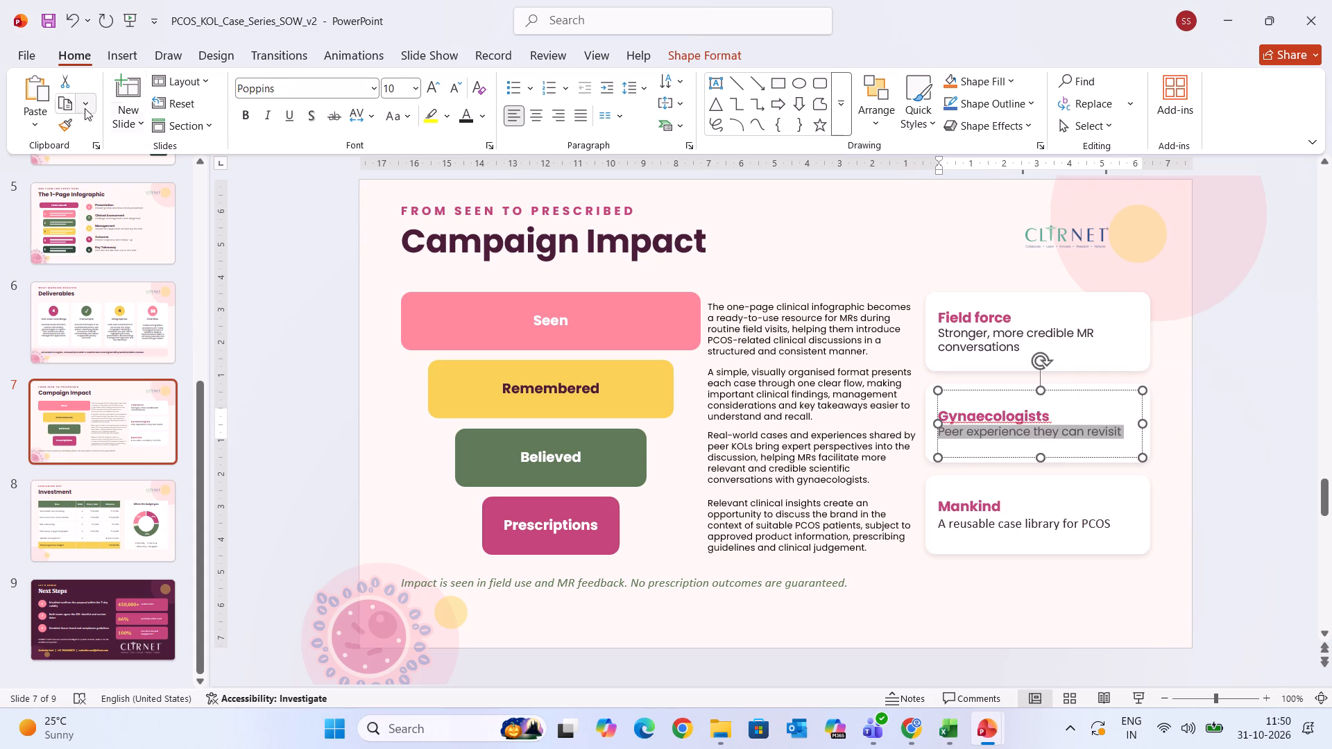
left_click(60, 123)
left_click_drag(948, 521, 1107, 520)
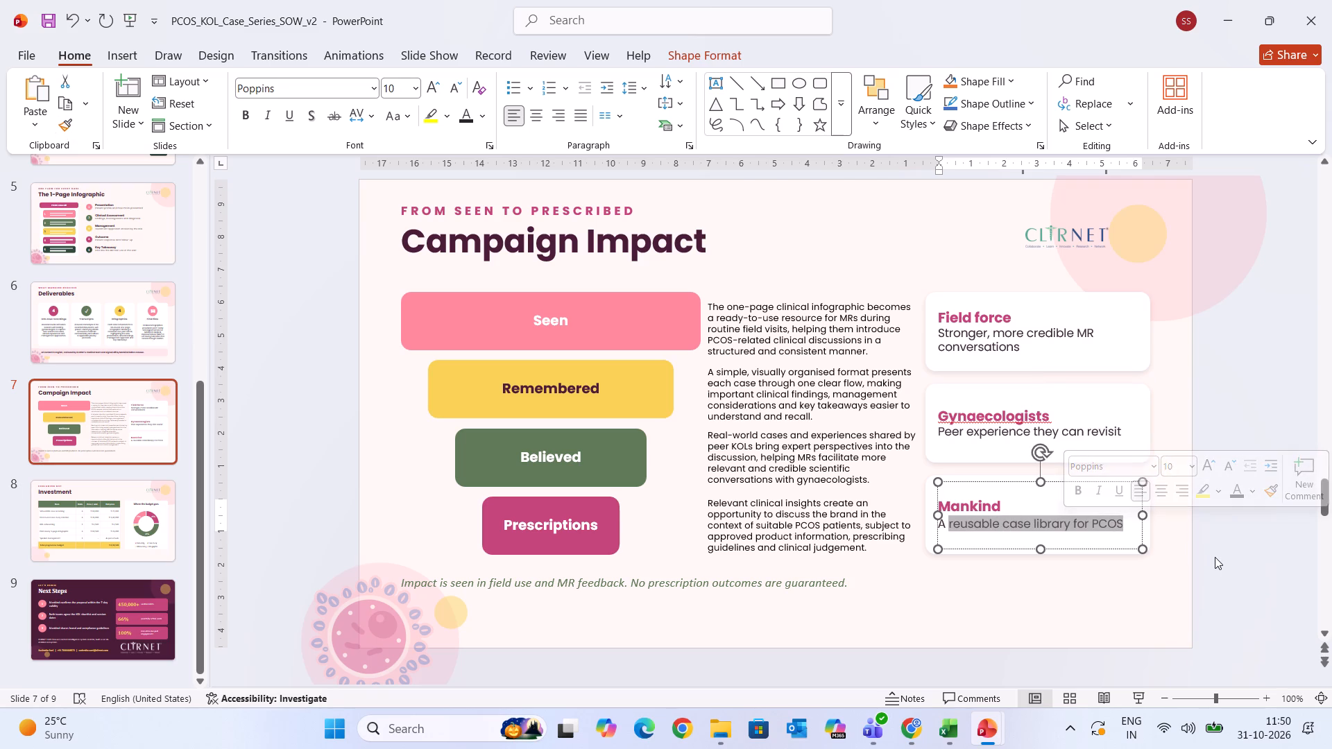
left_click(1215, 557)
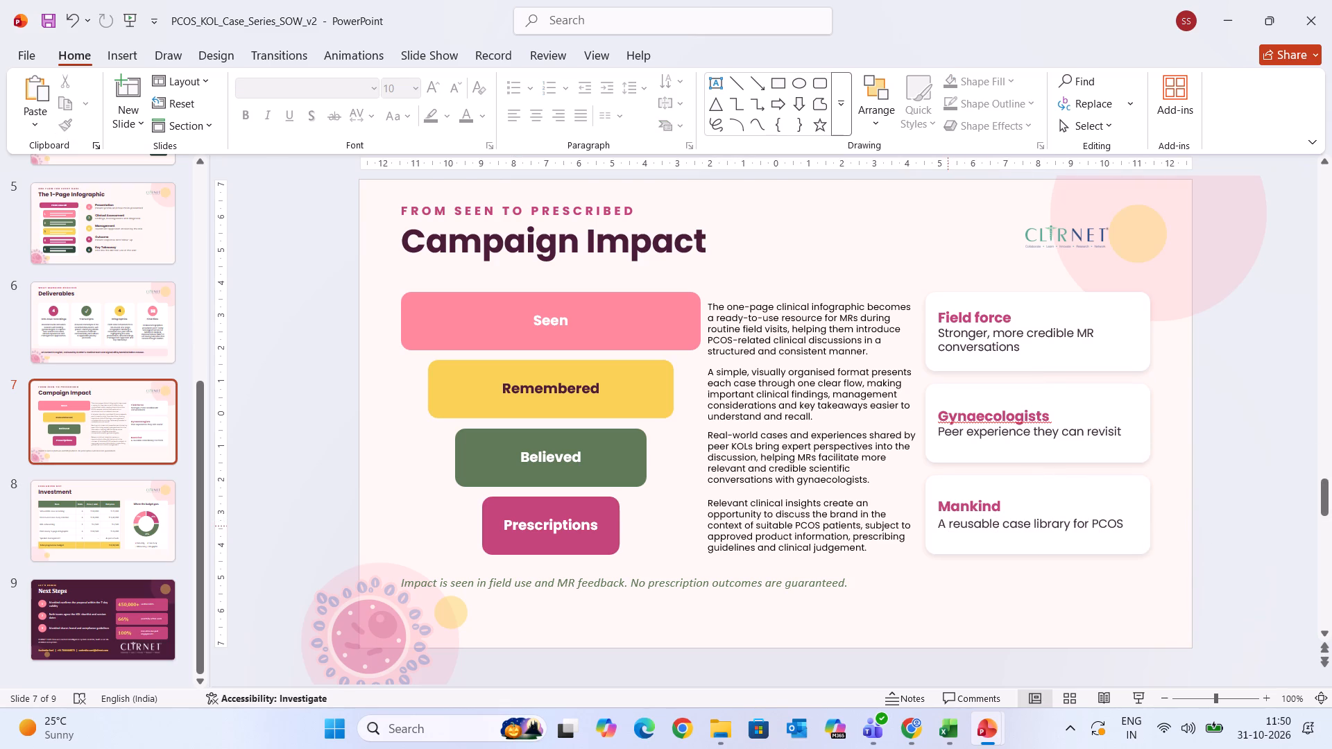
Set the leading "A" of the Mankind card's description to Poppins at 10 pt.
left_click_drag(948, 526, 939, 526)
left_click(286, 85)
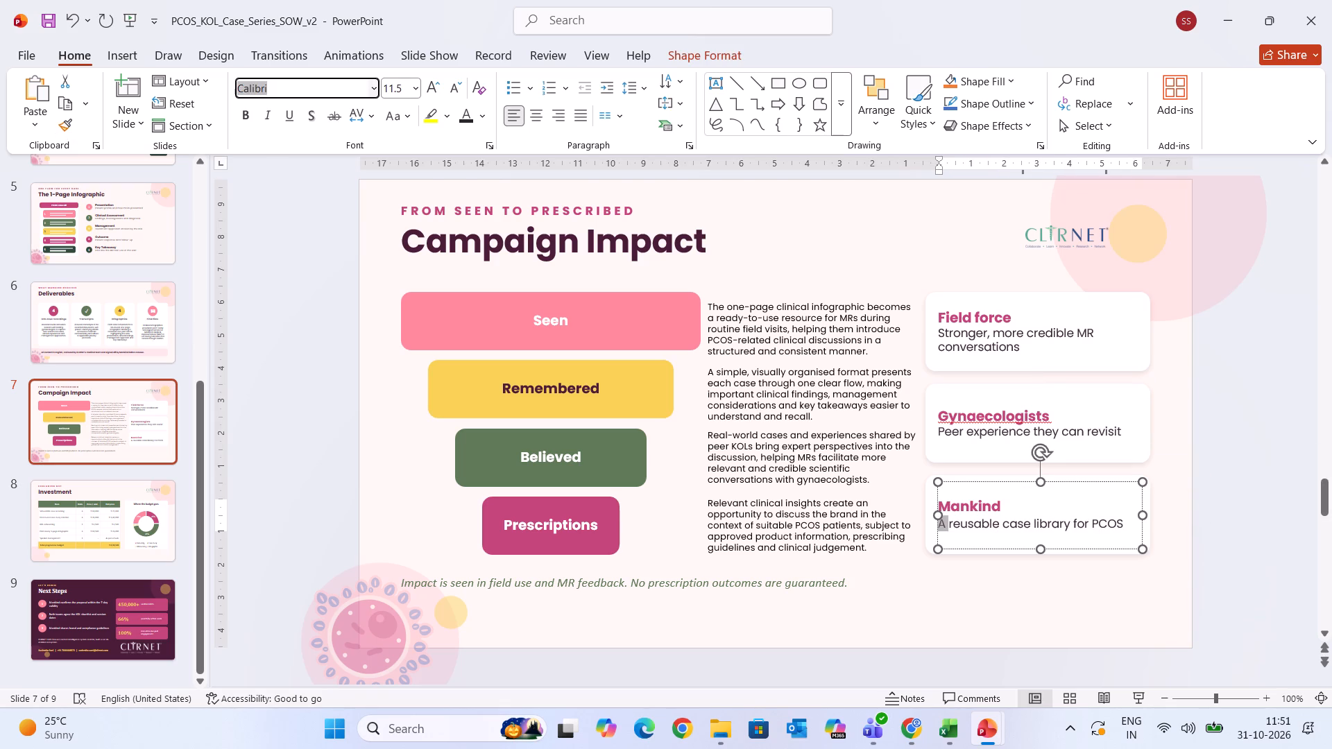
type("po")
key("Return")
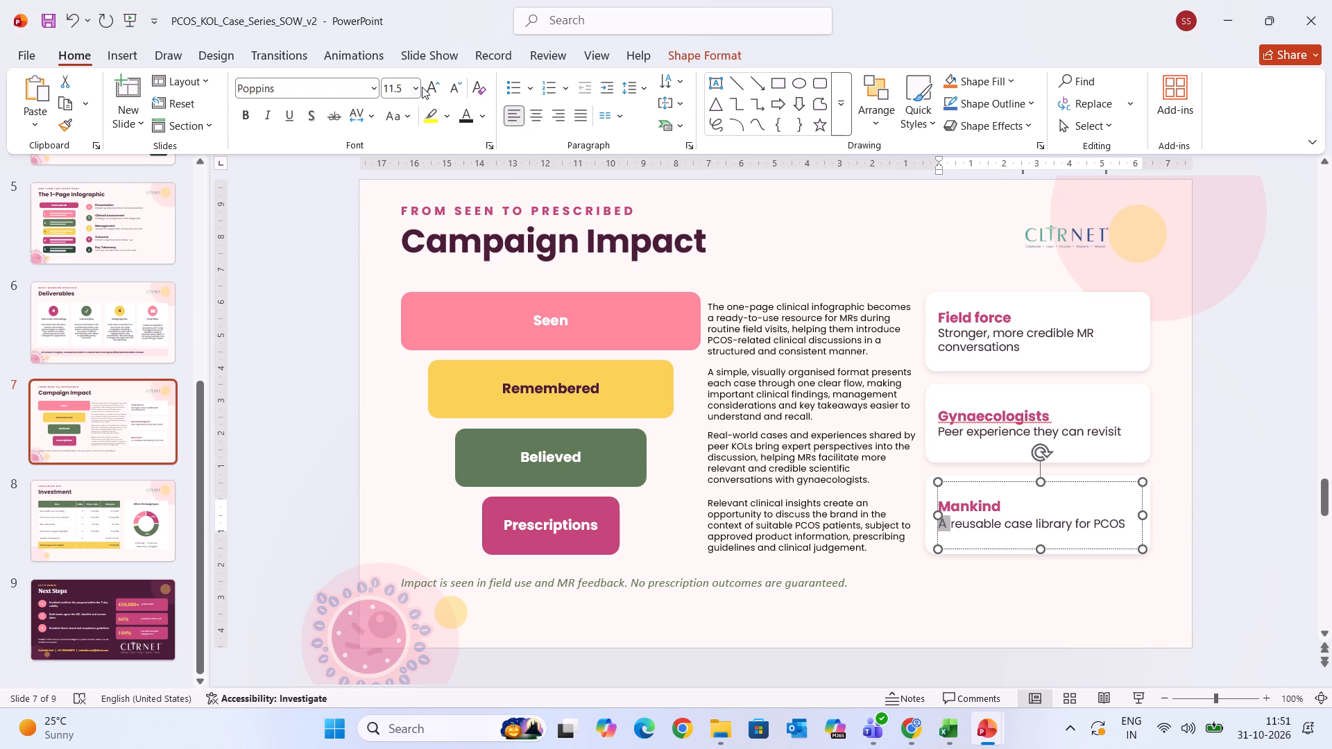
left_click(459, 90)
left_click(459, 90)
left_click(459, 90)
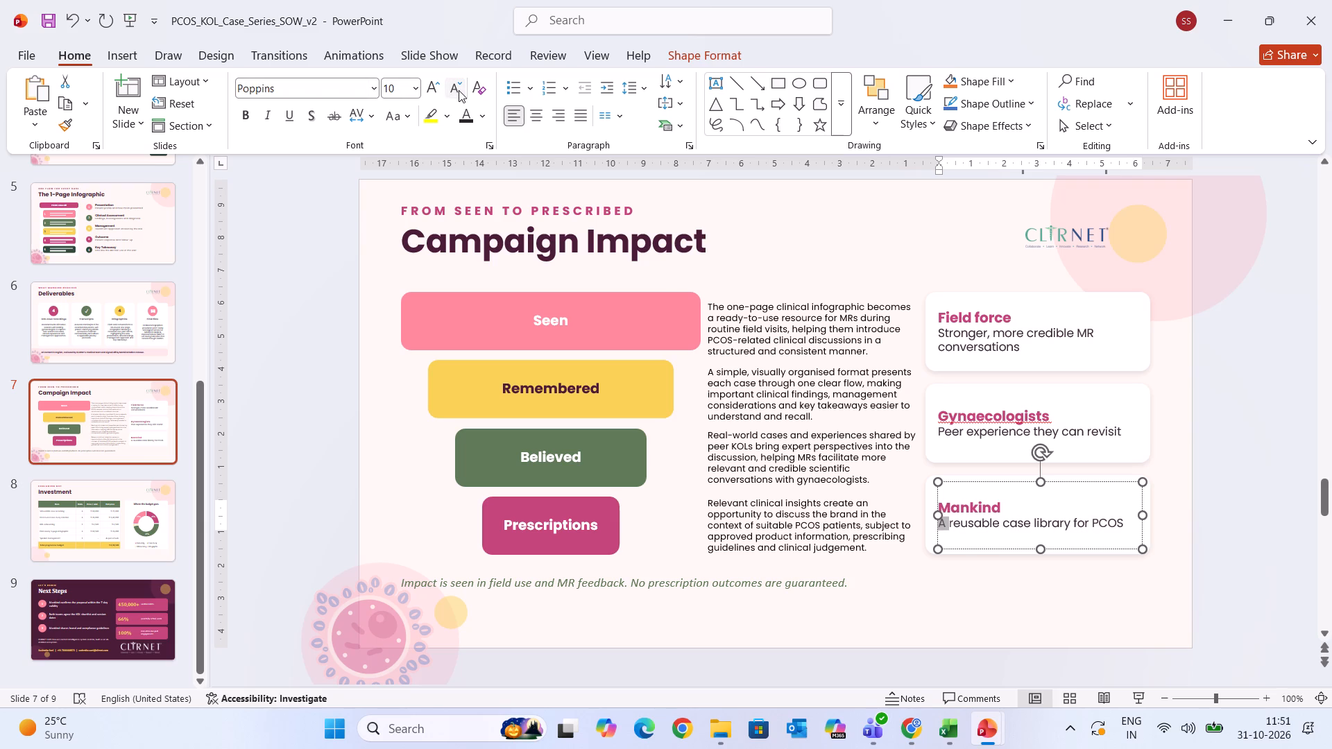
left_click(1175, 540)
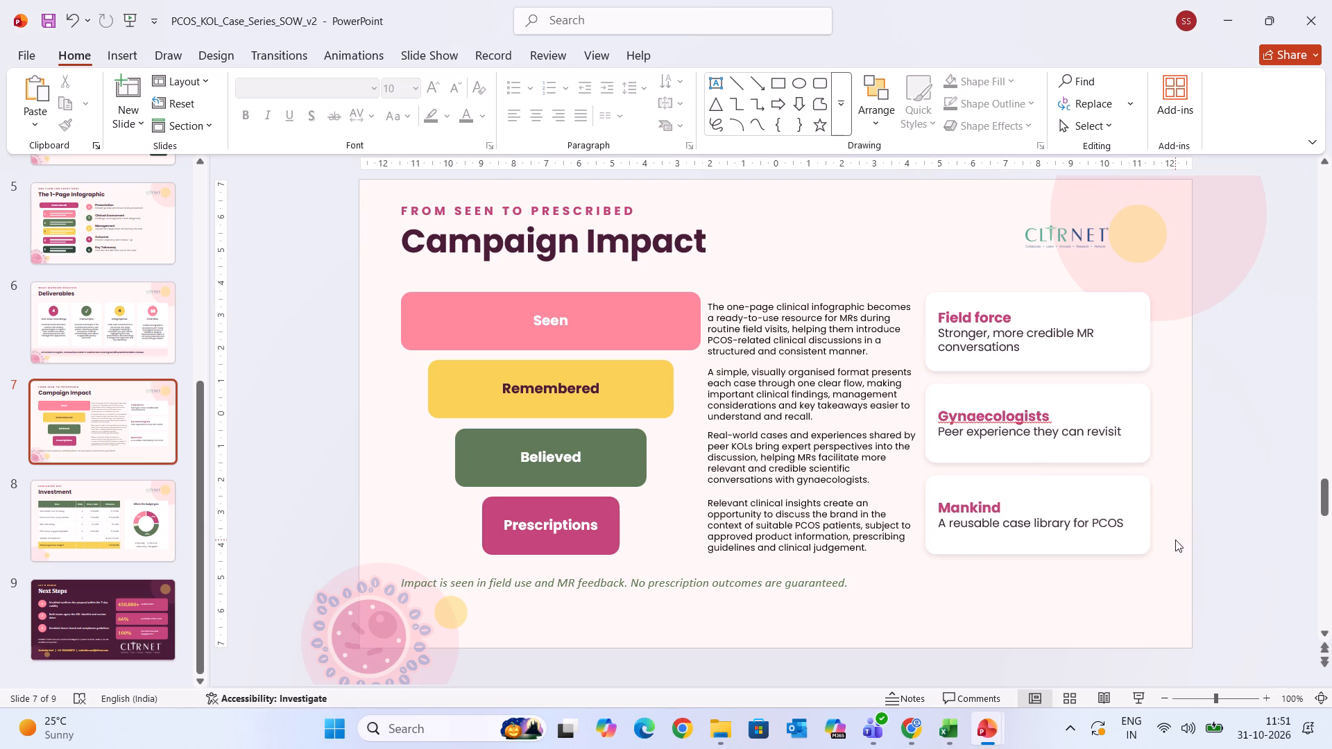
Set the italic "Impact is seen in field use and MR feedback" footnote below the funnel to Poppins at 8 pt.
left_click(845, 576)
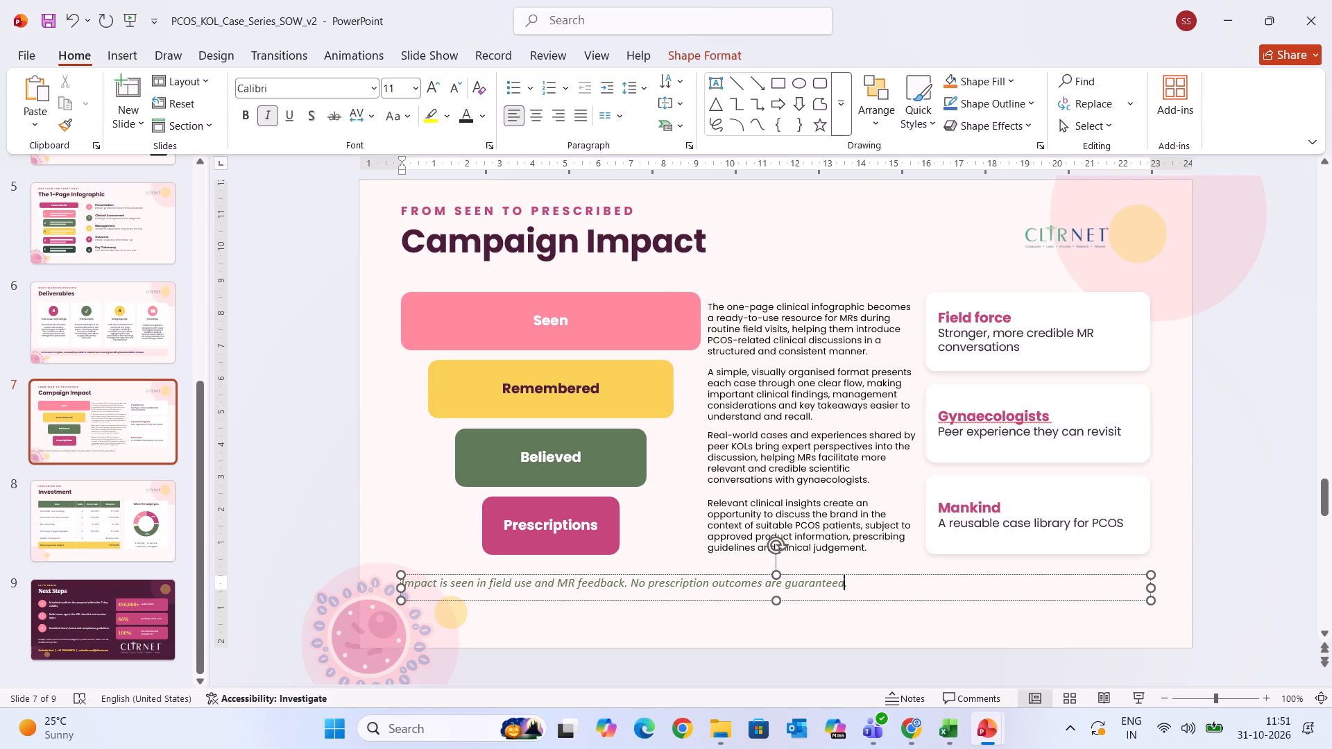
left_click_drag(847, 585, 391, 597)
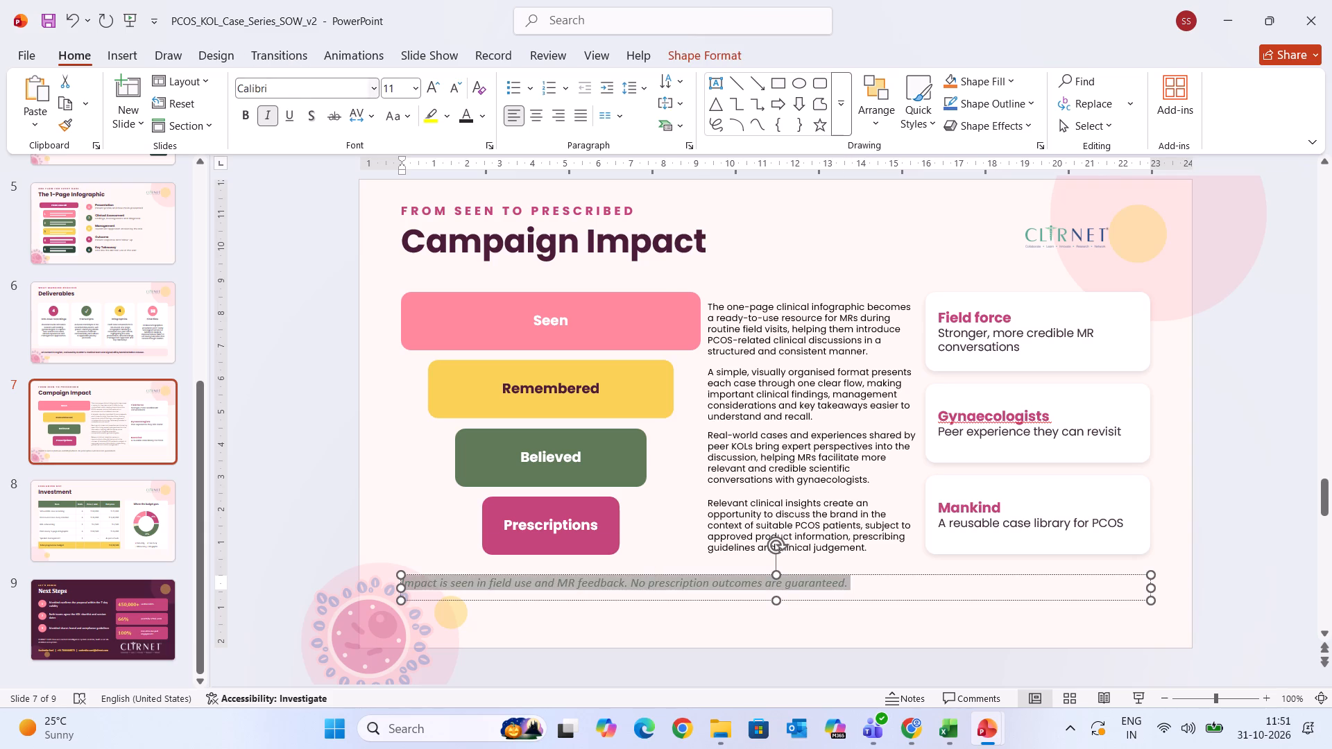
left_click(278, 94)
type("po")
key("Return")
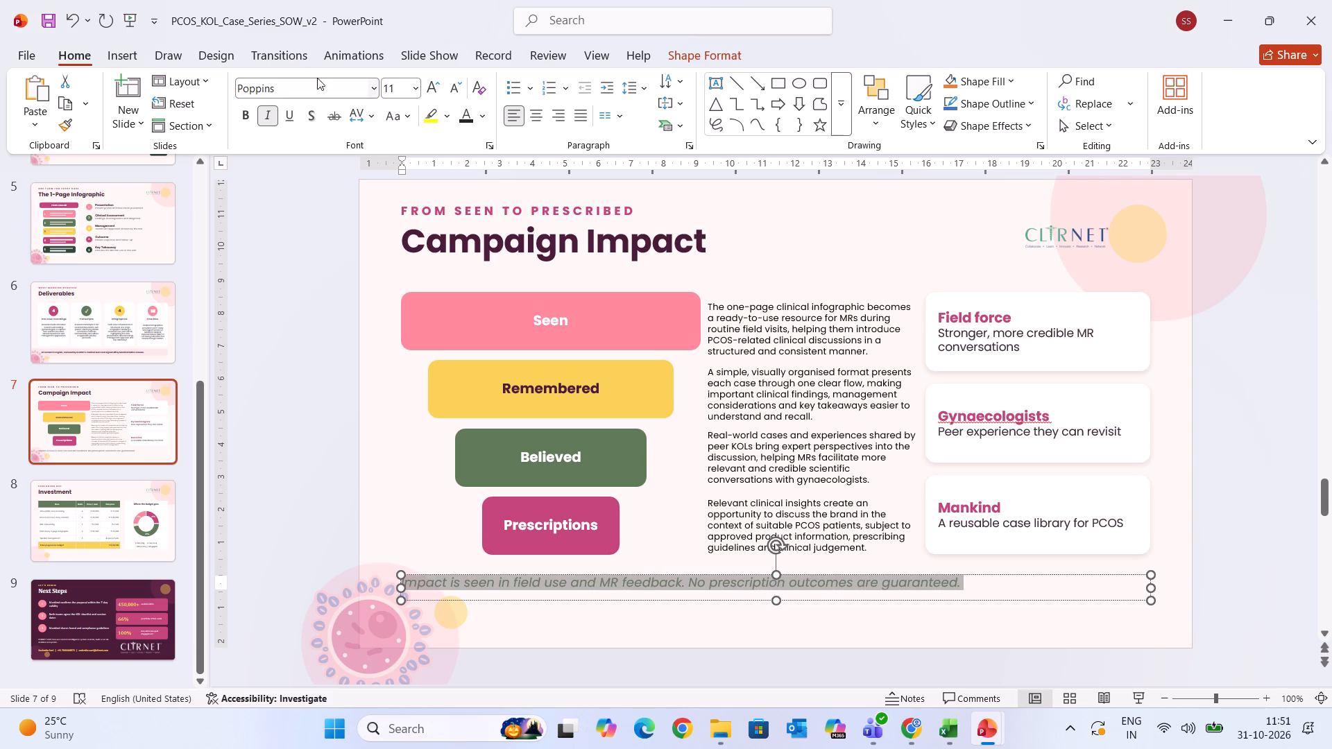
double_click(452, 96)
left_click(452, 96)
left_click(452, 96)
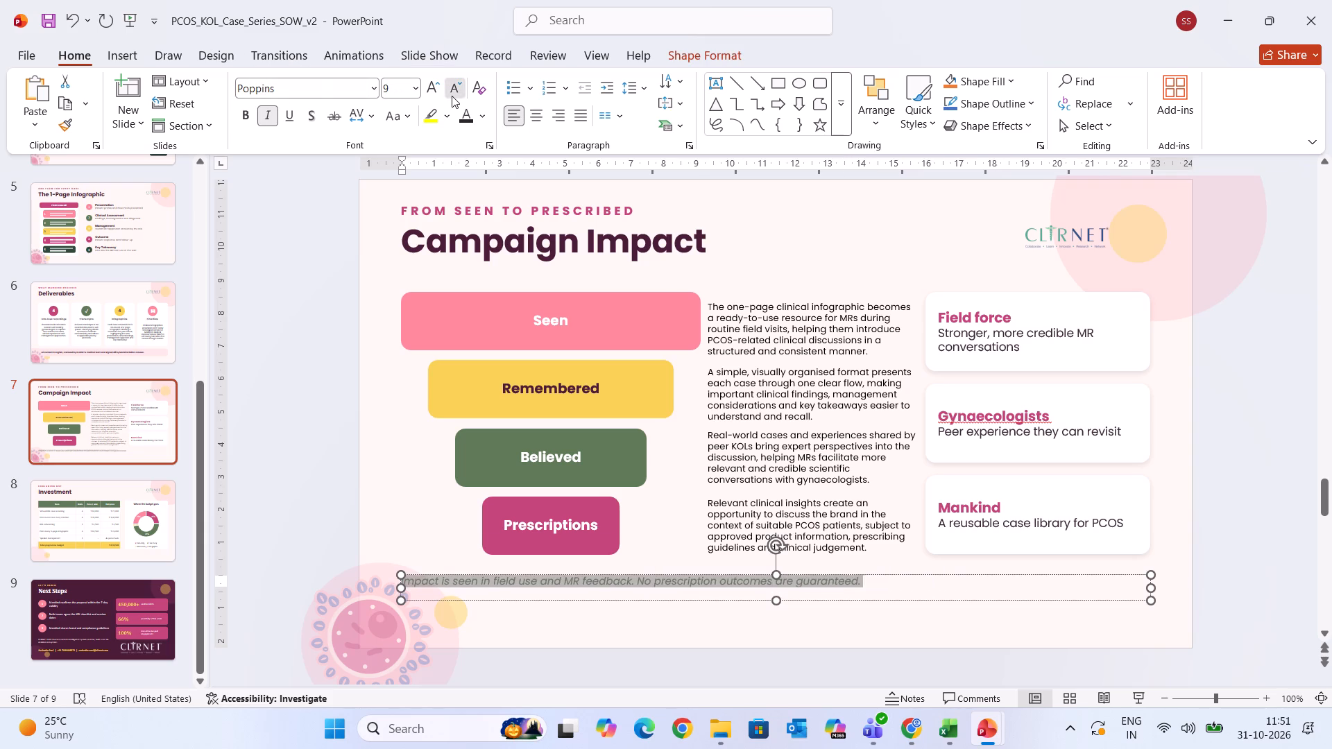
left_click(1217, 578)
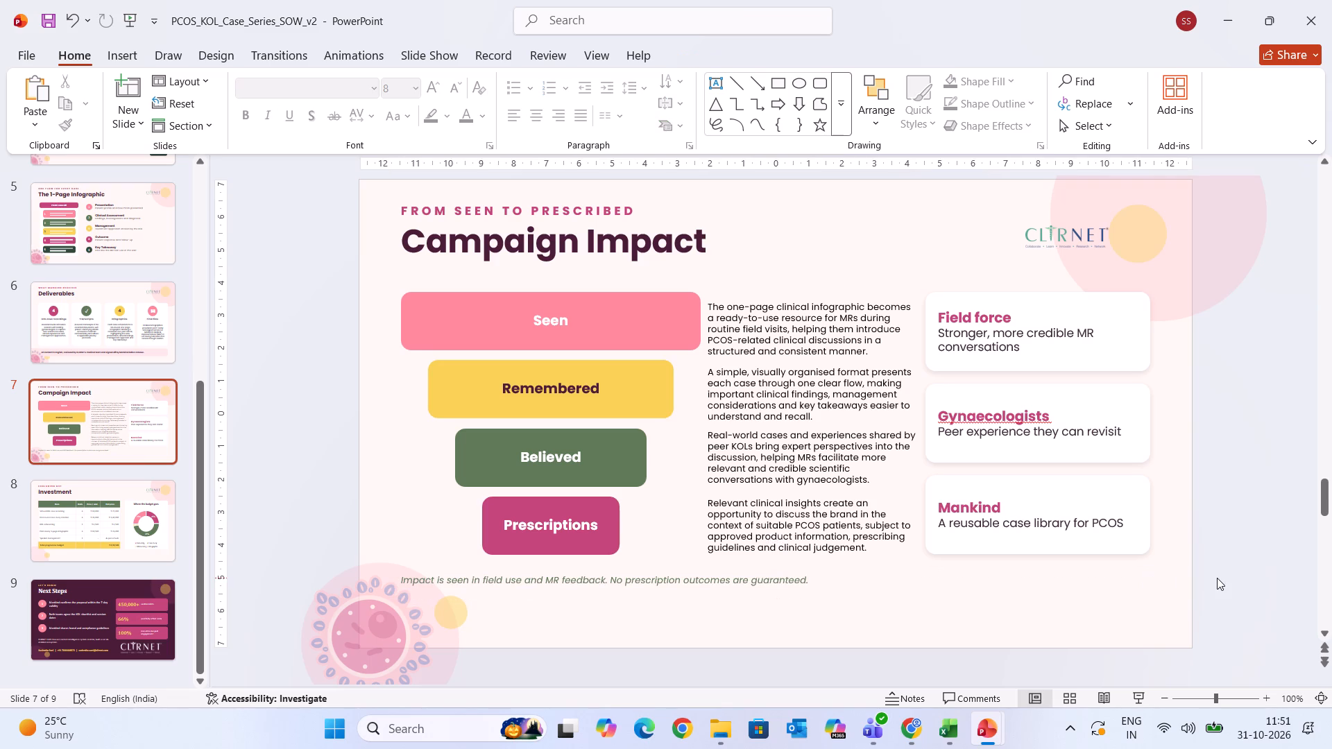
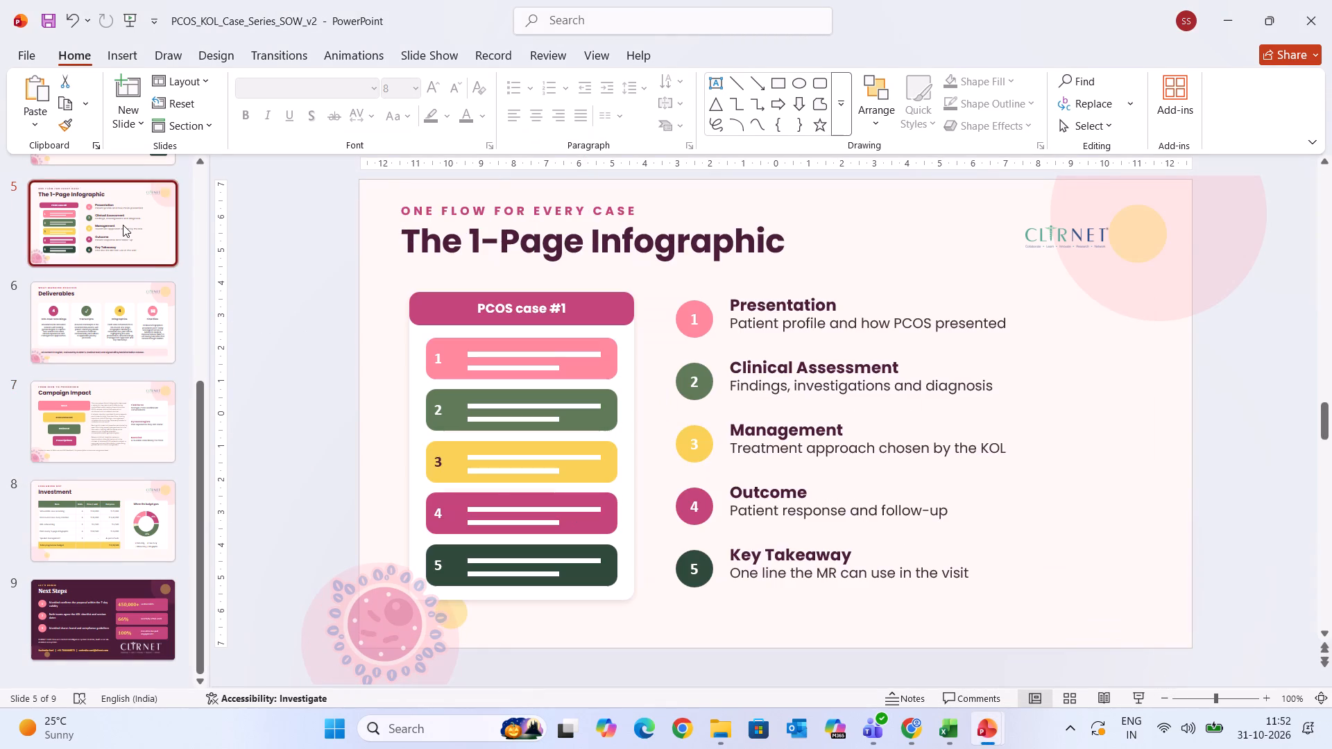
Look back through the deck up to the PCOS cover, and forward to the Investment slide, checking each slide's text formatting.
key("Up")
key("Up")
key("Up")
key("Up")
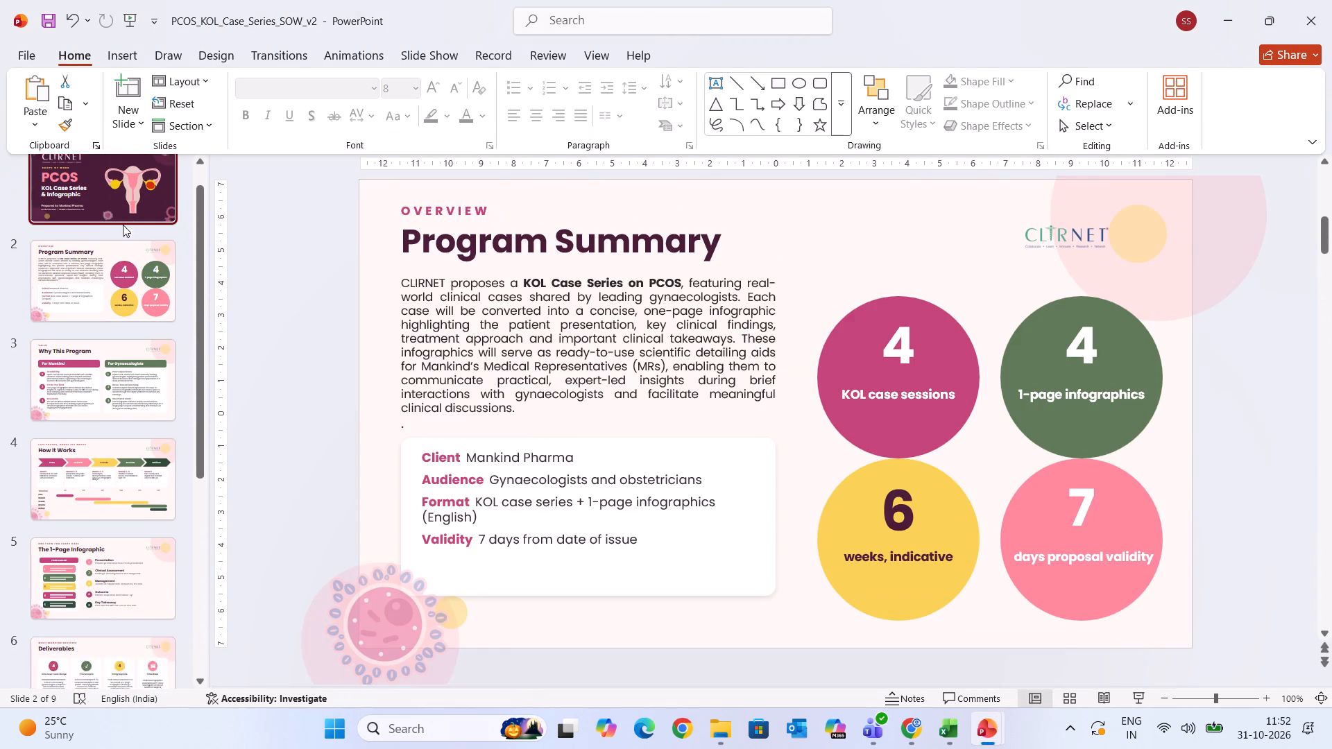
key("Up")
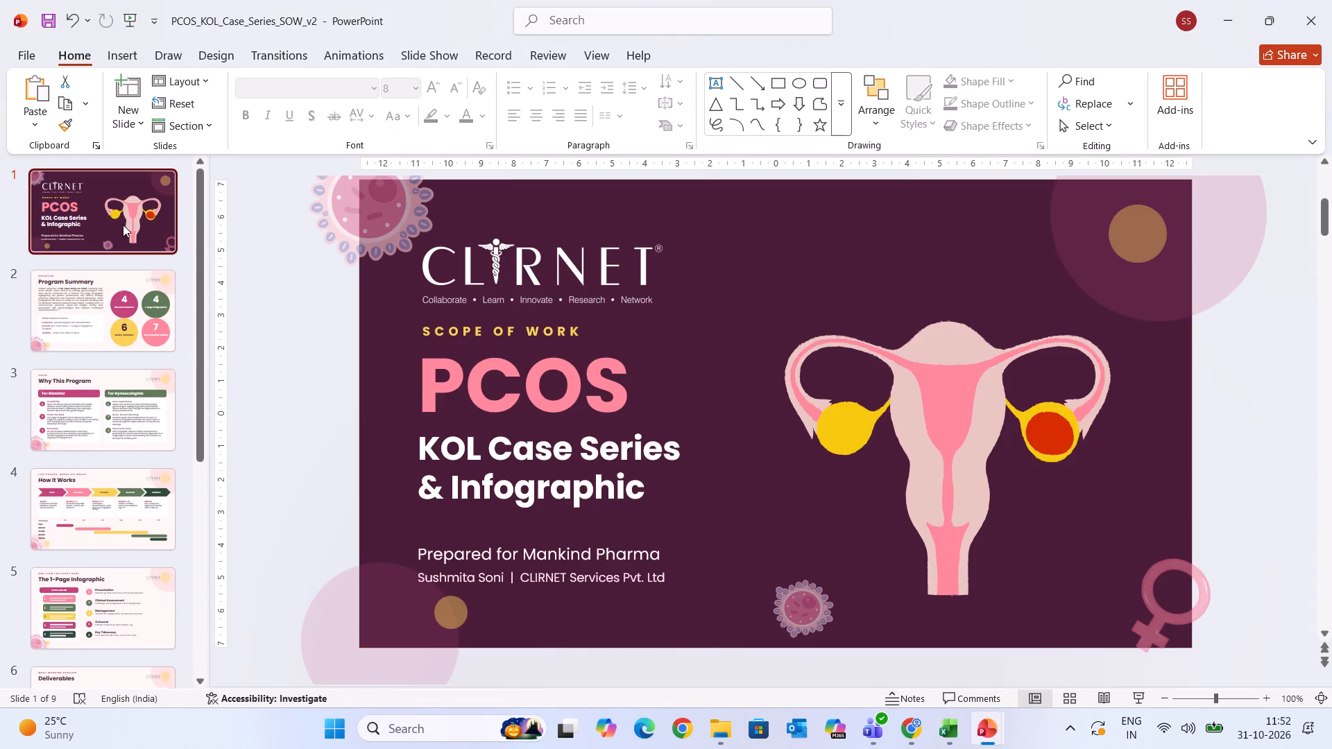
key("Down")
key("Down")
key("Down")
key("Down")
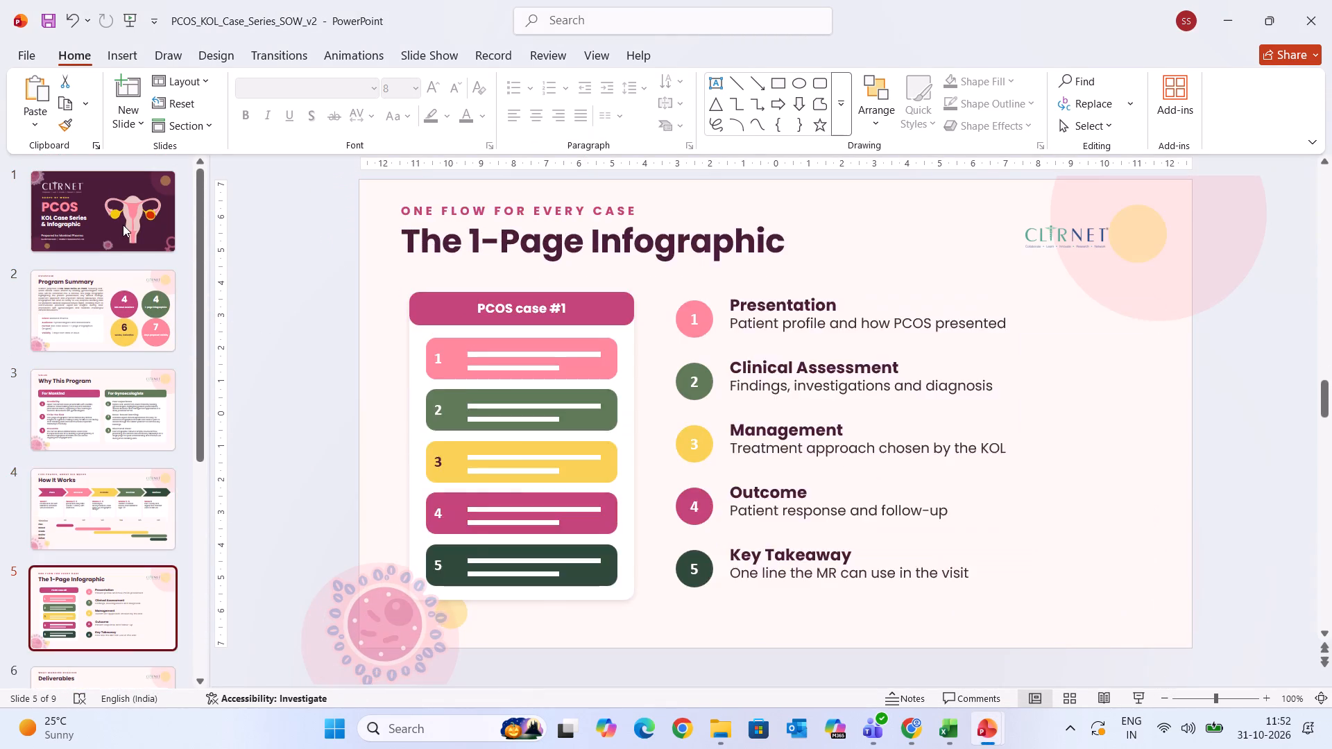
key("Down")
key("Down")
key("Down")
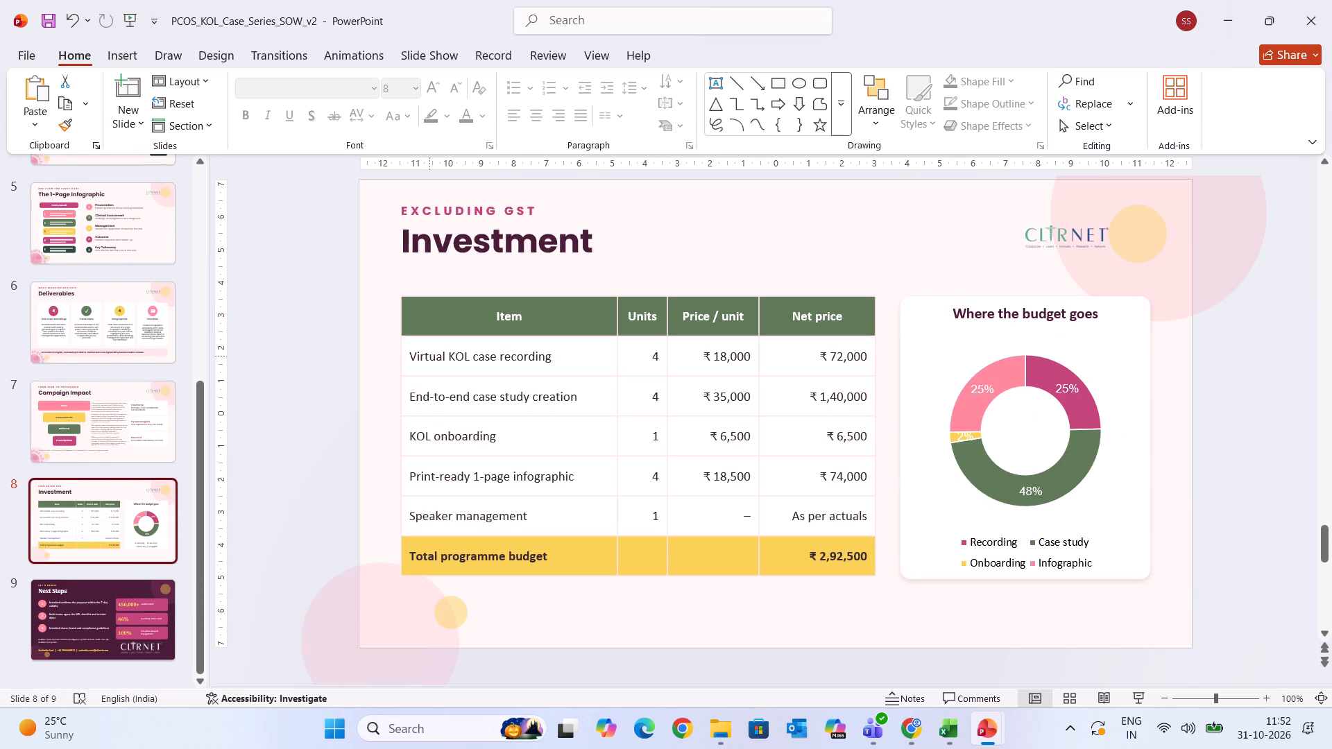
Select the budget table on the Investment slide at its "Item" header cell.
left_click(406, 321)
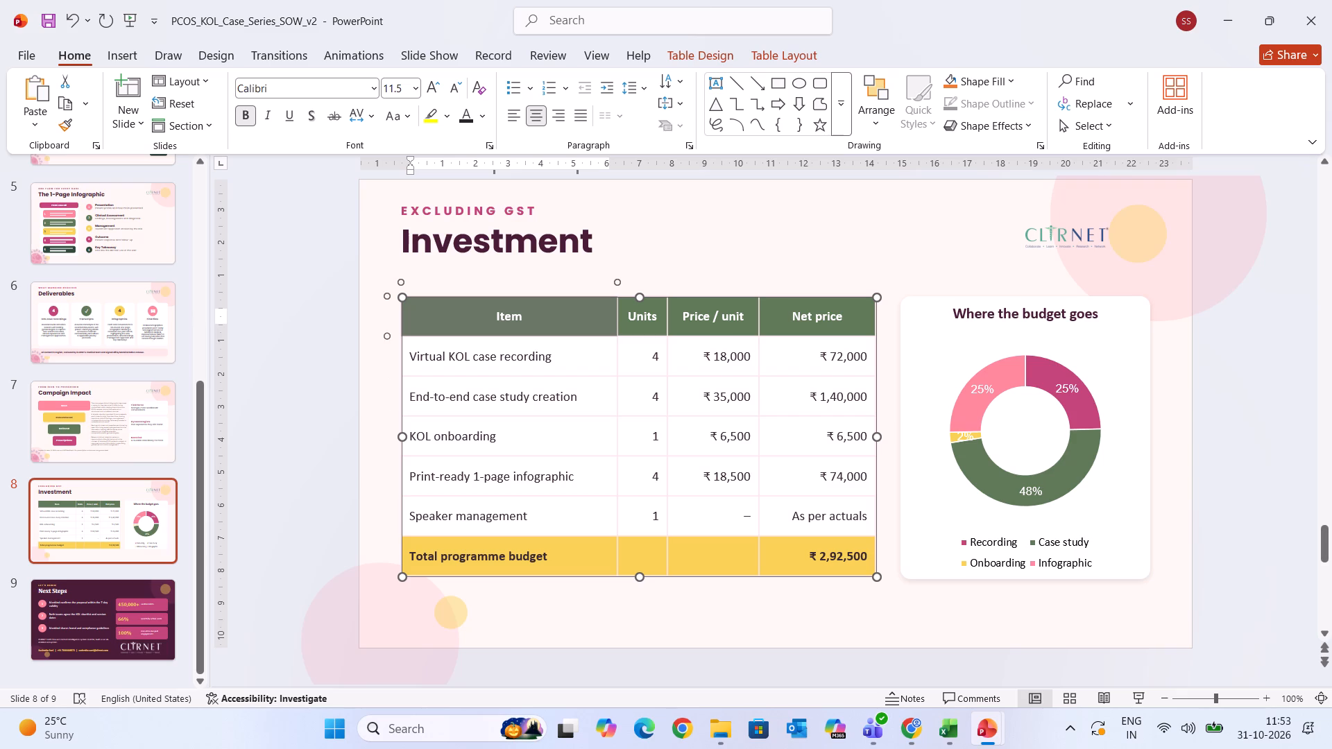
Set the investment table's item rows and total row, below the header, to Poppins at 9 pt.
left_click_drag(420, 311, 782, 551)
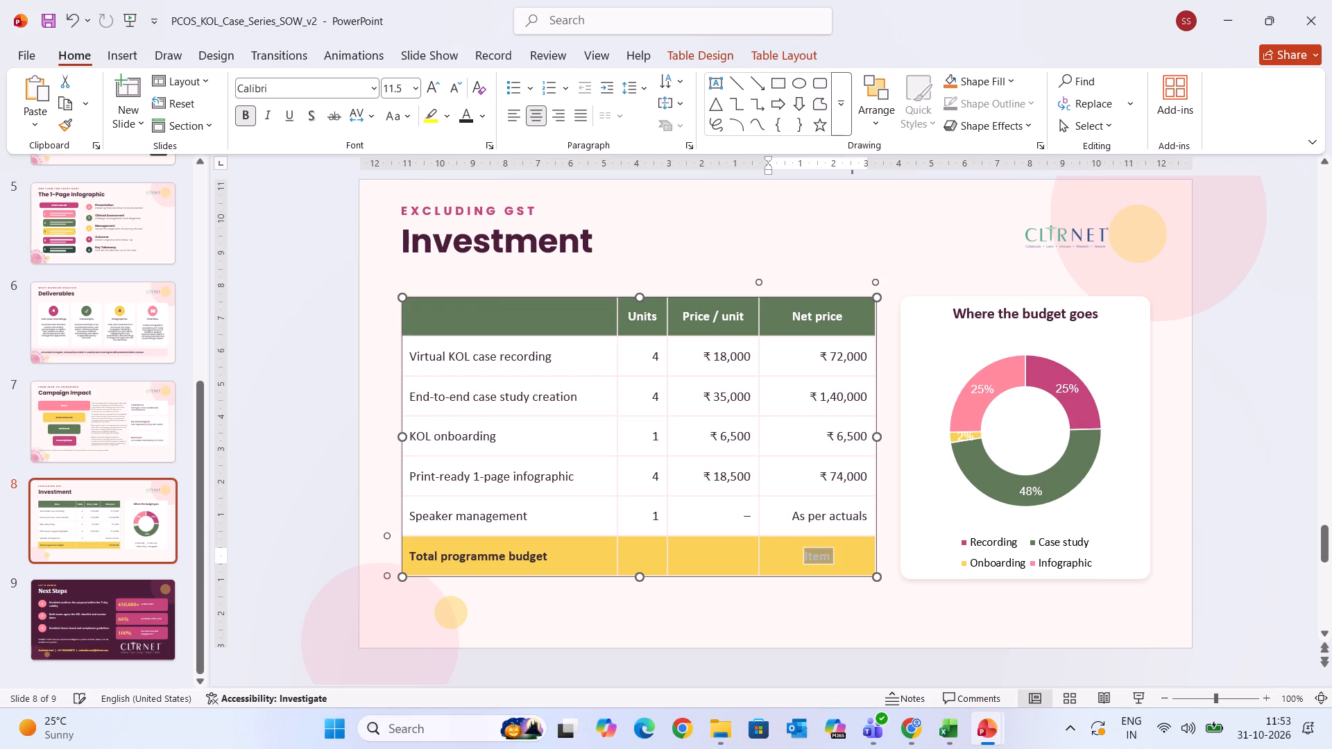
key("ctrl+z")
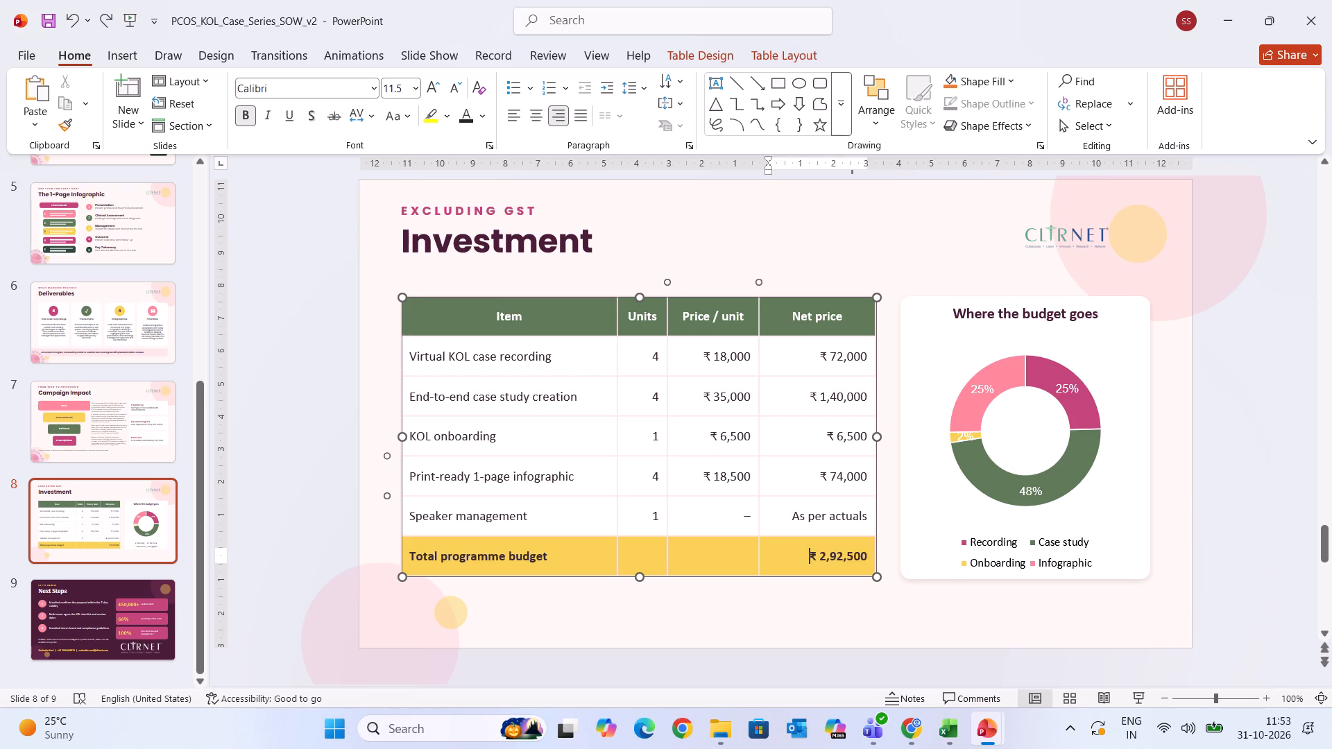
left_click_drag(866, 565, 622, 374)
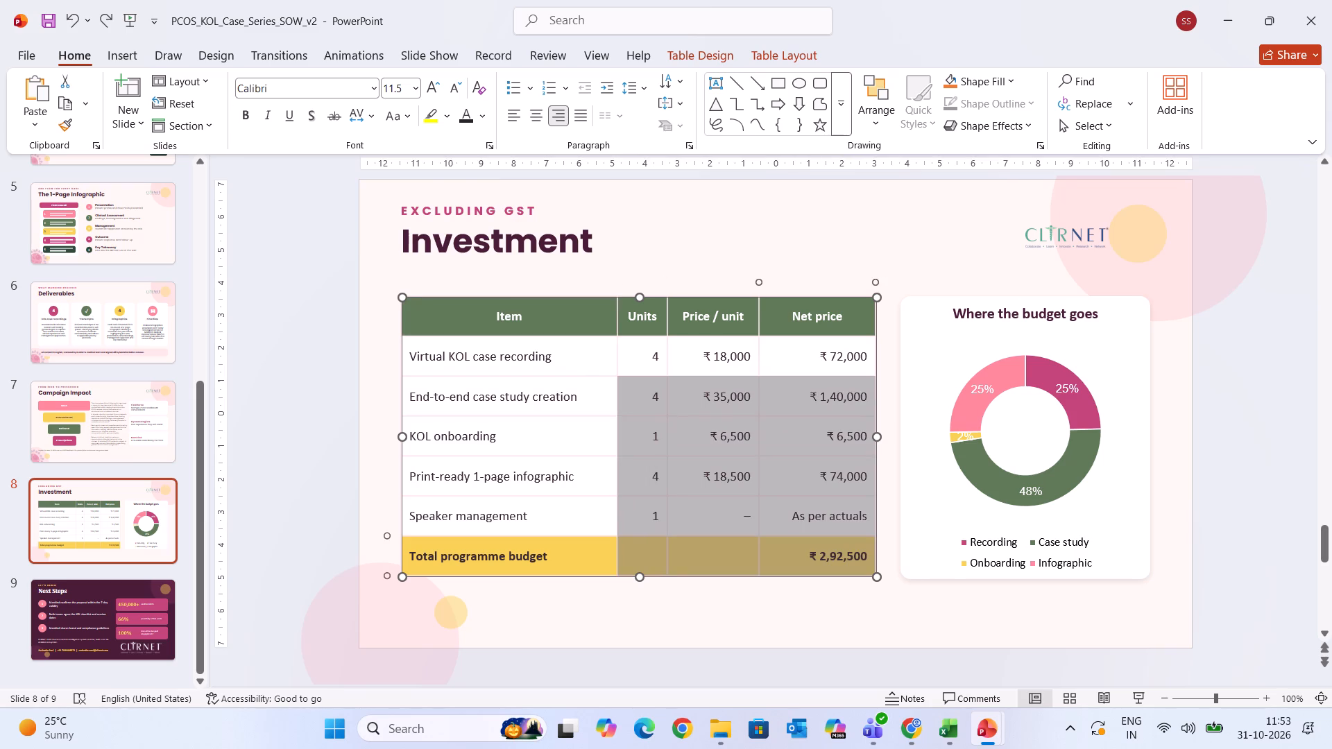
left_click_drag(622, 374, 450, 343)
left_click(302, 88)
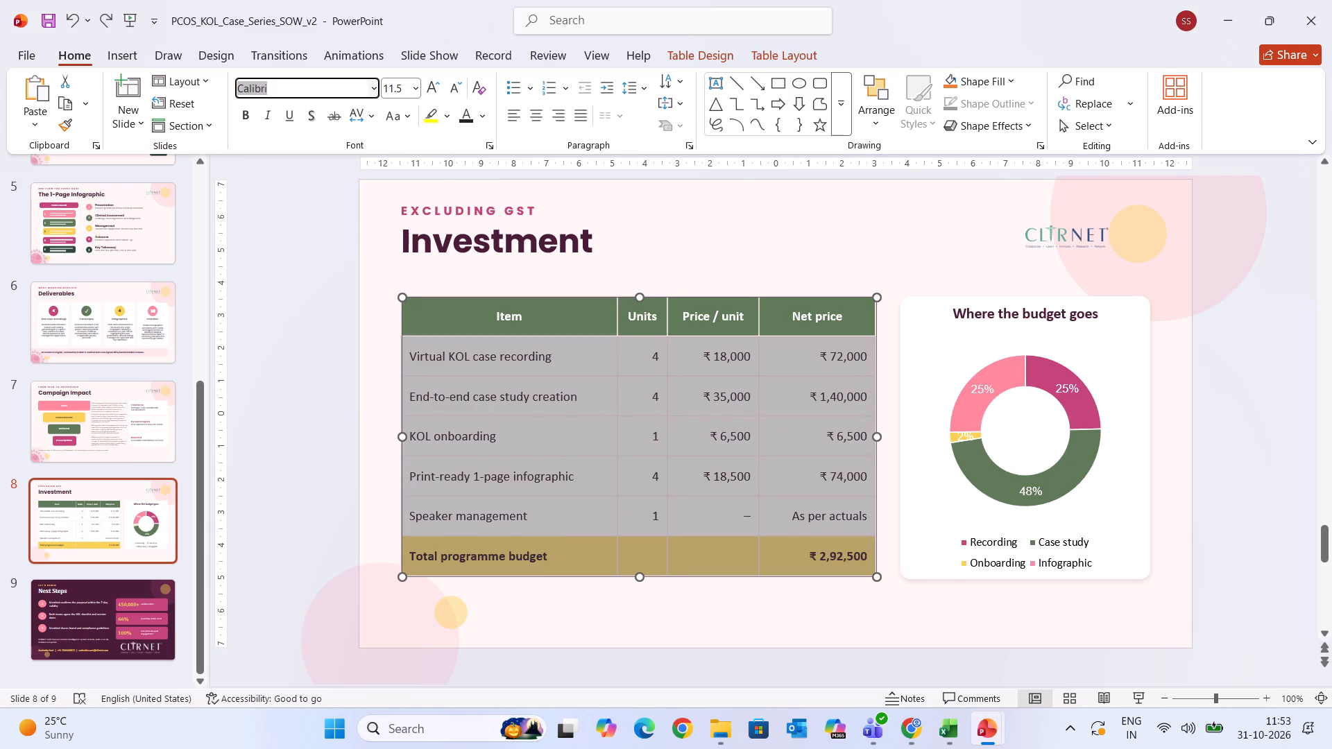
type("pop")
key("Return")
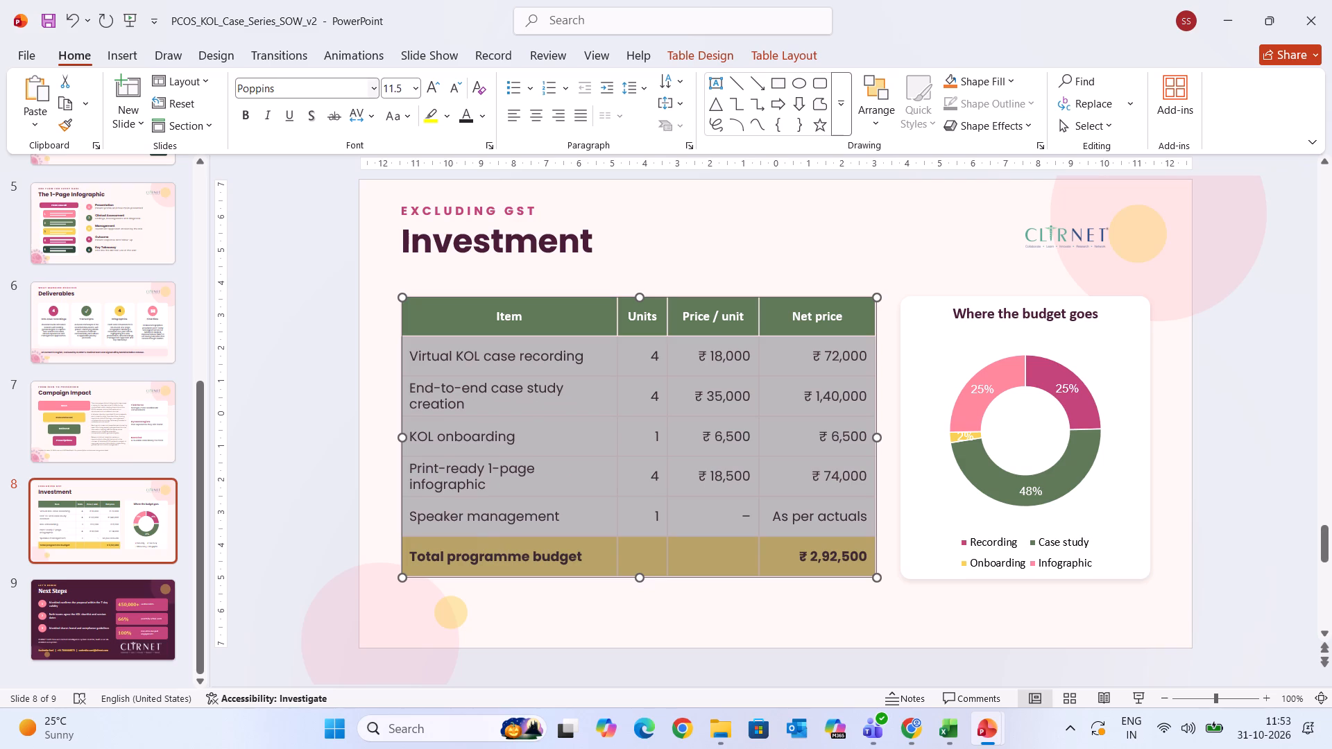
left_click(463, 88)
left_click(463, 88)
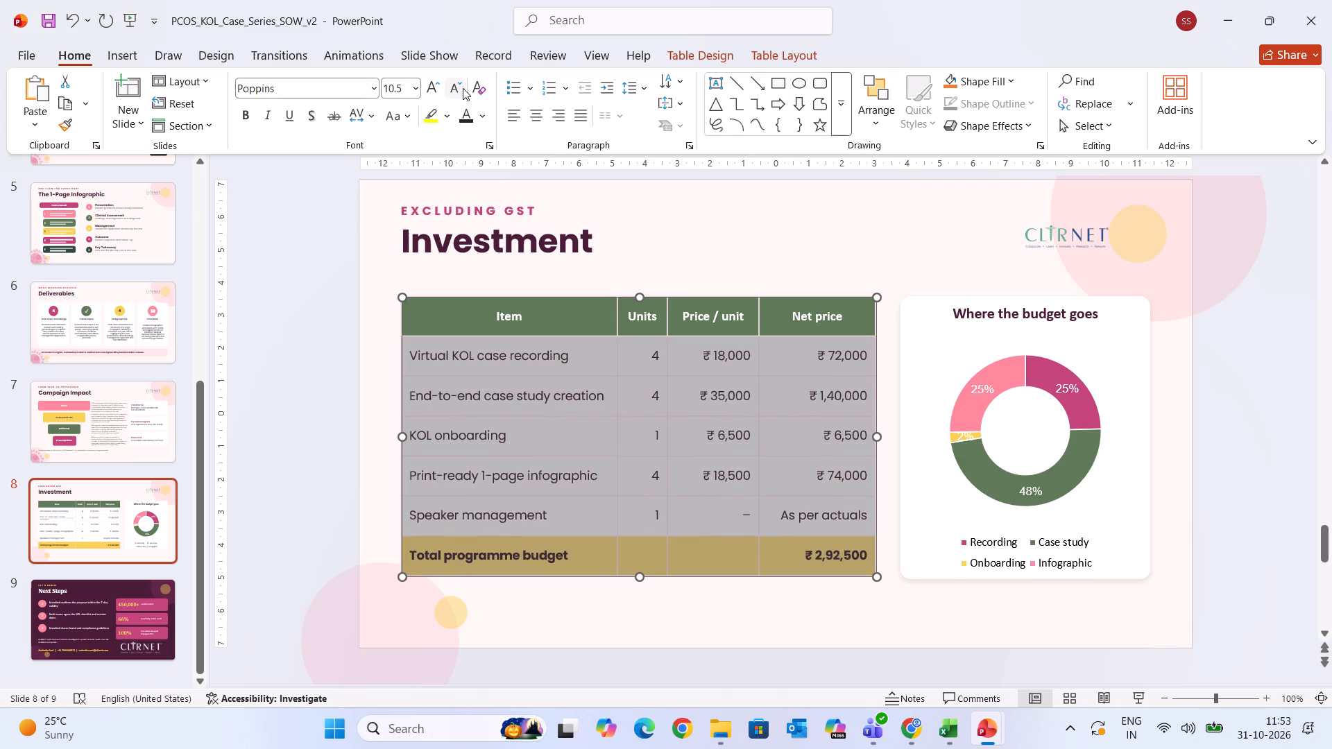
left_click(463, 88)
left_click(463, 88)
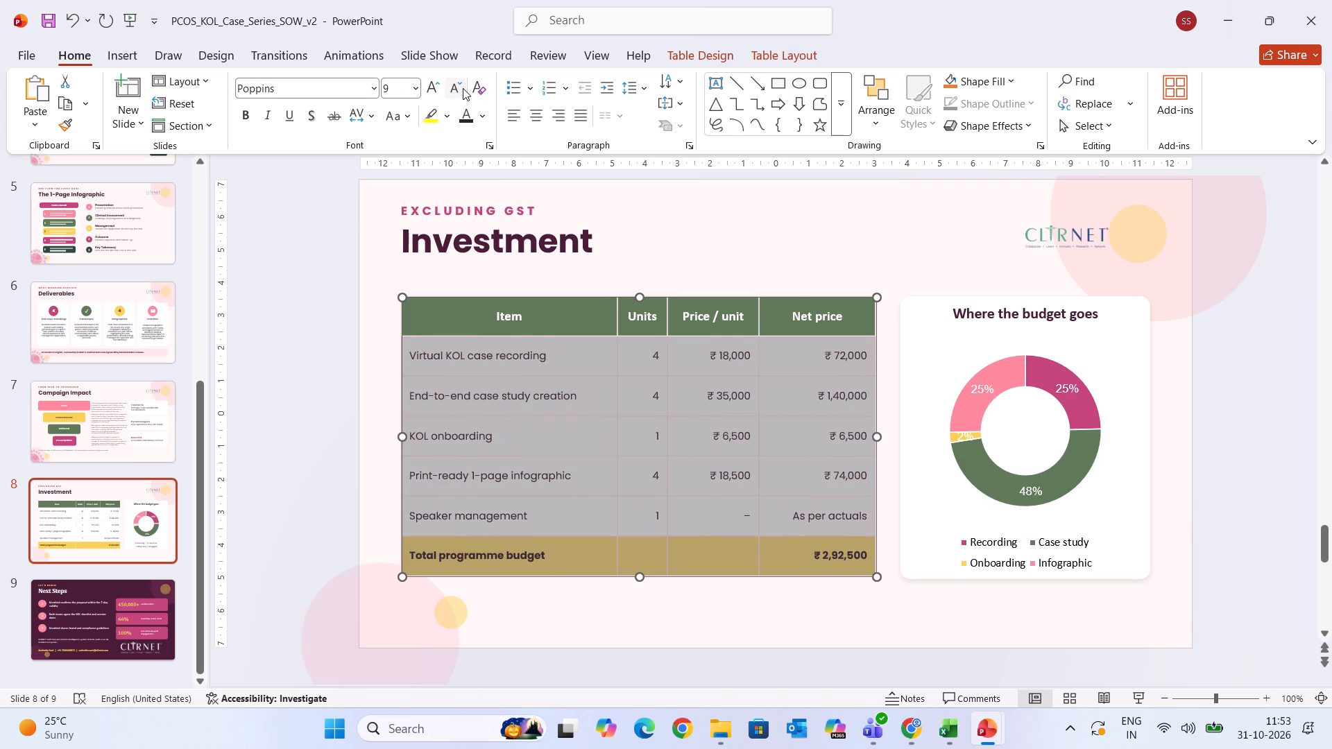
left_click(683, 242)
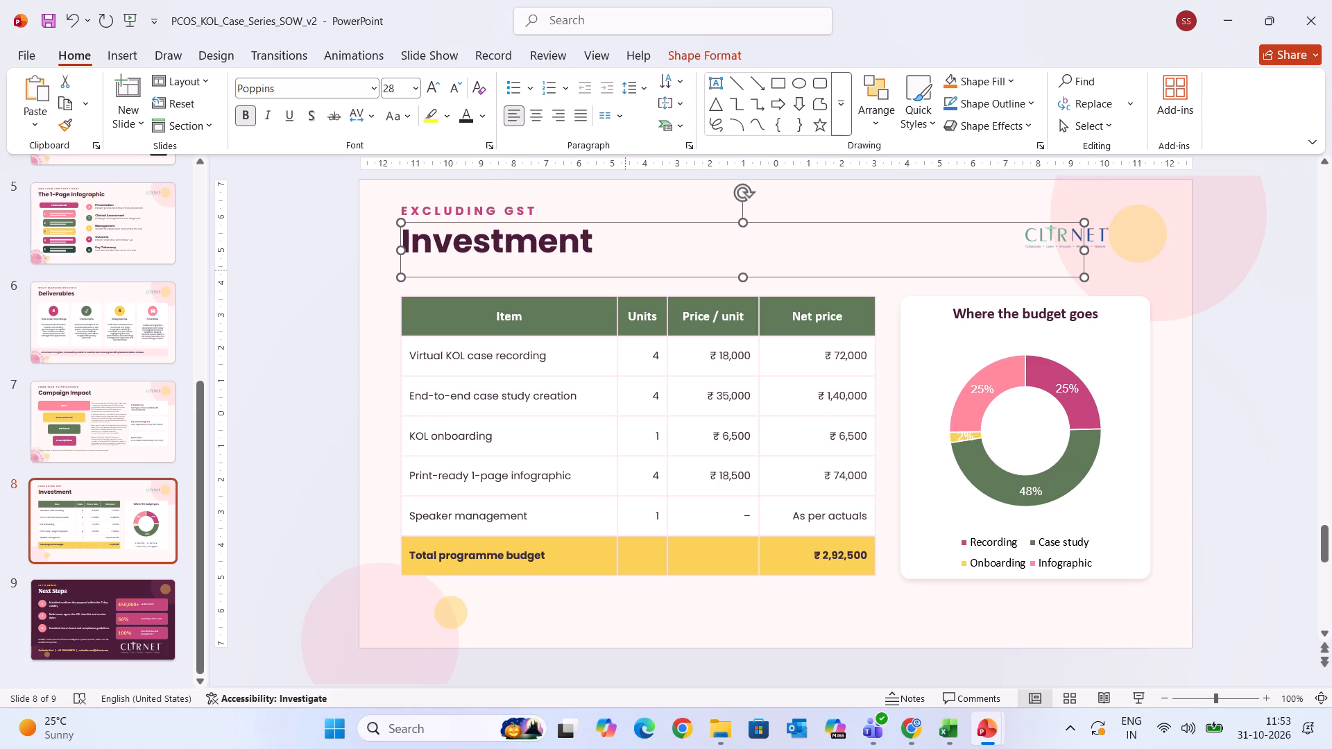
Set the percentage labels on the budget doughnut chart to Poppins at 8 pt.
left_click(1024, 415)
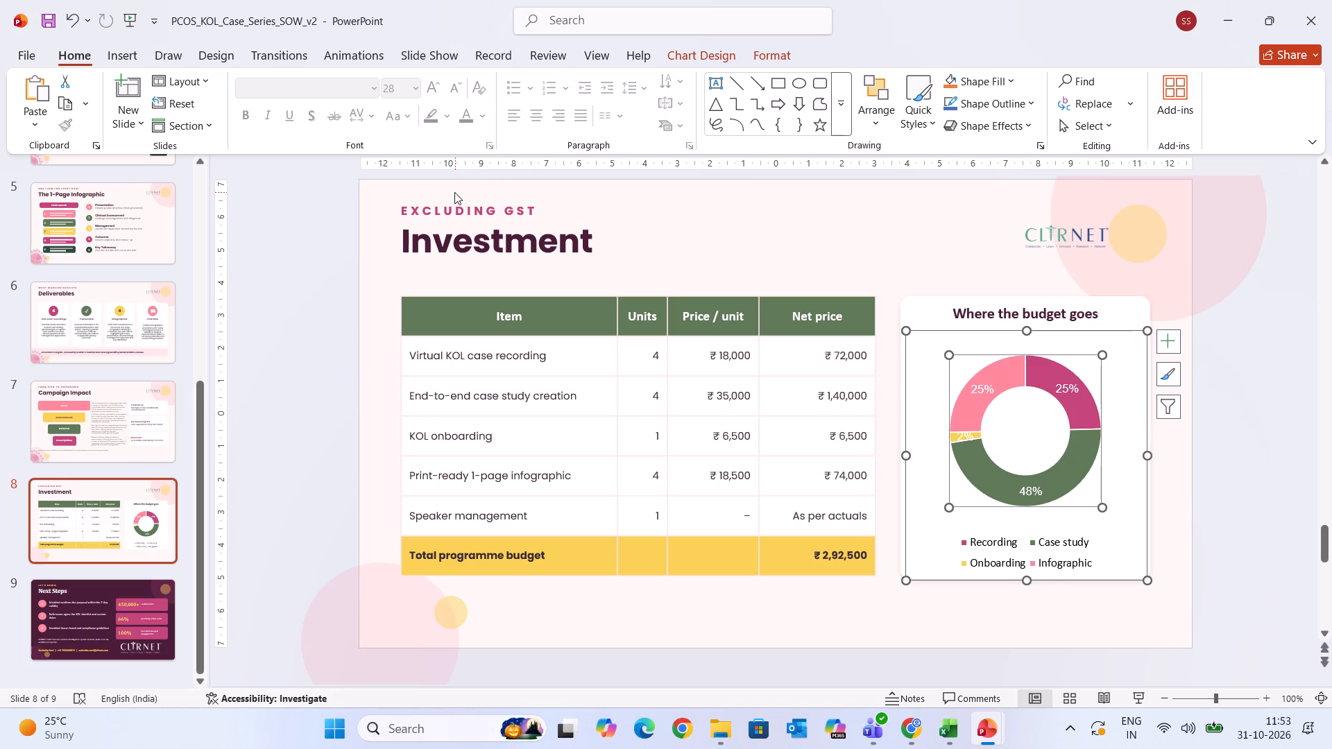
left_click(975, 389)
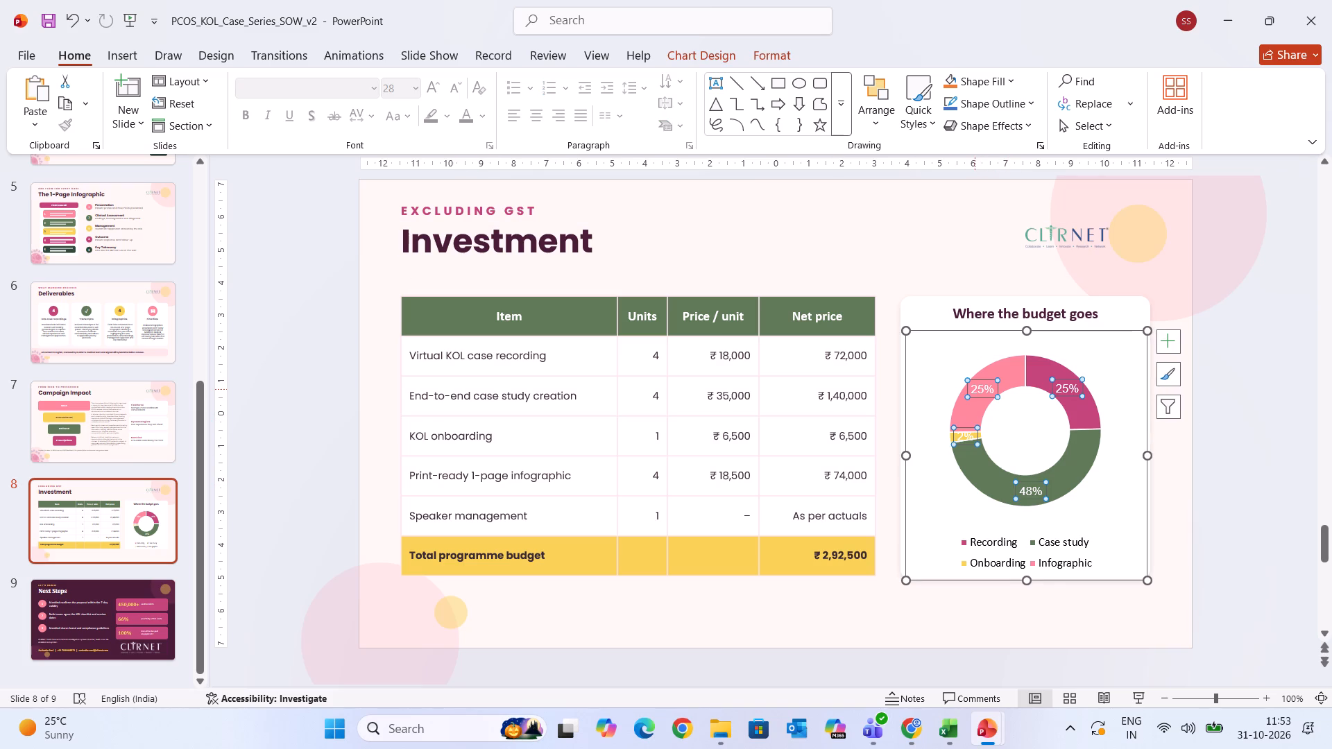
left_click(319, 81)
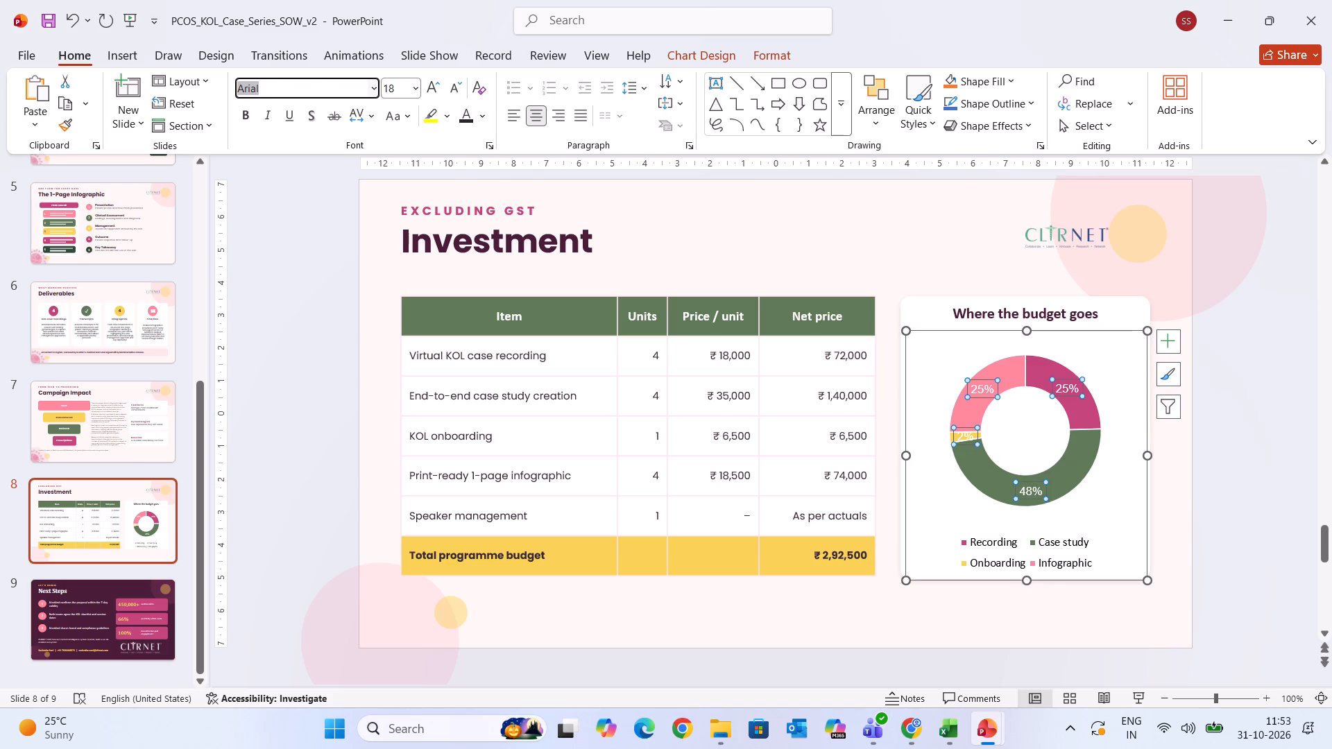
type("po")
key("Return")
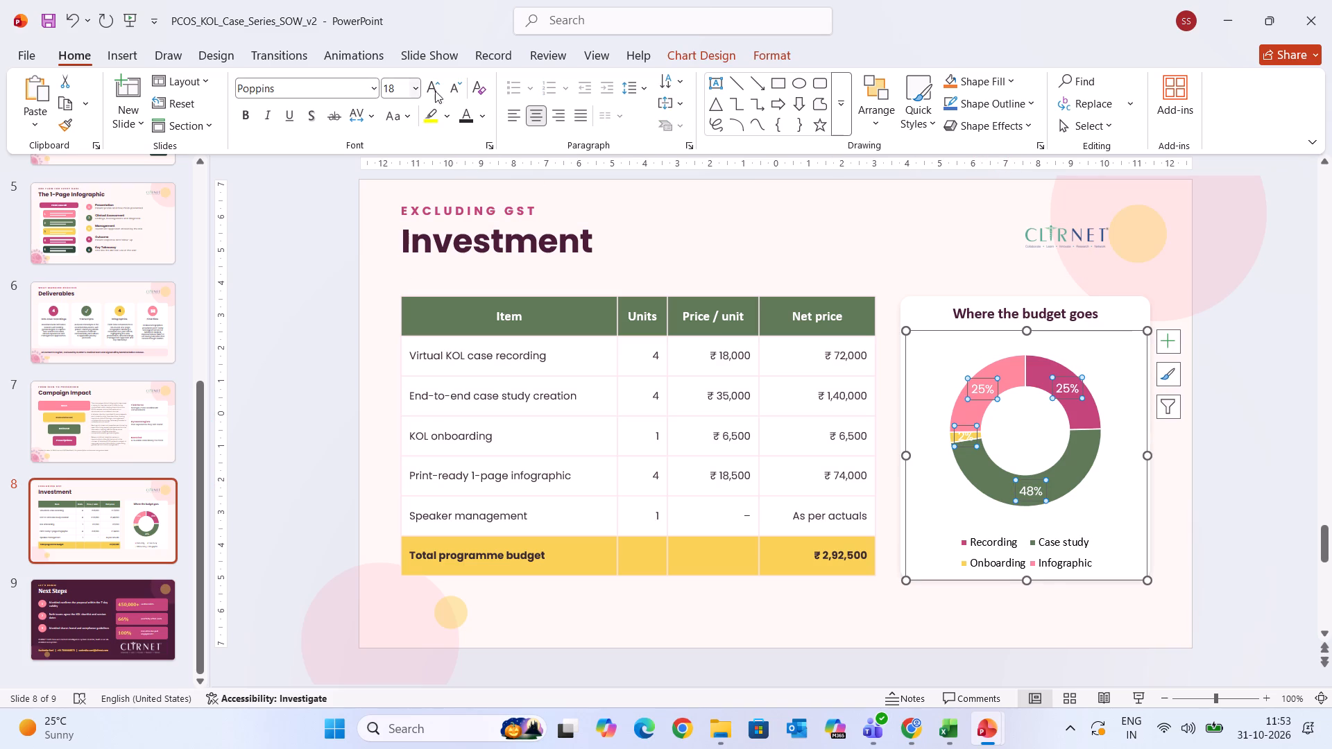
left_click(456, 92)
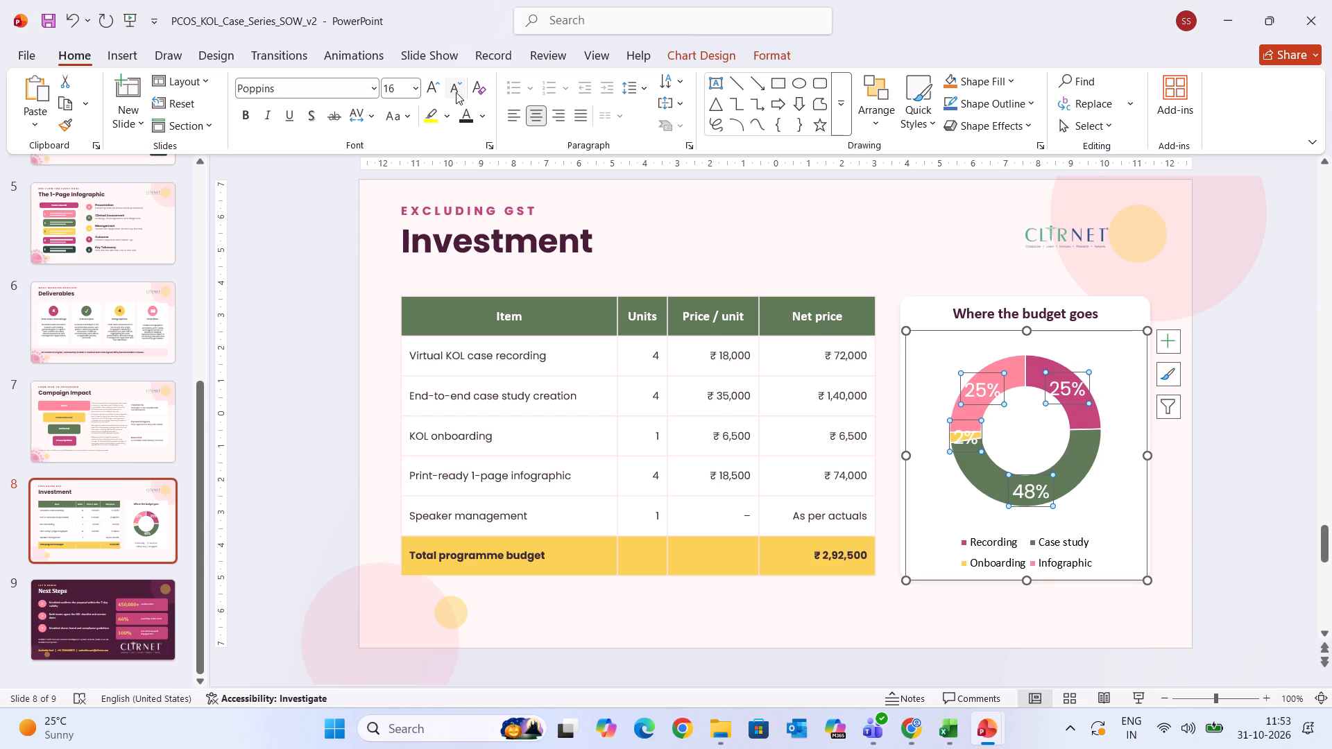
left_click(456, 92)
left_click(456, 92)
left_click(456, 92)
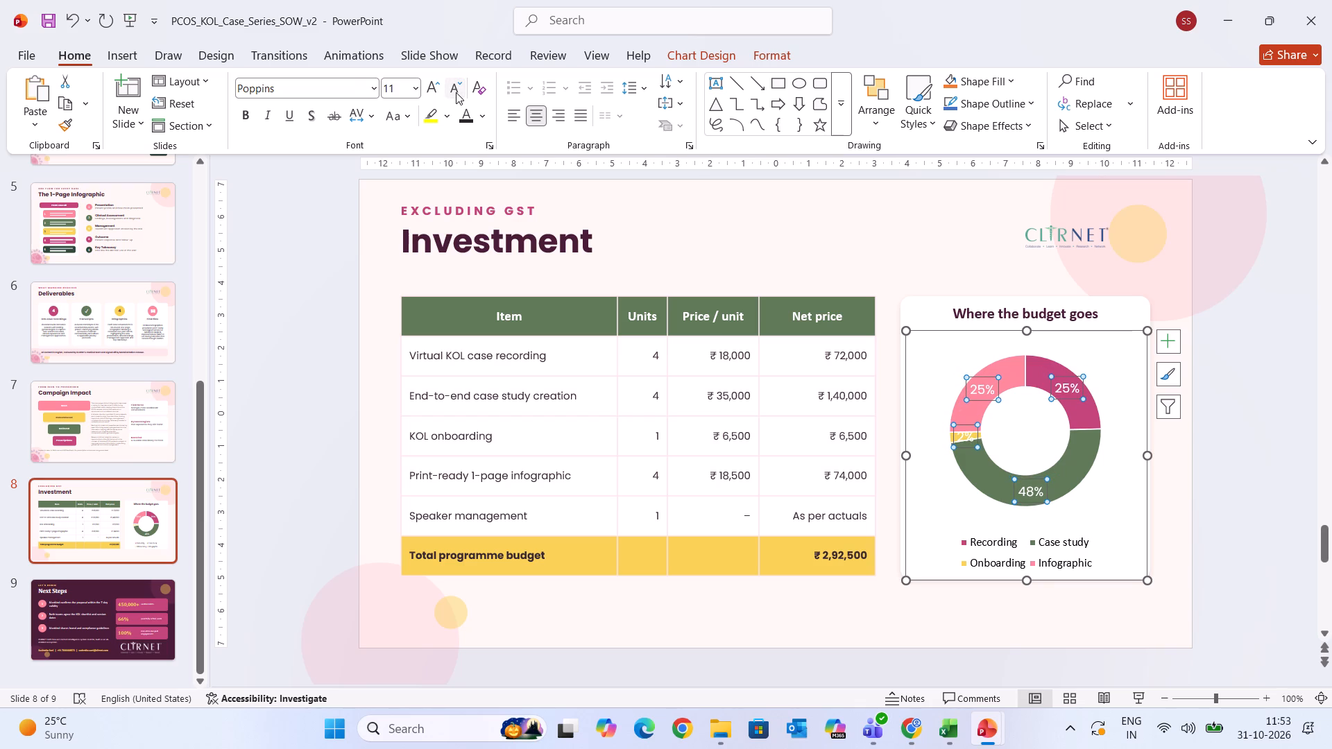
left_click(456, 92)
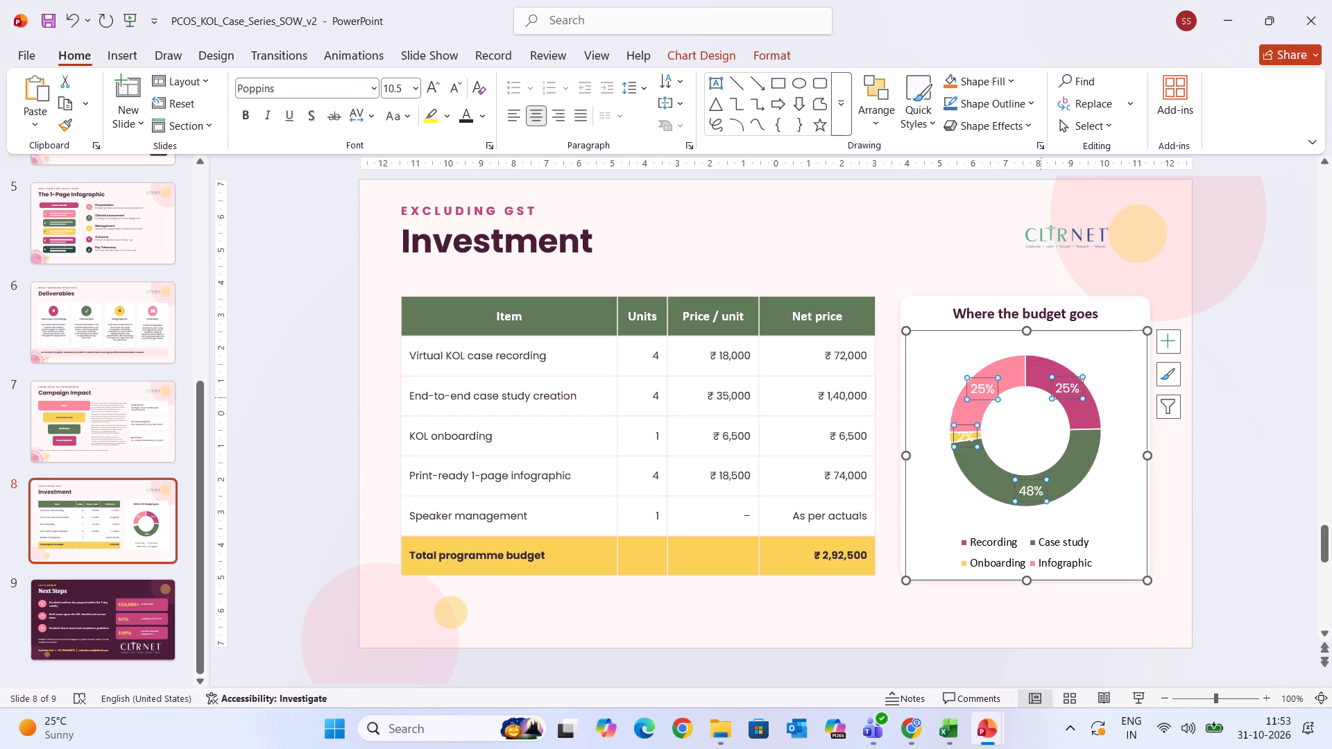
left_click(1215, 510)
left_click(1024, 545)
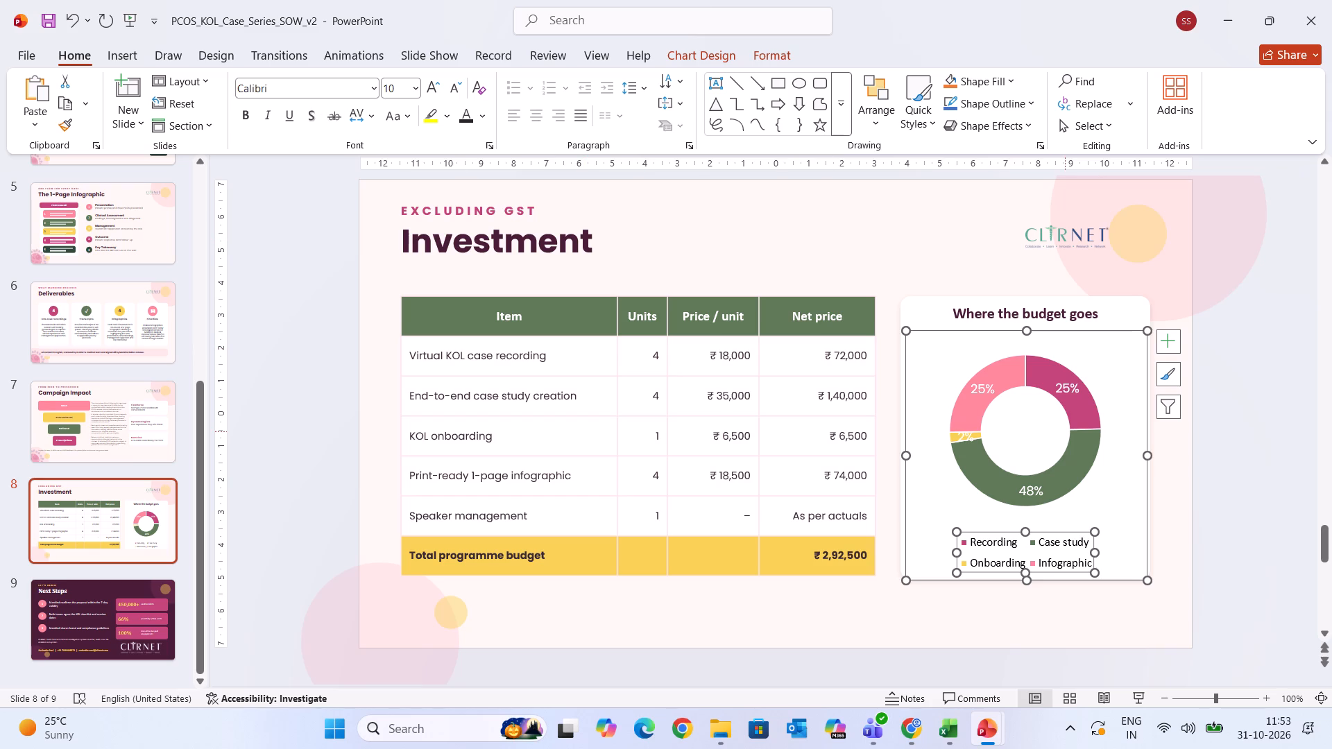
left_click(982, 388)
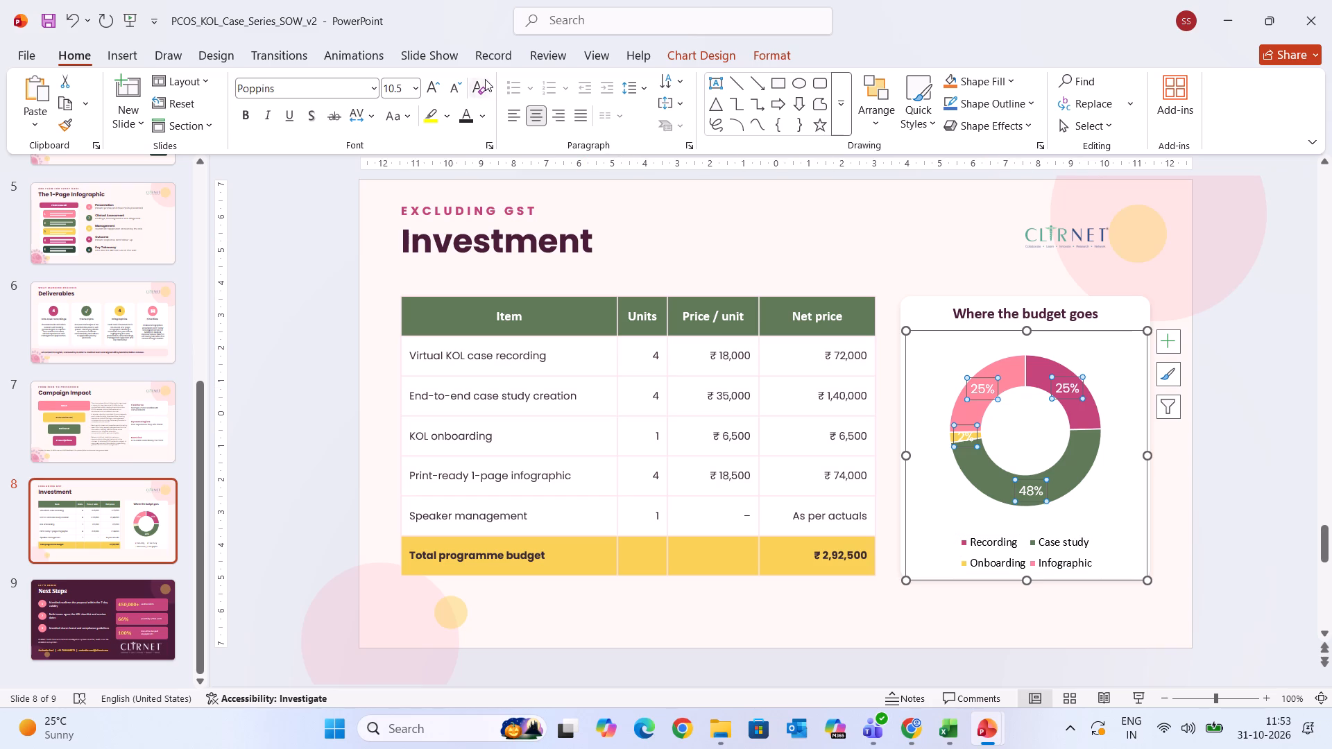
left_click(459, 85)
left_click(459, 85)
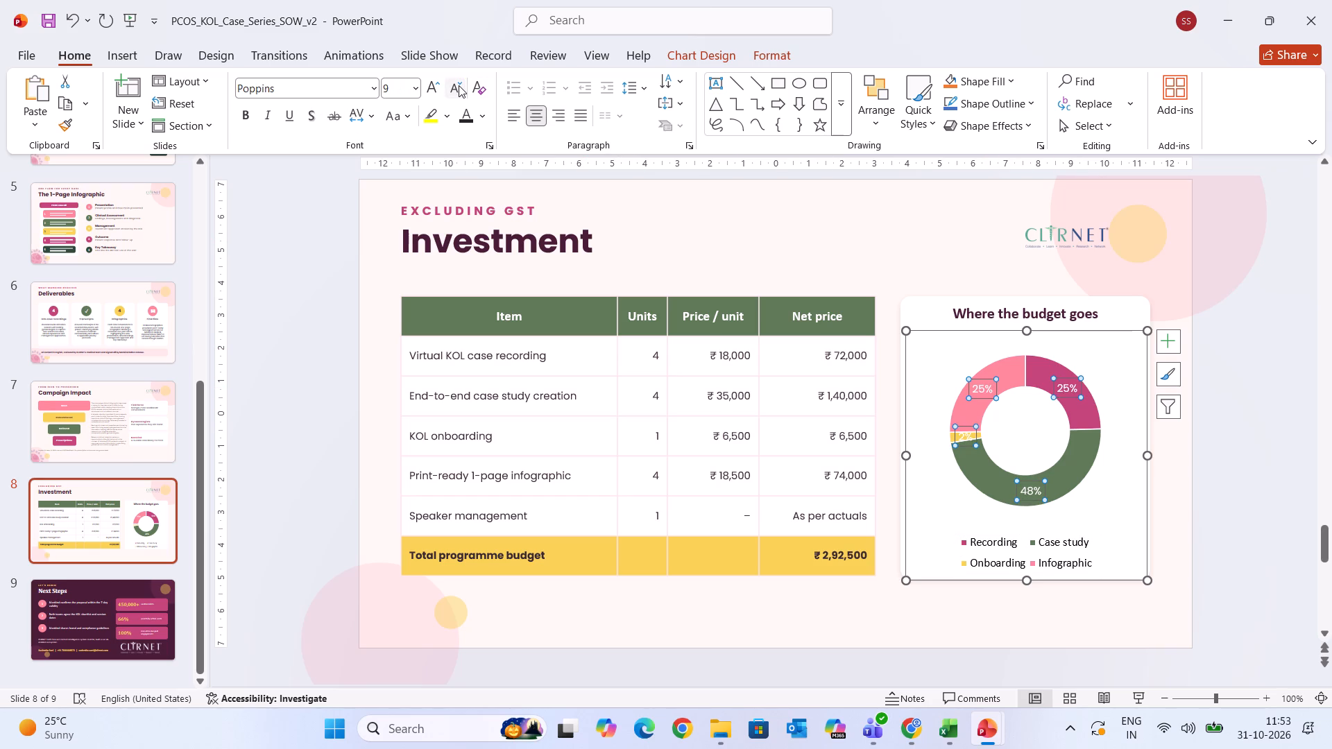
left_click(459, 85)
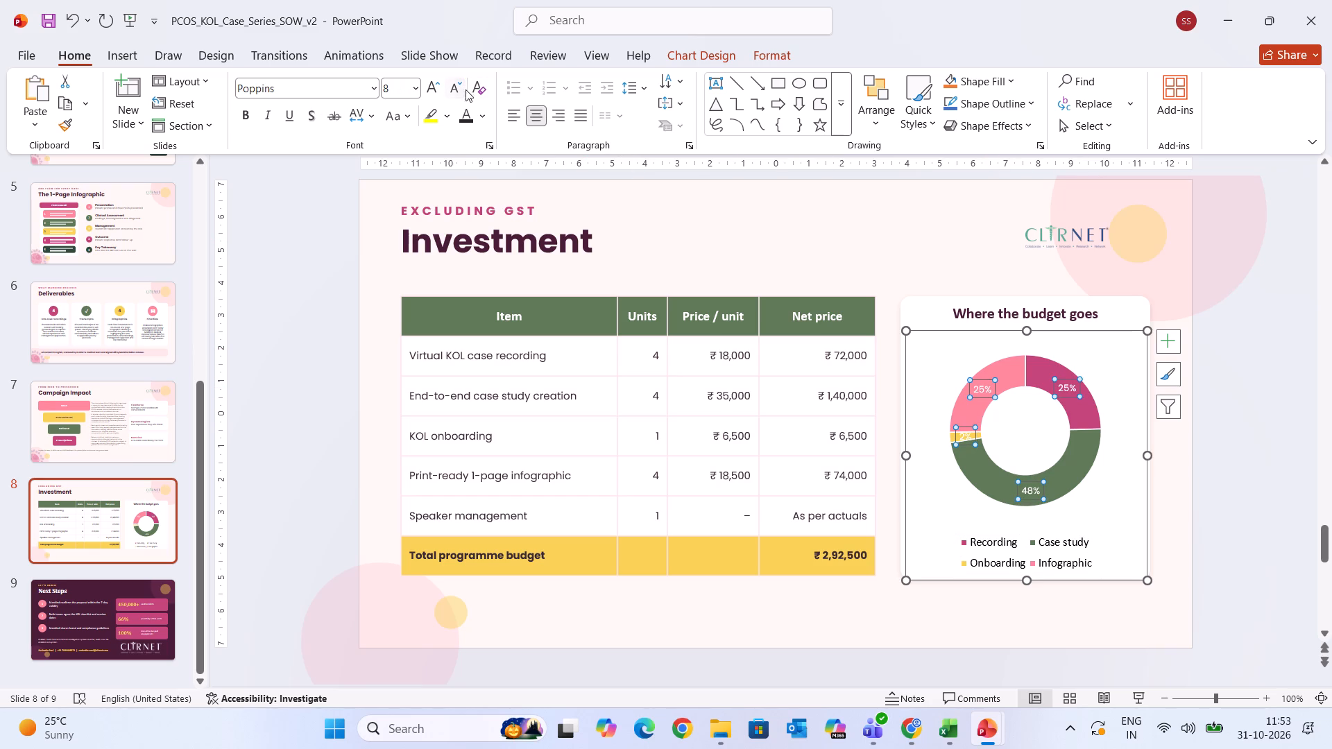
left_click(1214, 508)
Set the doughnut chart's legend to Poppins at 8 pt.
left_click(1016, 541)
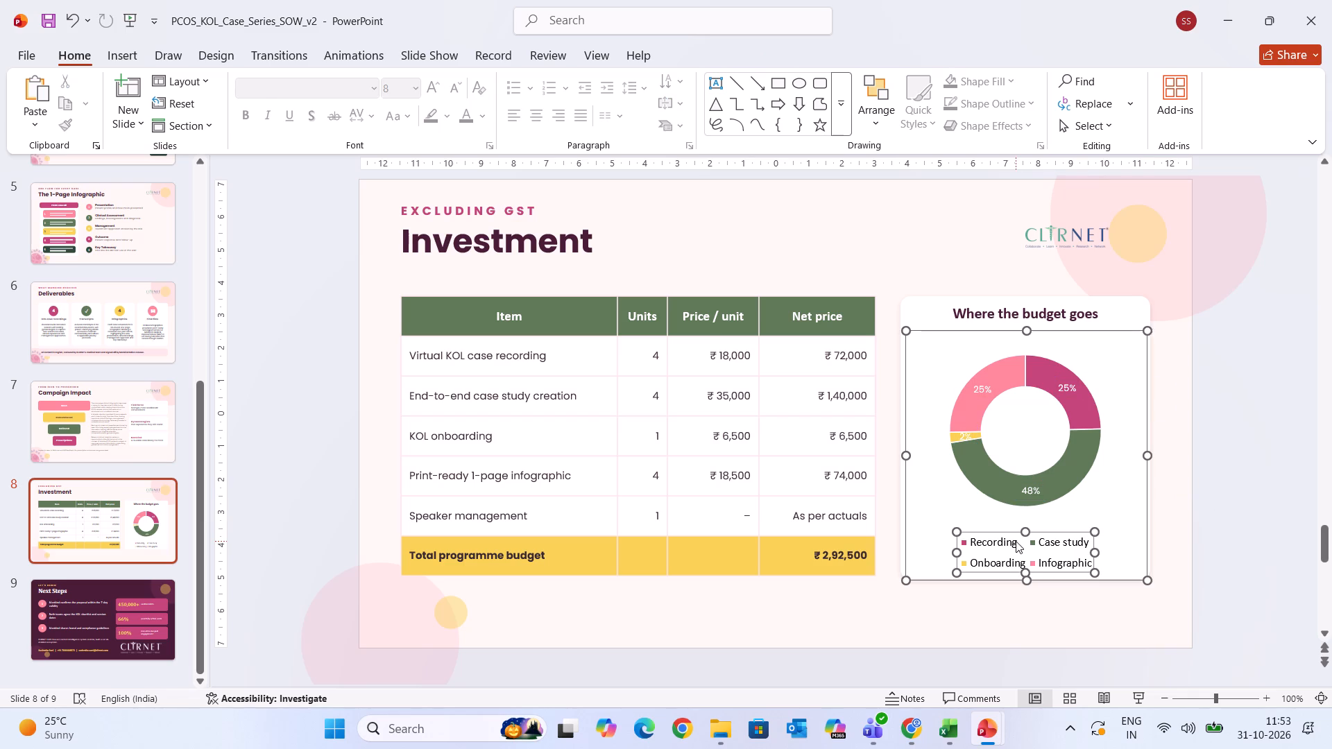
left_click(304, 92)
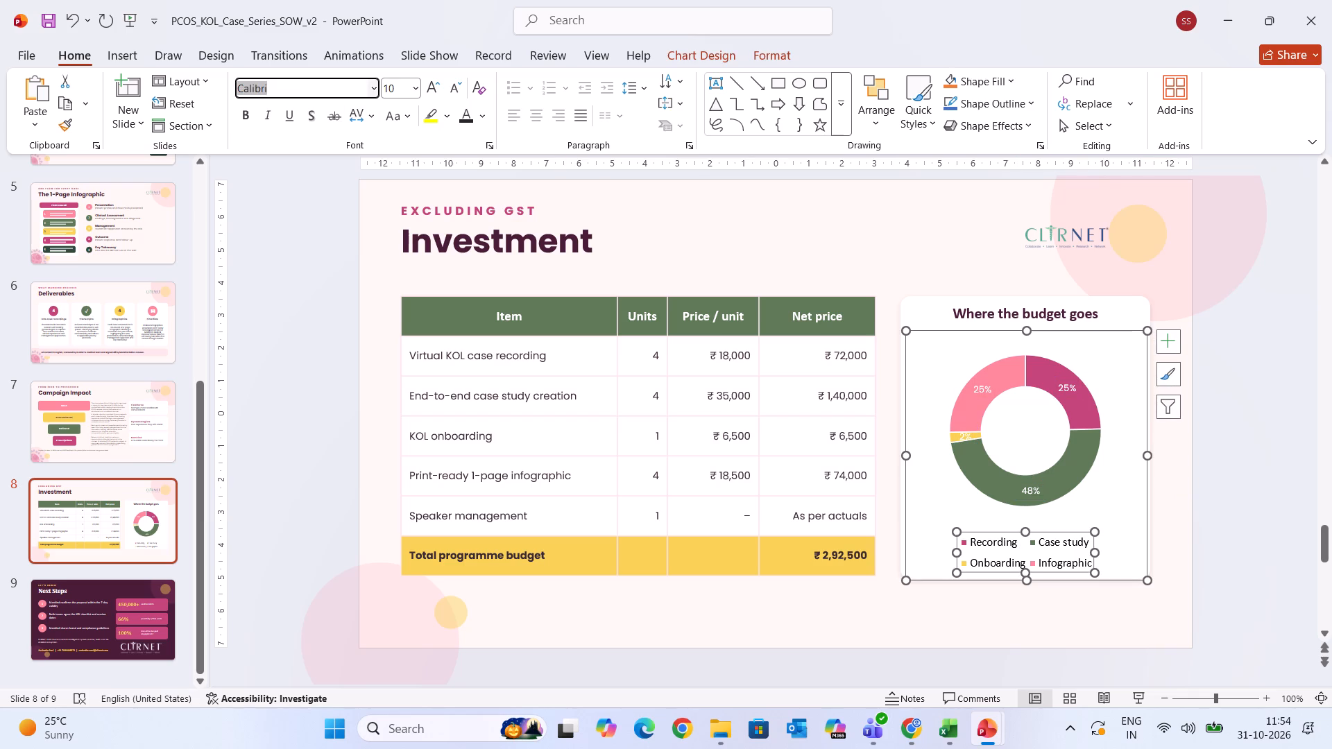
type("po")
key("Return")
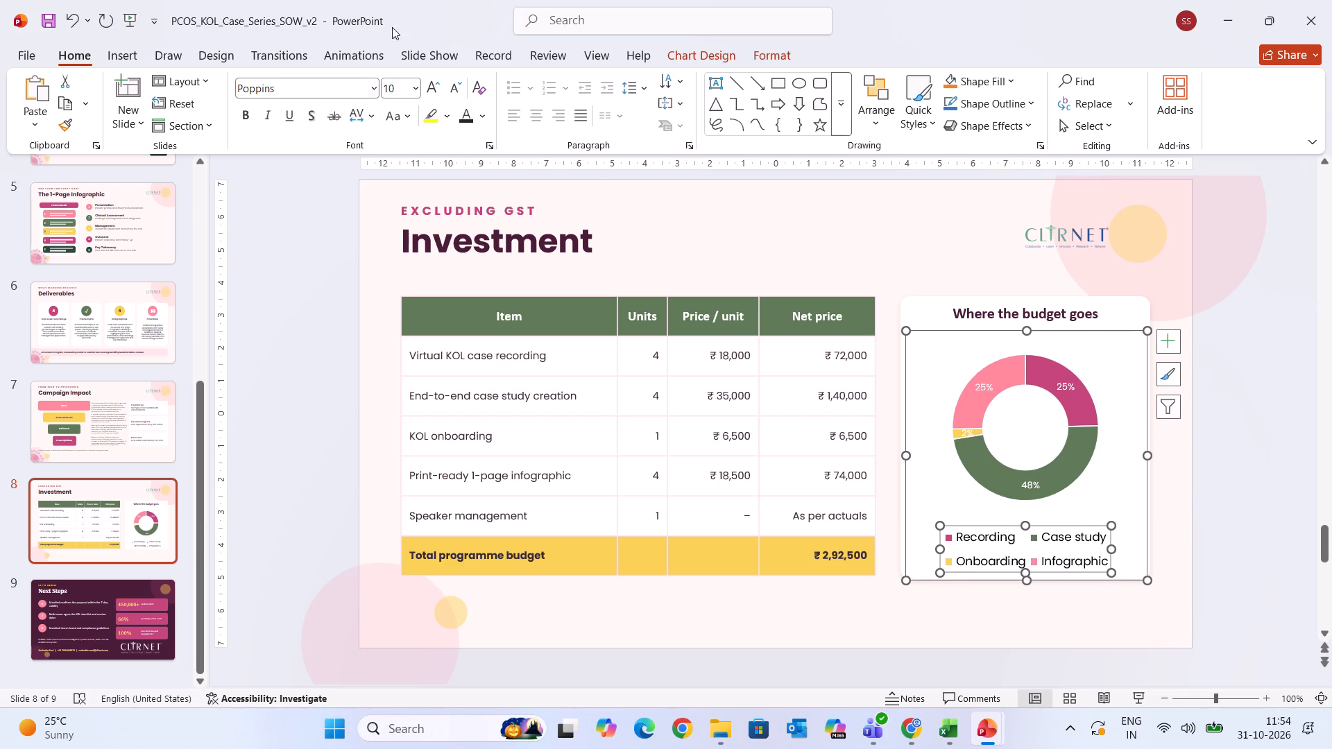
double_click(459, 88)
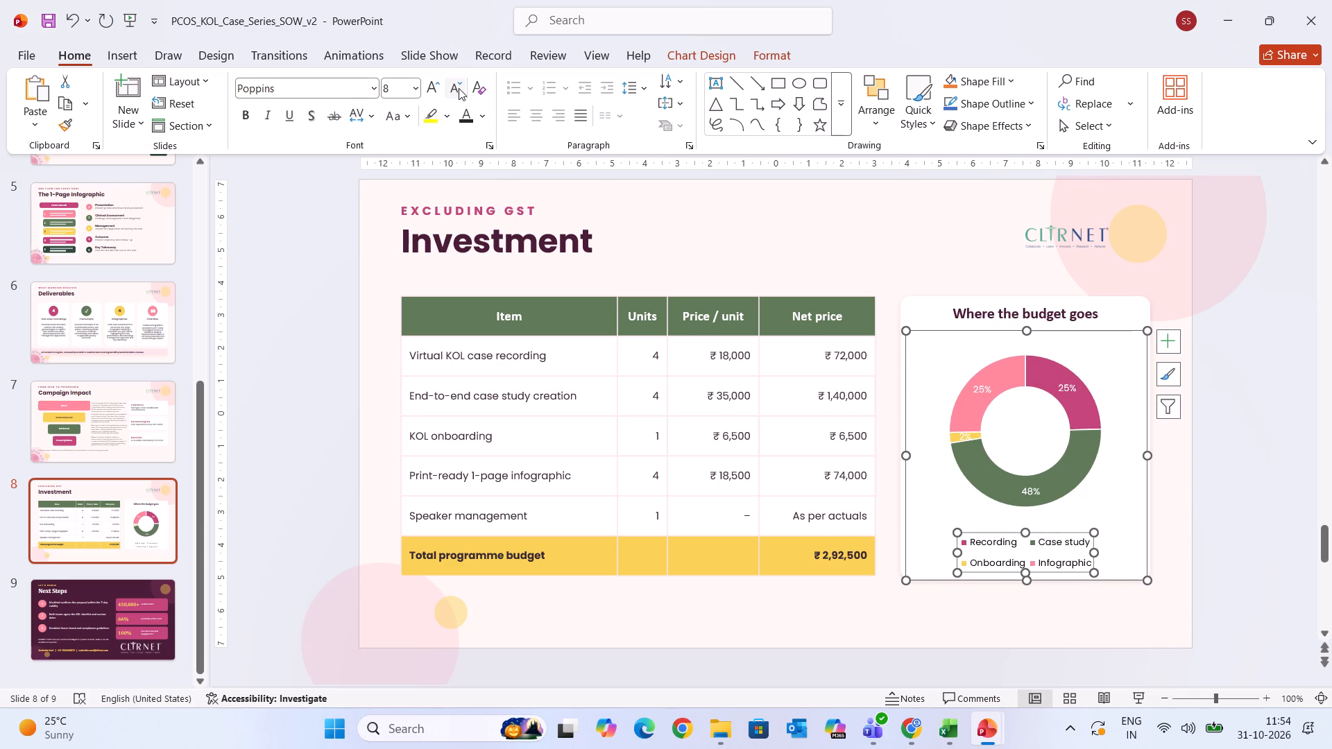
Set the "Where the budget goes" heading above the chart to Poppins at 11 pt.
left_click(955, 313)
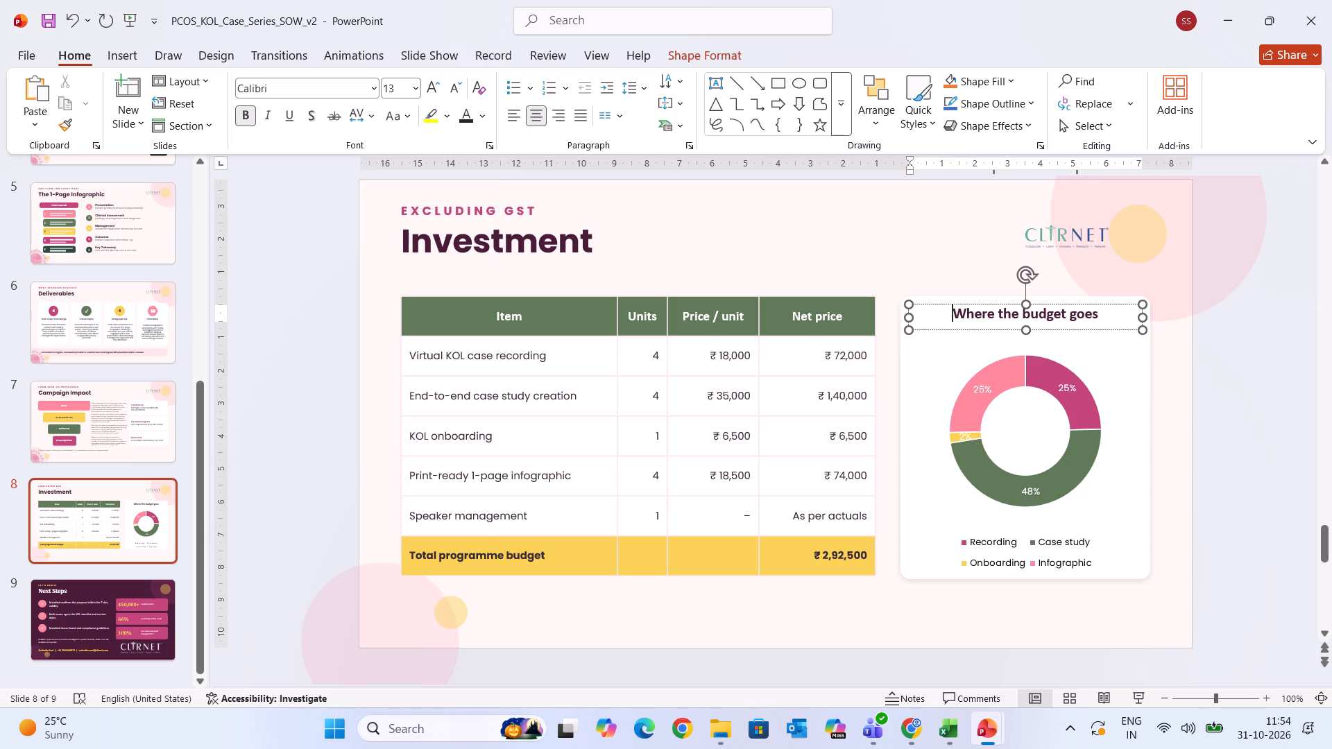
left_click_drag(957, 316, 1109, 327)
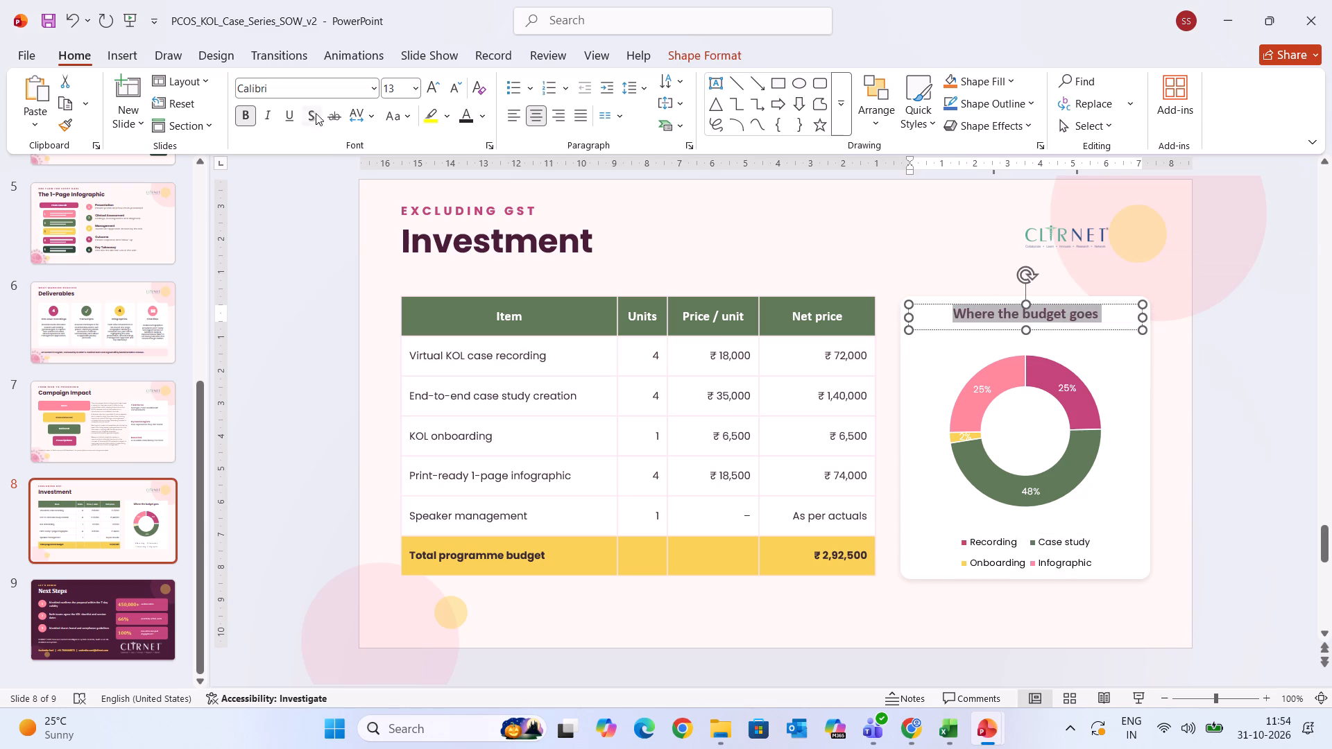
left_click(299, 89)
type("pop")
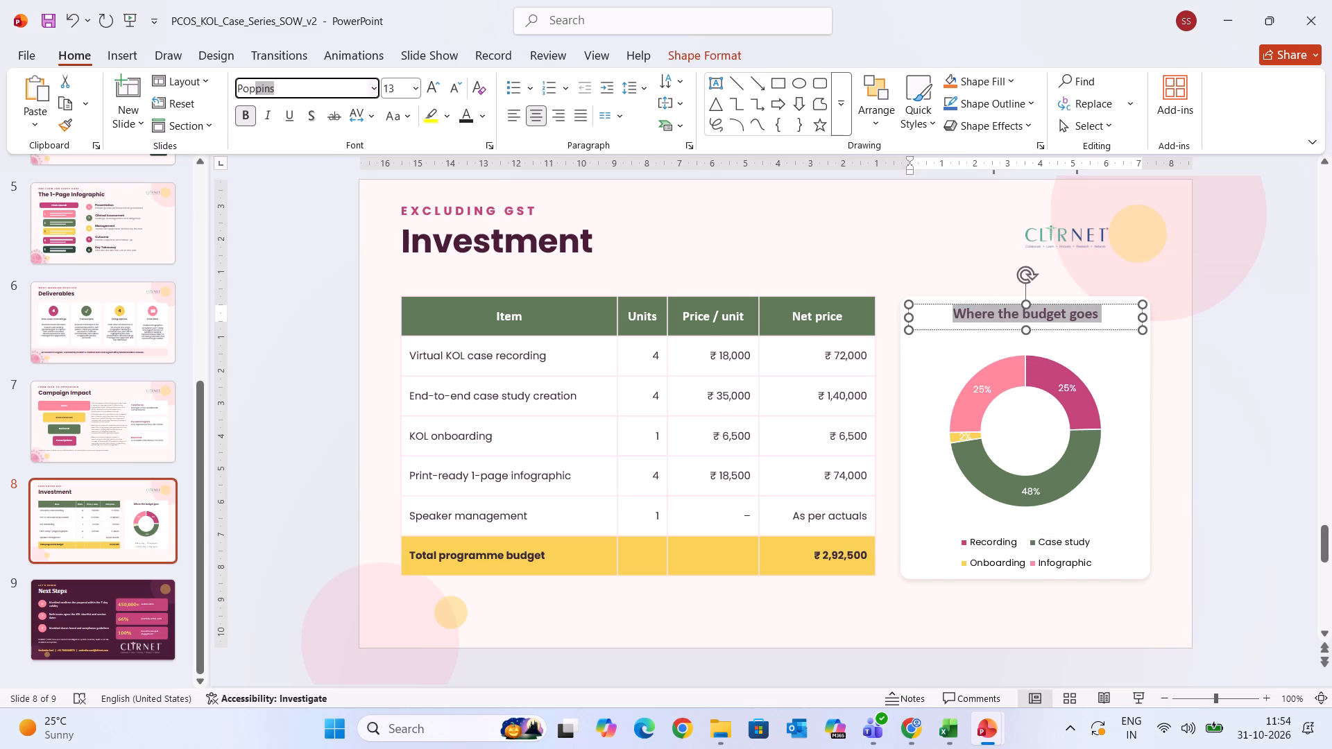
key("Return")
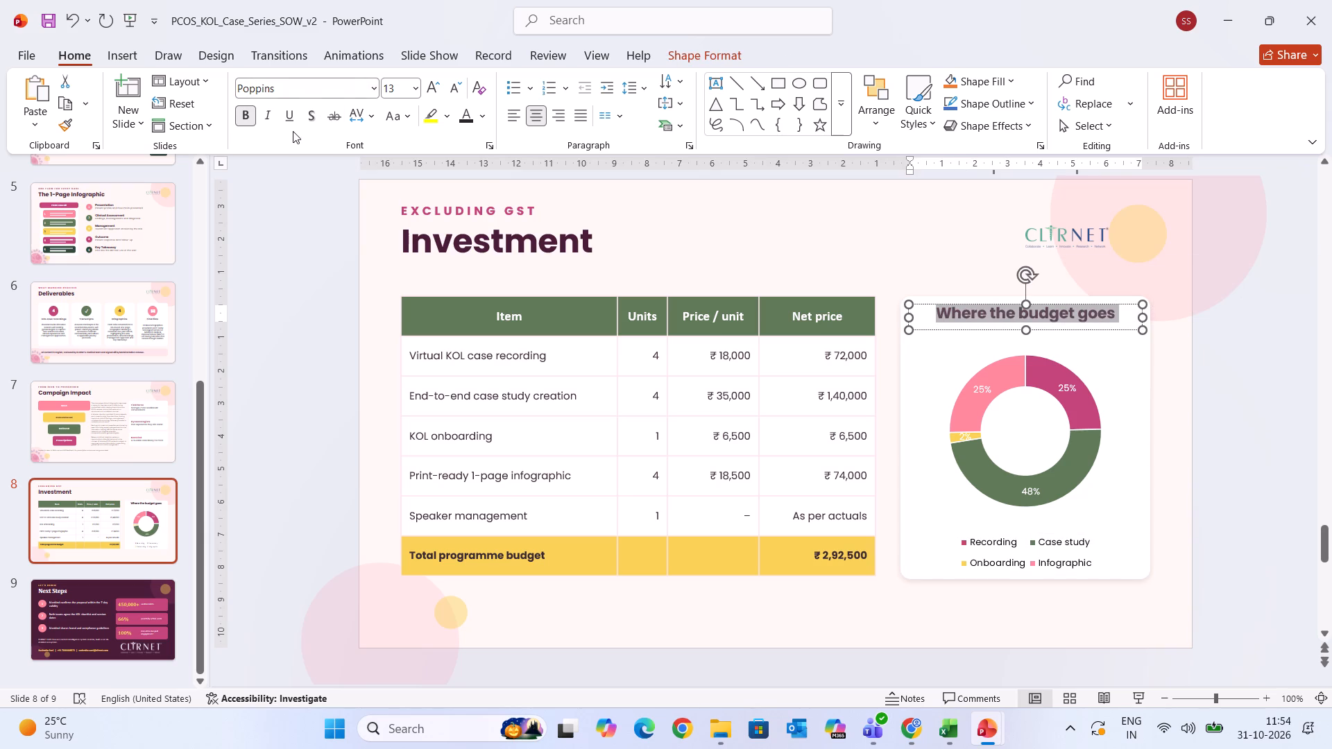
left_click(463, 89)
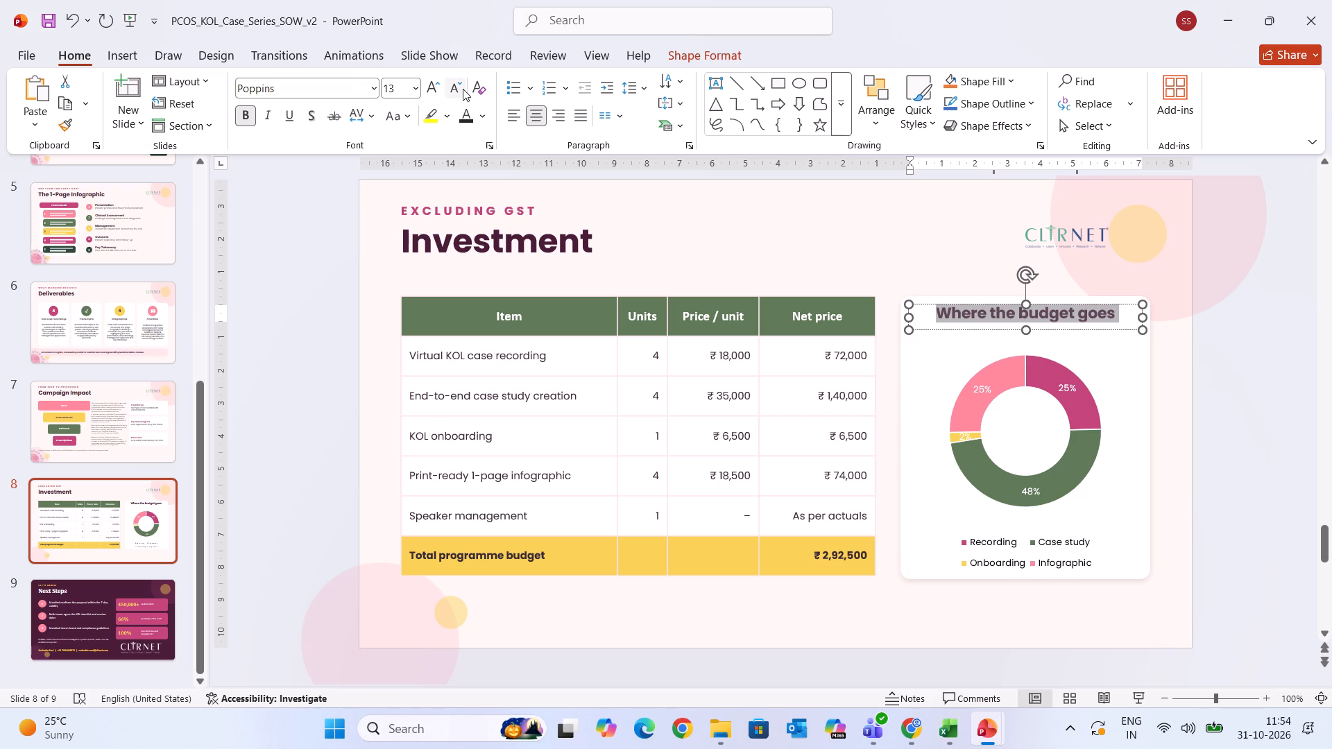
left_click(463, 89)
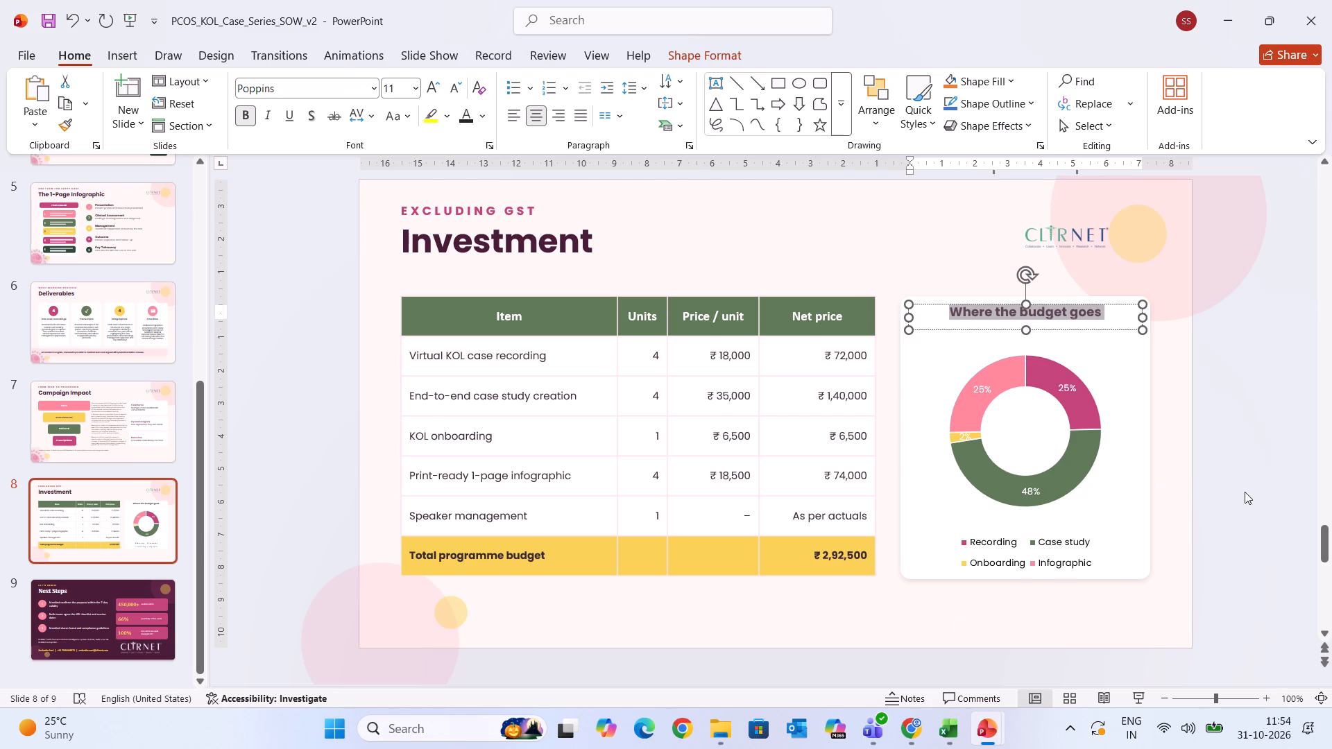
left_click(1246, 492)
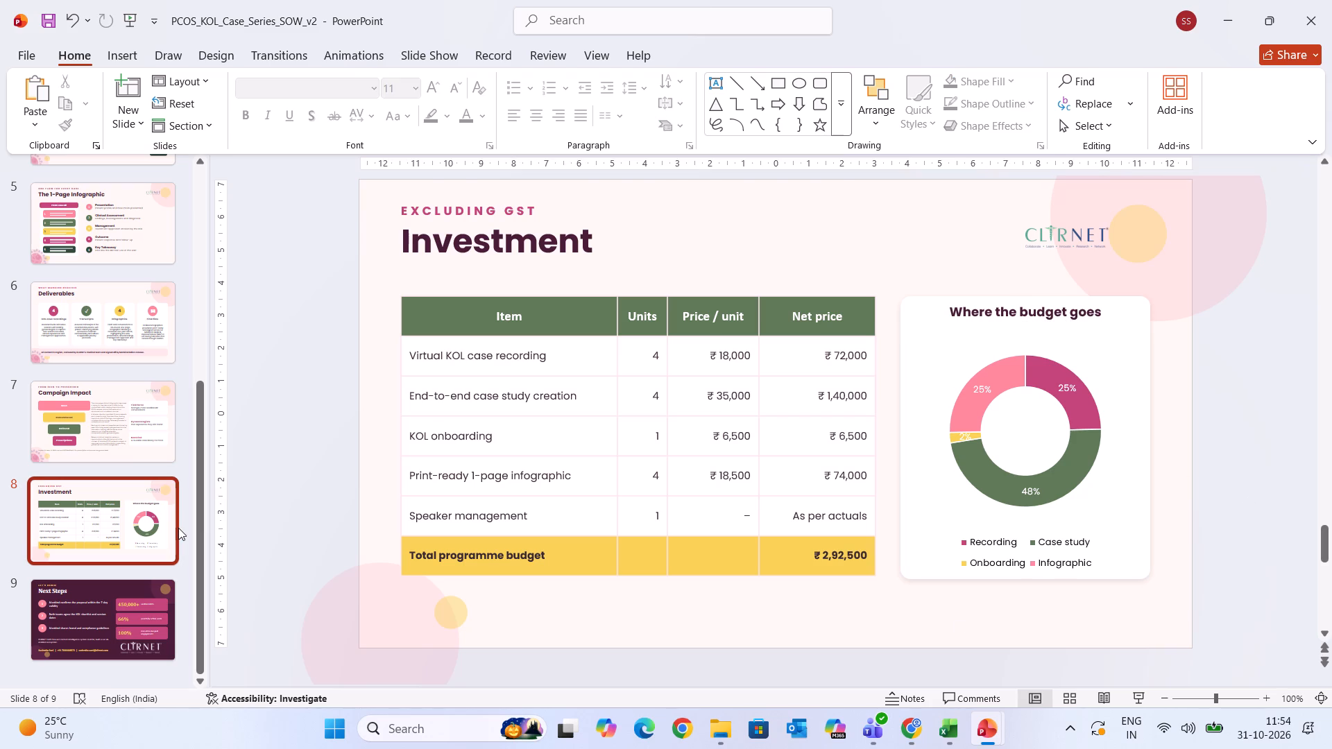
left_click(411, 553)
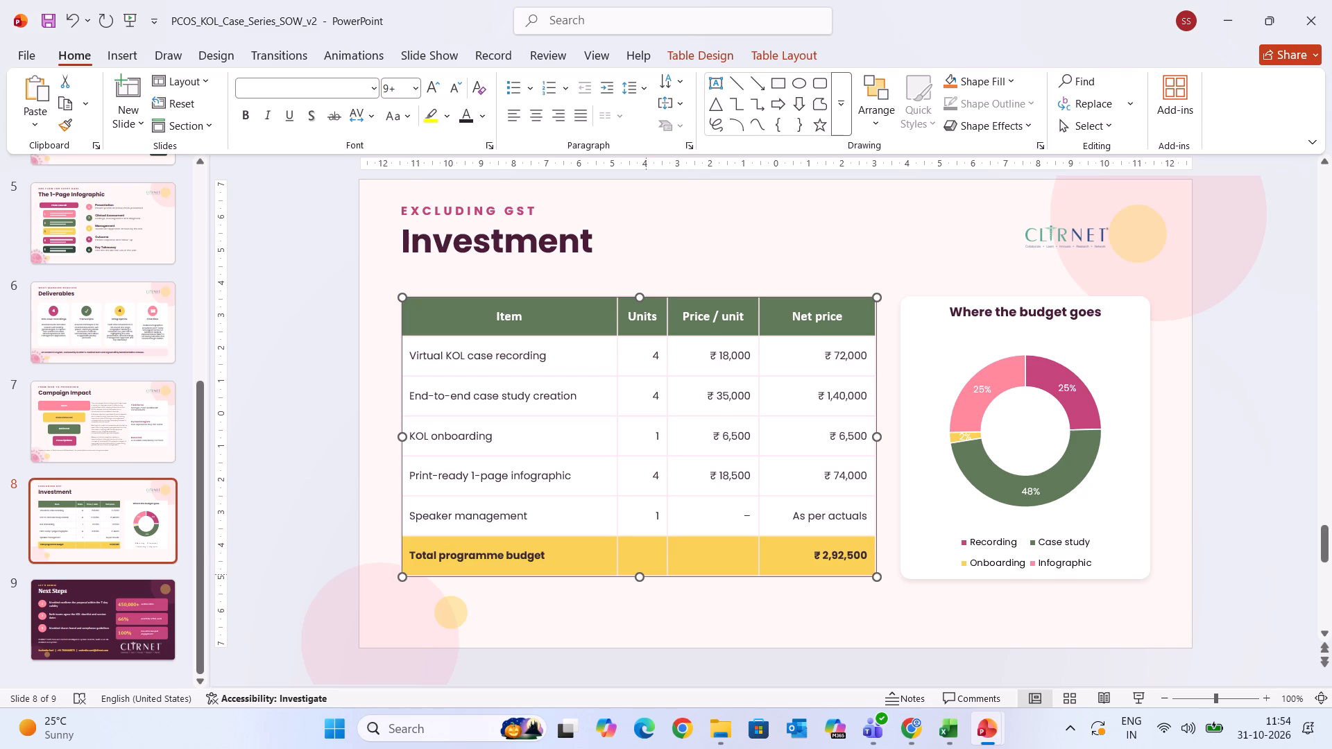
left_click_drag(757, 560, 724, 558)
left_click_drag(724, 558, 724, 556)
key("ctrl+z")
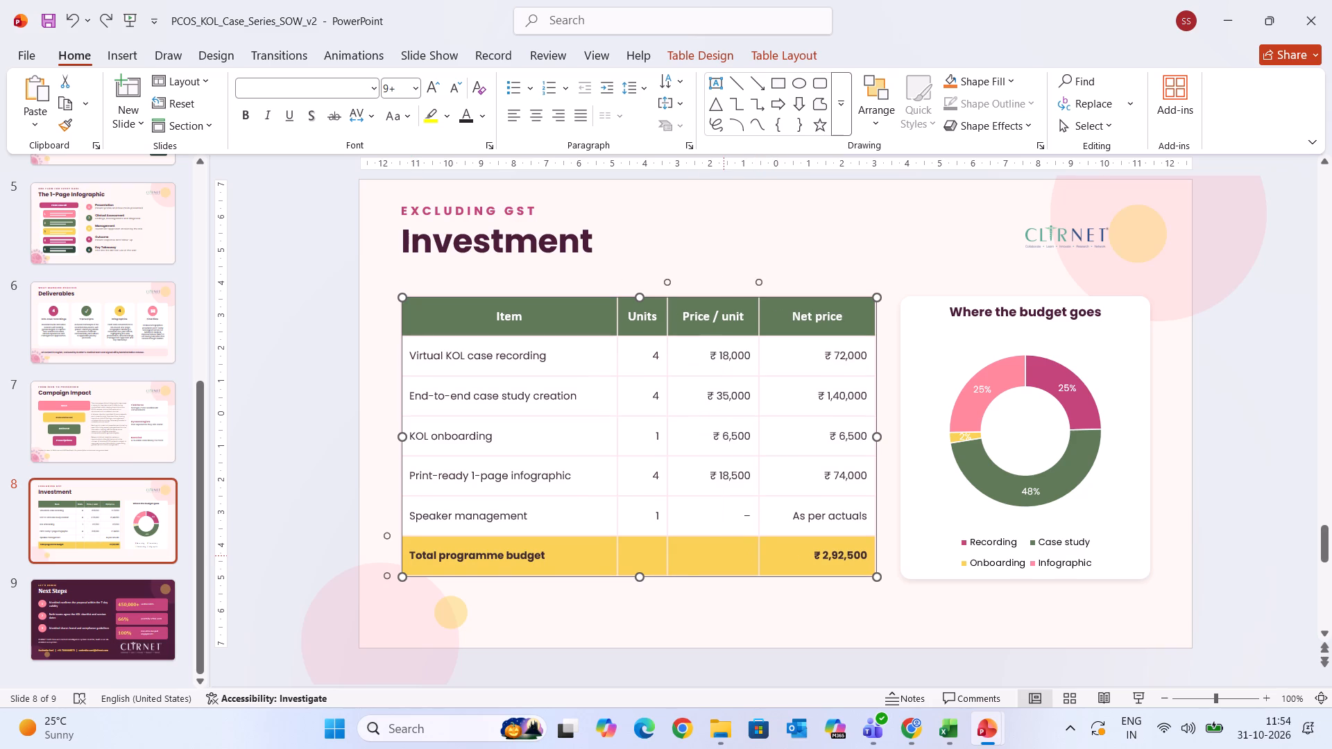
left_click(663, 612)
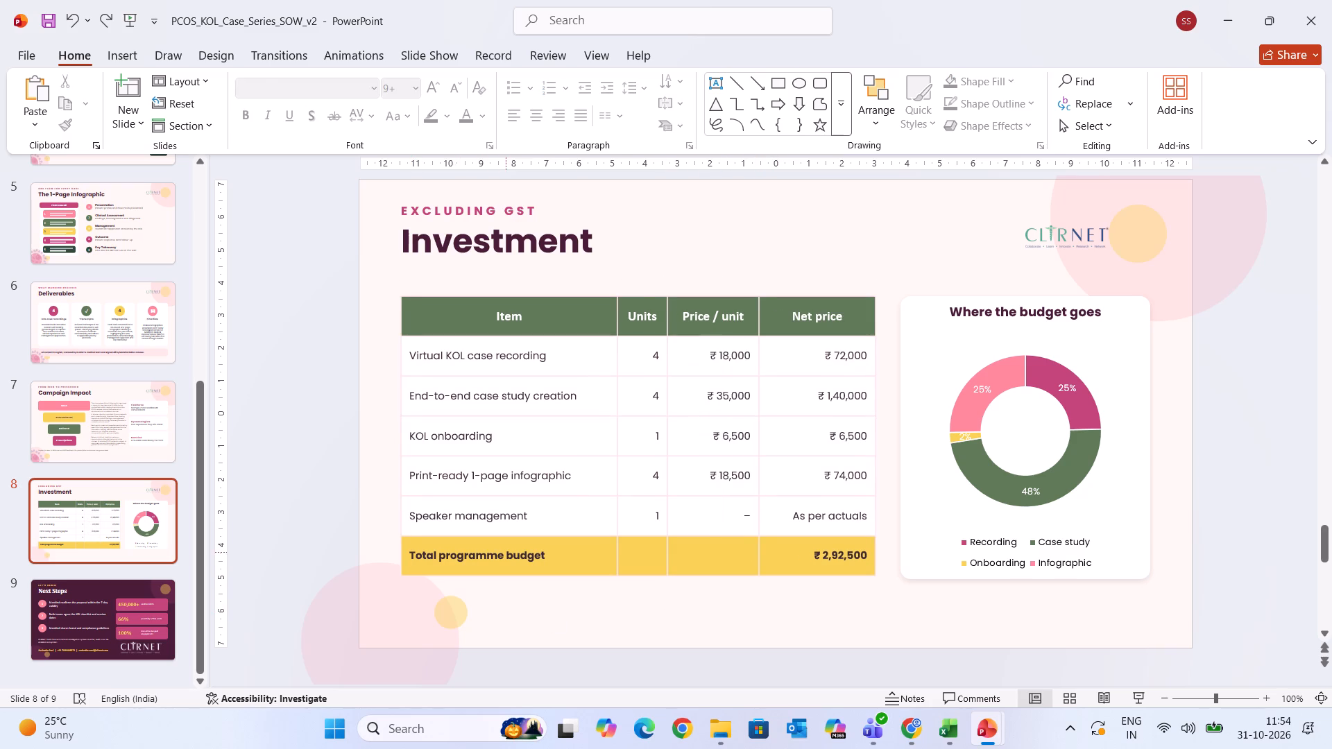
Change "programme" to "program" in the investment table's total budget row label.
left_click(506, 552)
left_click(501, 554)
key("BackSpace")
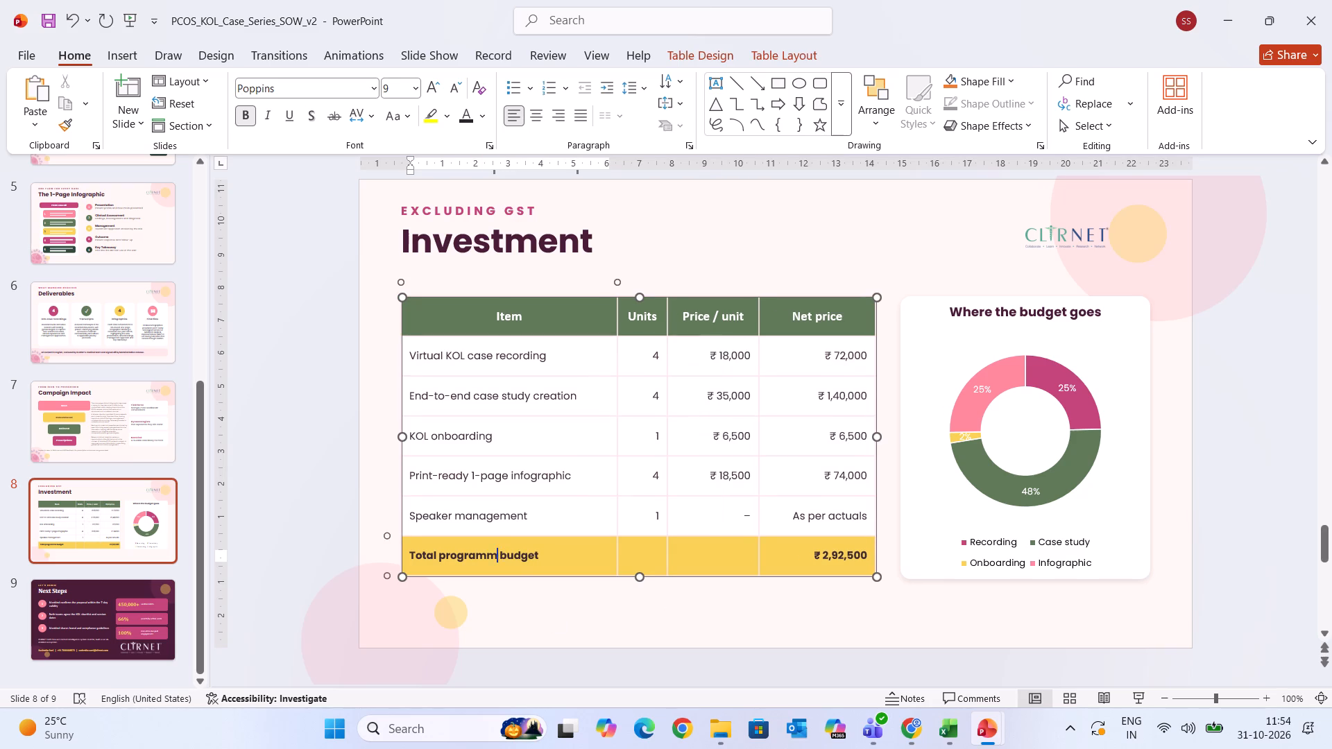
key("BackSpace")
Copy the pink cell illustration from the Campaign Impact slide onto the Investment slide and centre it over the lower-left pink circle.
left_click(160, 592)
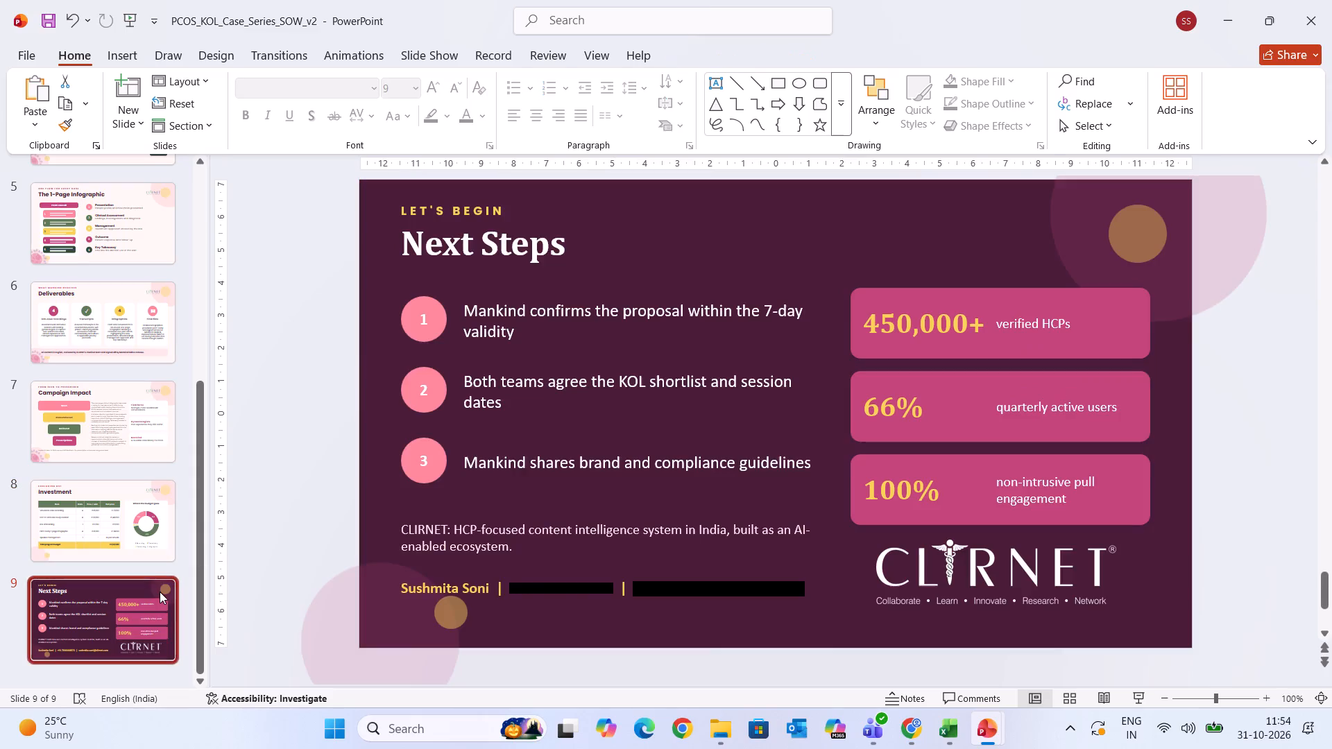
left_click(139, 532)
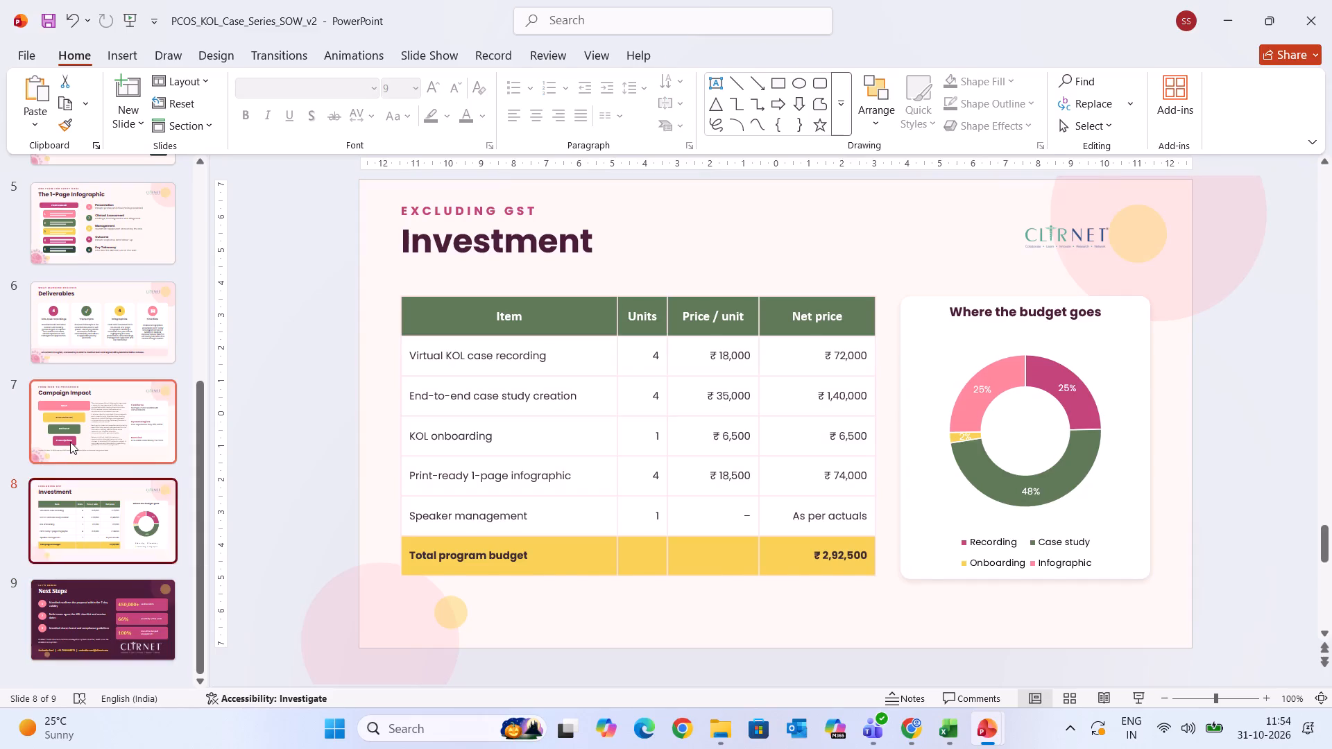
left_click(70, 442)
left_click(390, 628)
key("ctrl+c")
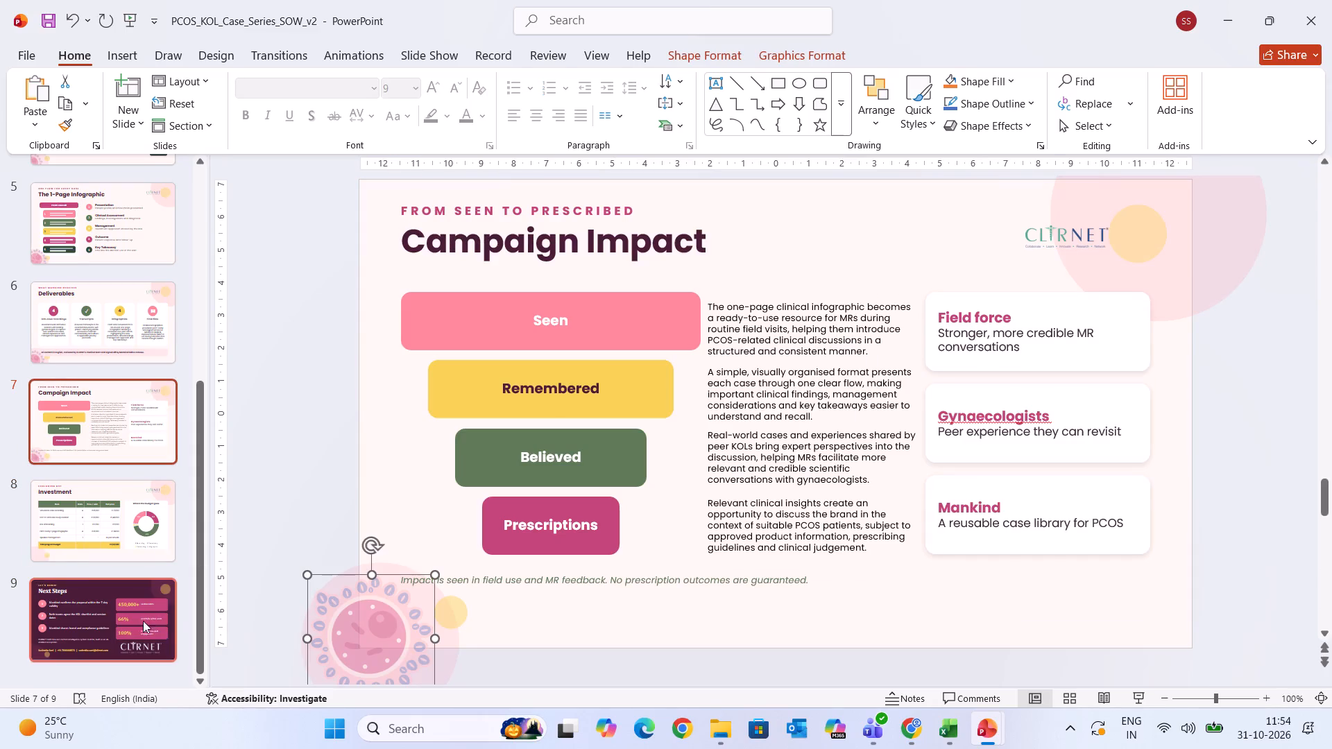
left_click(64, 539)
key("ctrl+v")
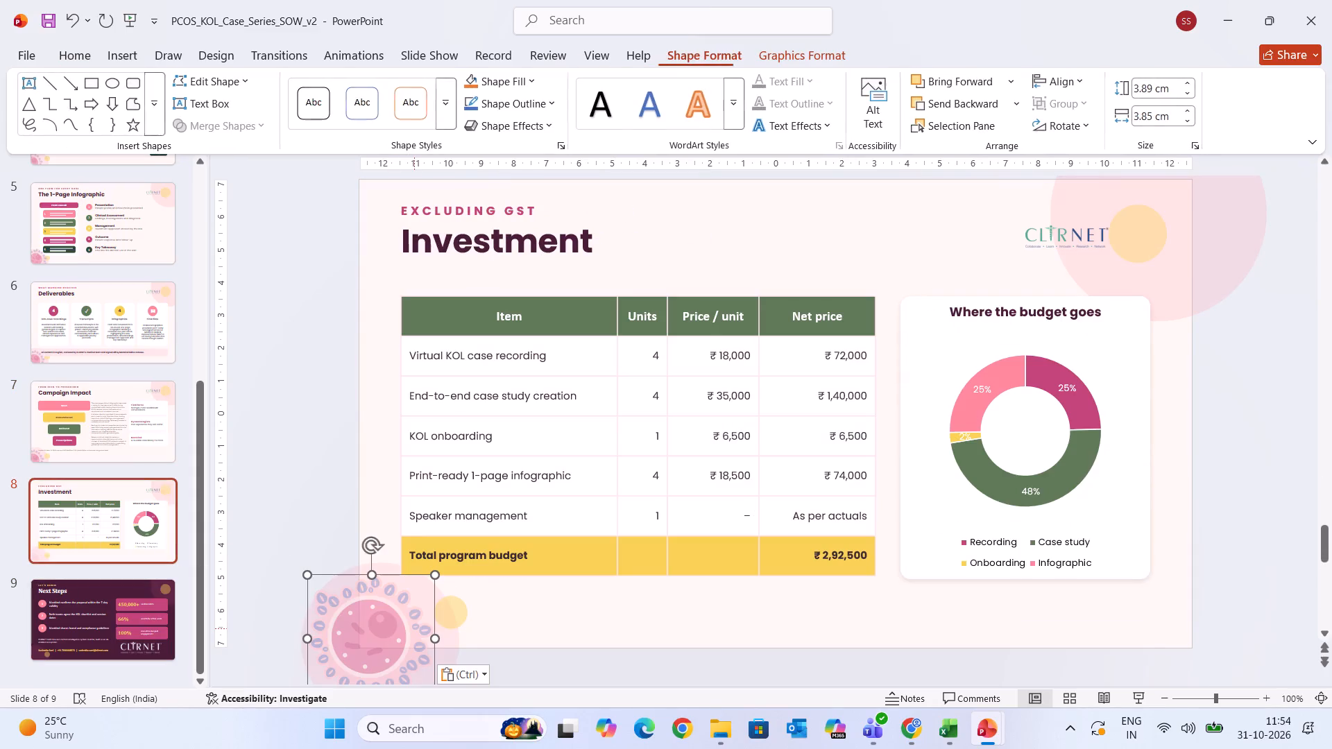
left_click(519, 580)
left_click(355, 648)
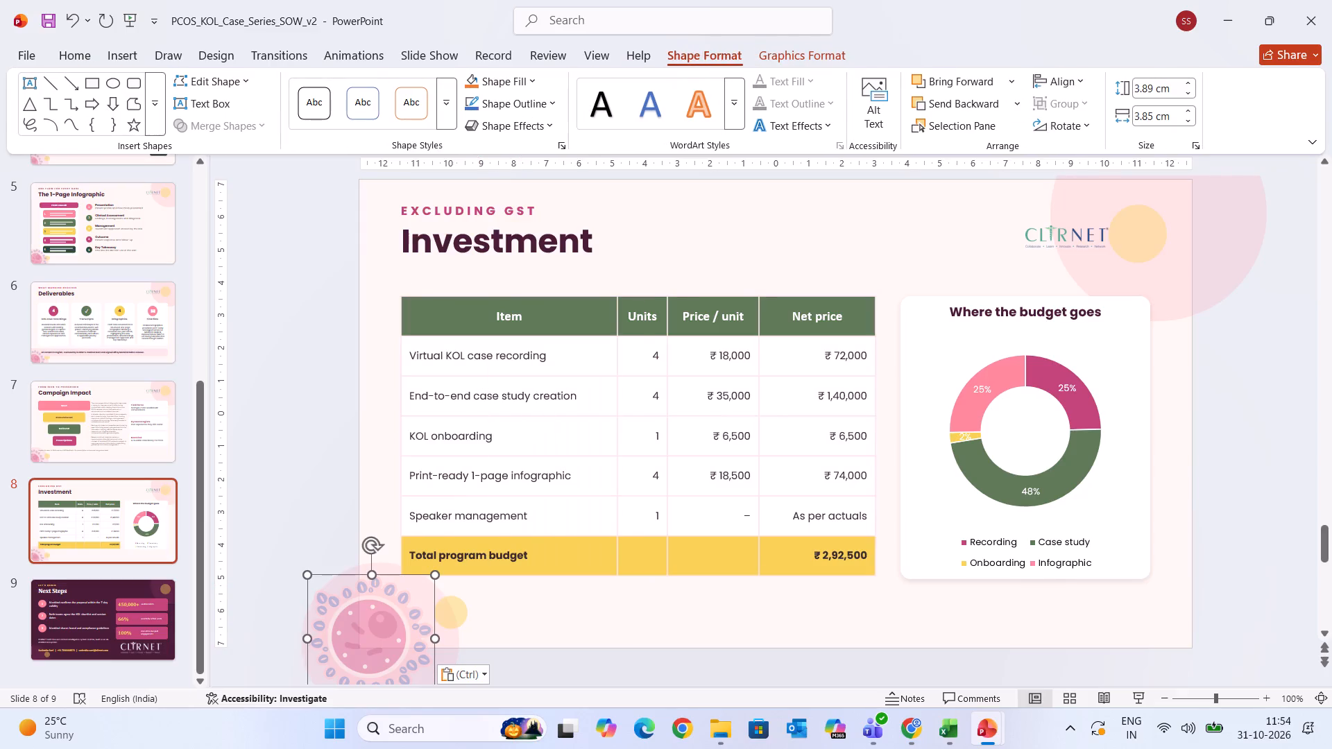
left_click_drag(355, 648, 370, 638)
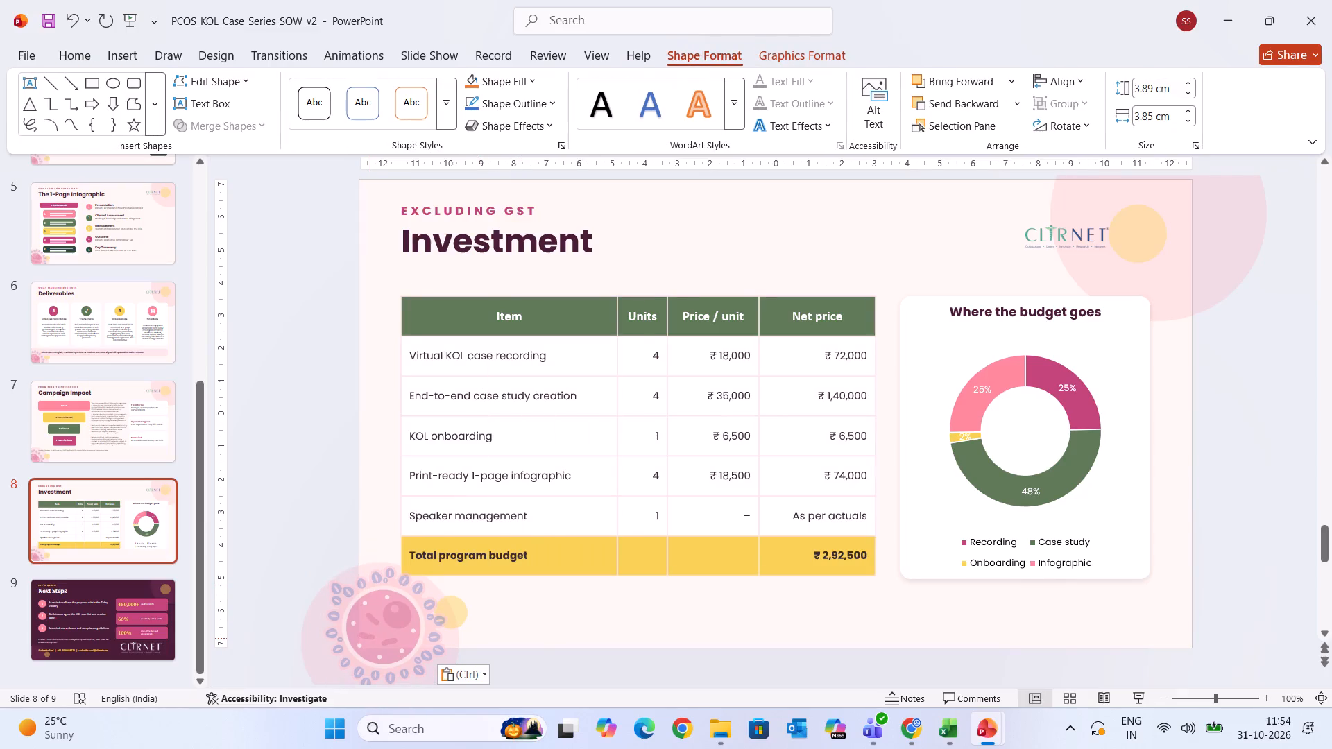
left_click_drag(370, 638, 368, 637)
left_click(272, 487)
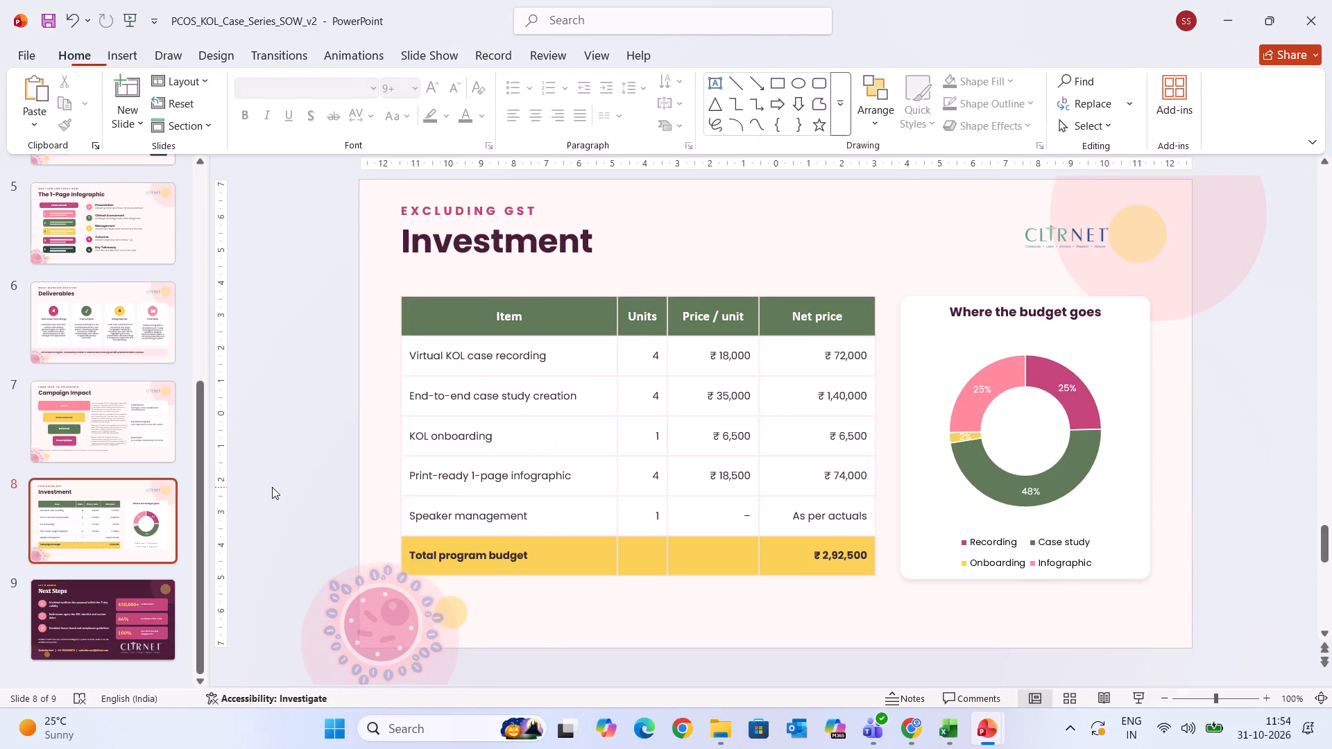
On the closing slide, delete the proposal confirmation text box and the "Next Steps" title.
left_click(87, 627)
left_click(510, 341)
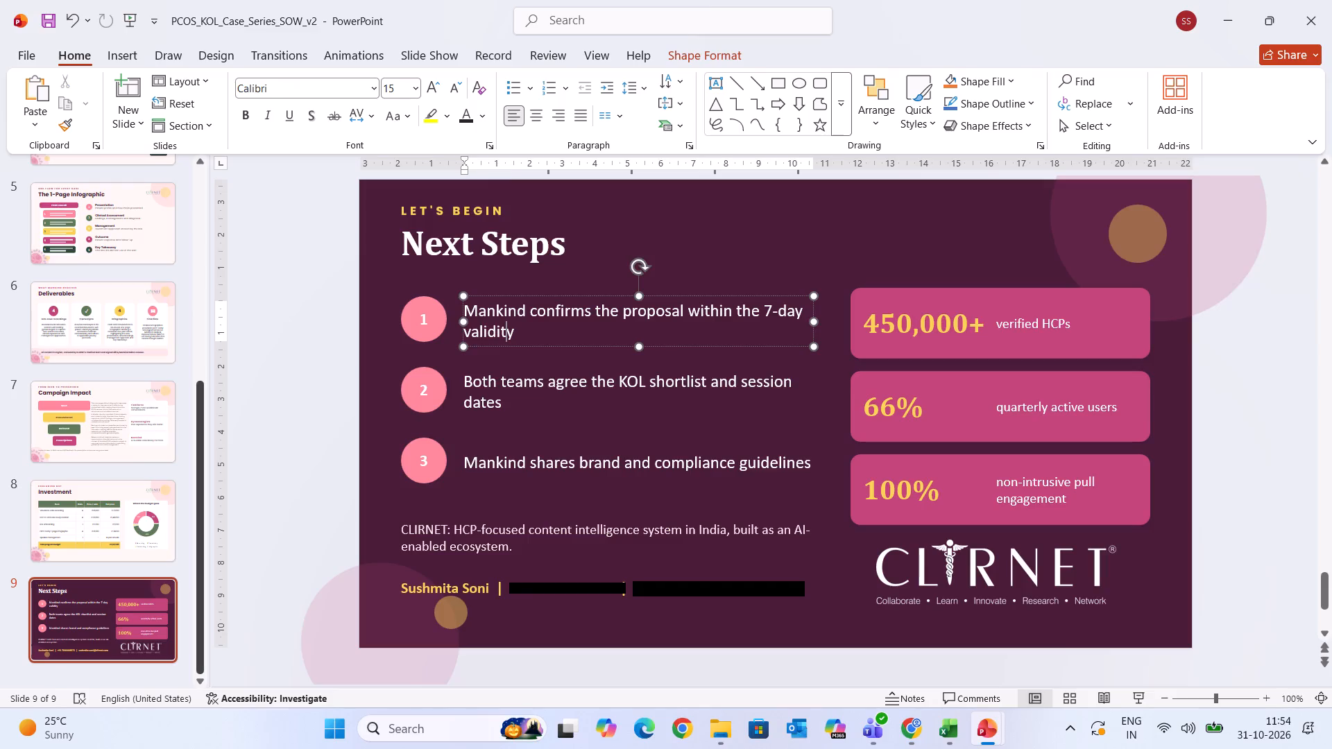
left_click(529, 297)
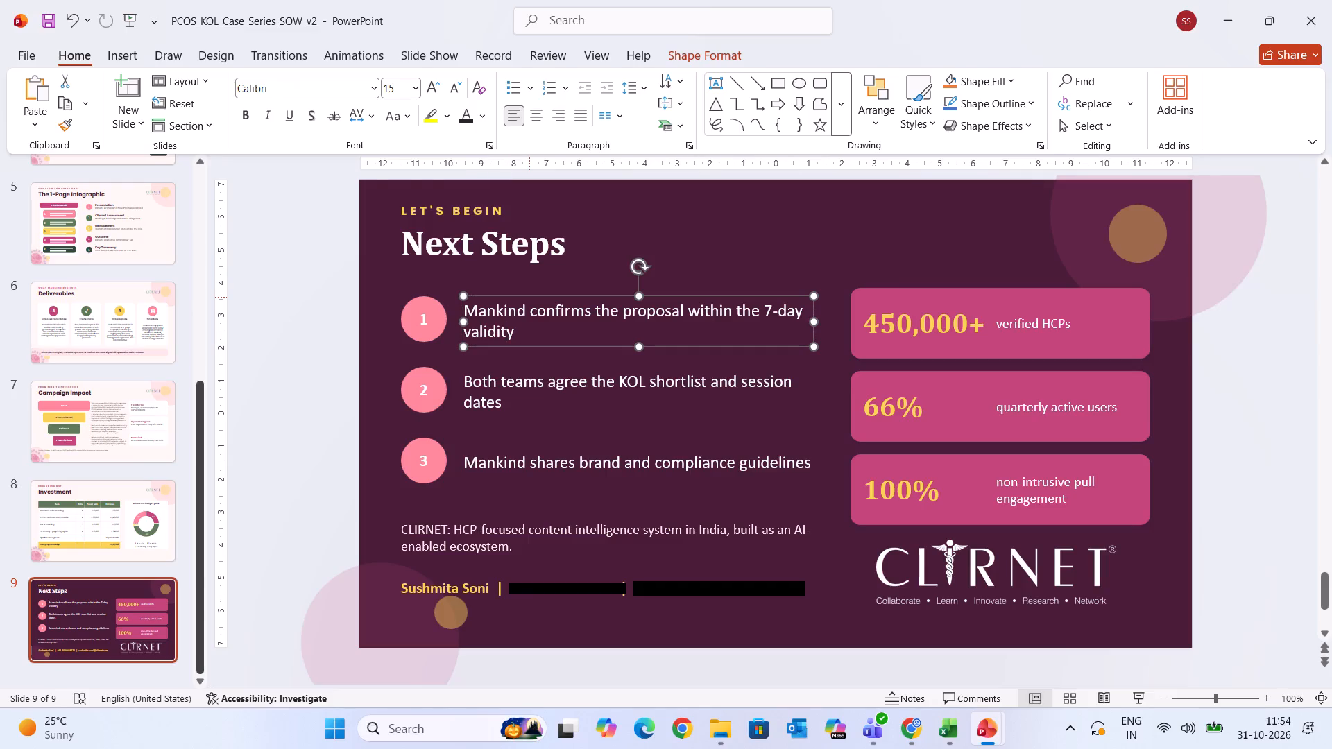
key("Delete")
left_click(456, 260)
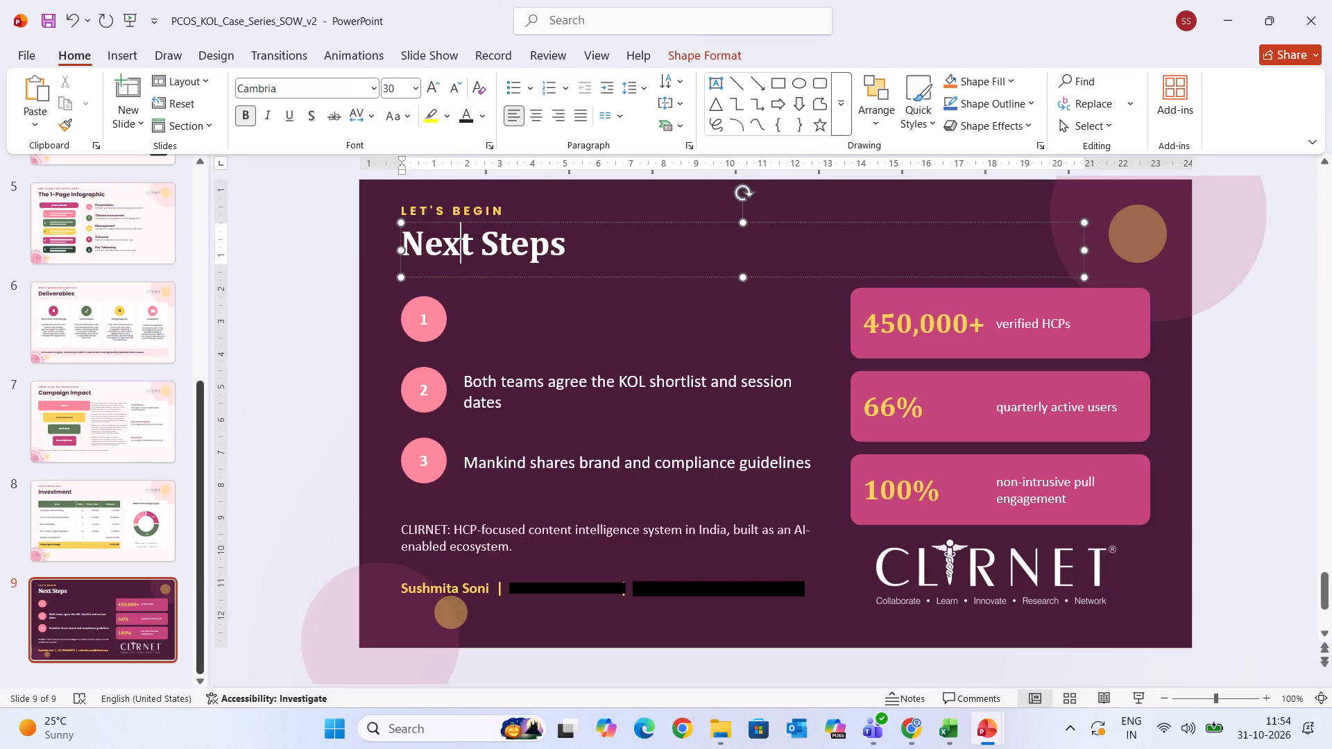
left_click(501, 227)
left_click(506, 219)
left_click(493, 243)
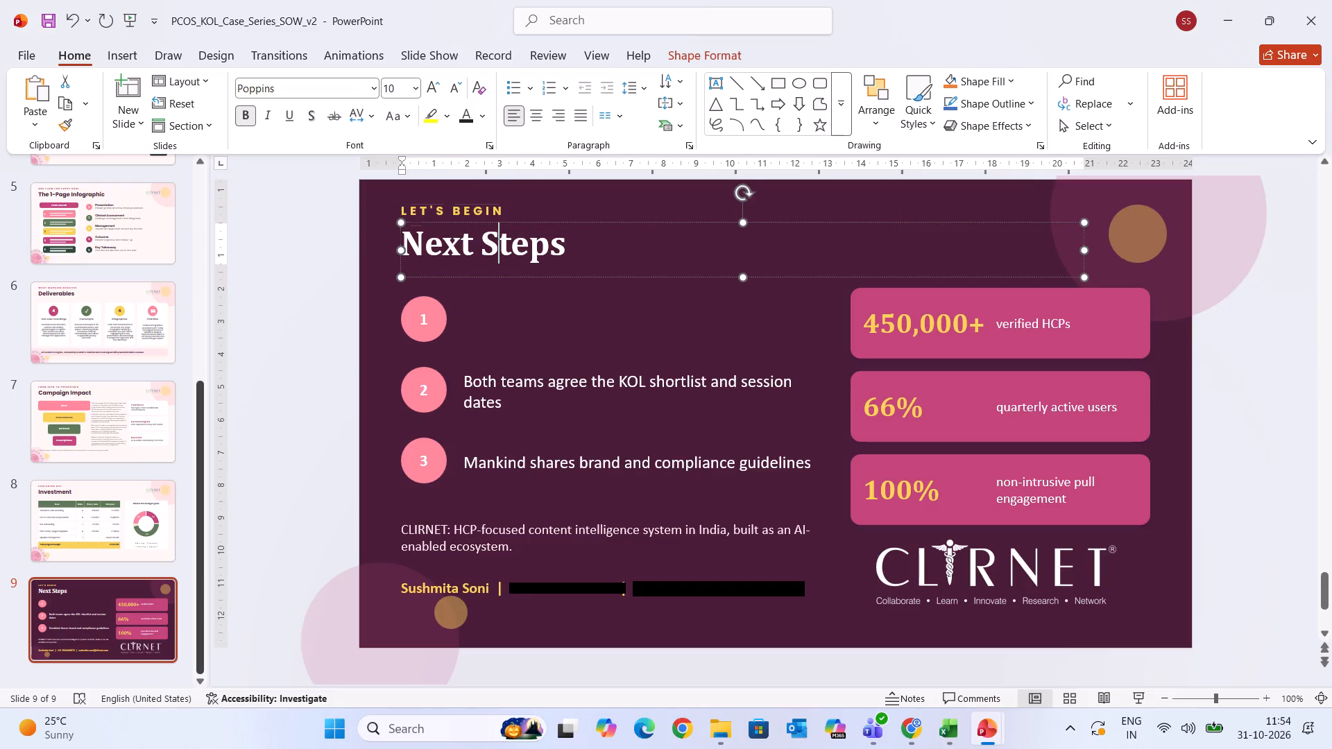
left_click(527, 224)
key("BackSpace")
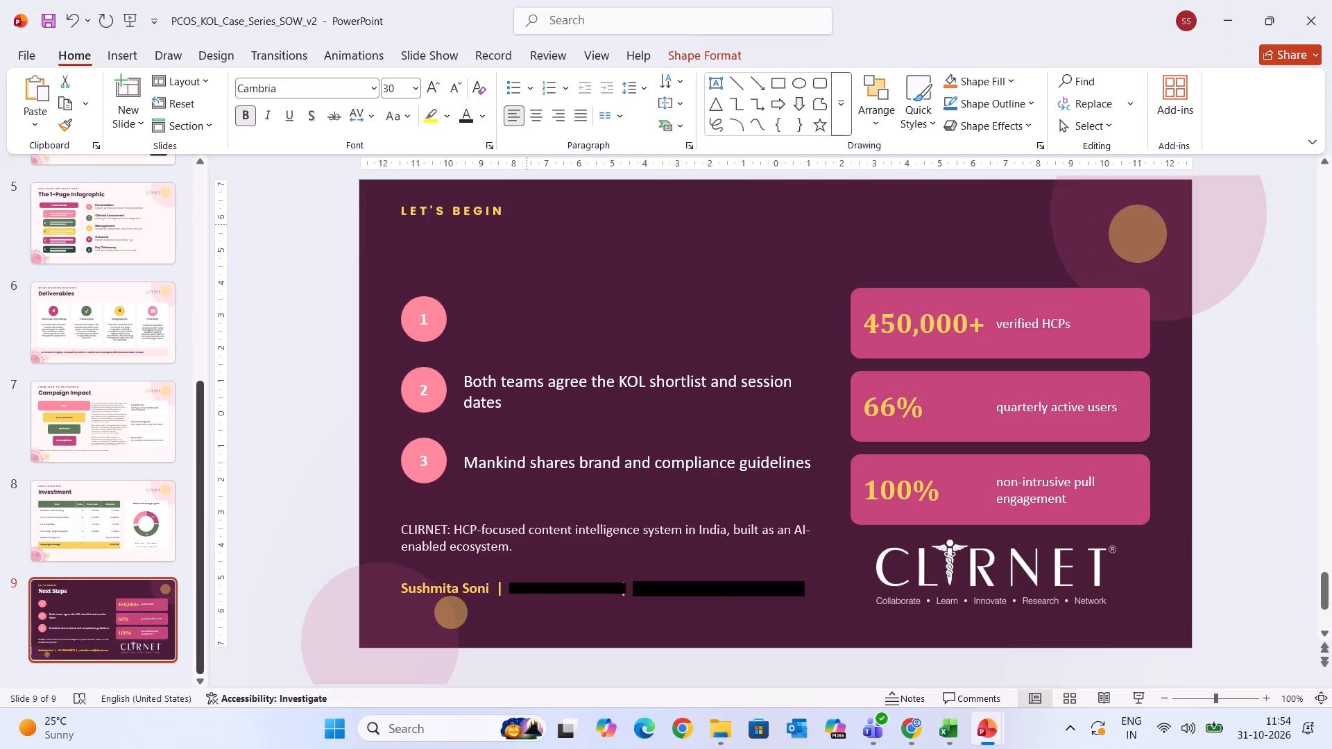
Delete the numbered circles 1, 2 and 3 together with their numbers from the closing slide.
left_click(431, 326)
key("BackSpace")
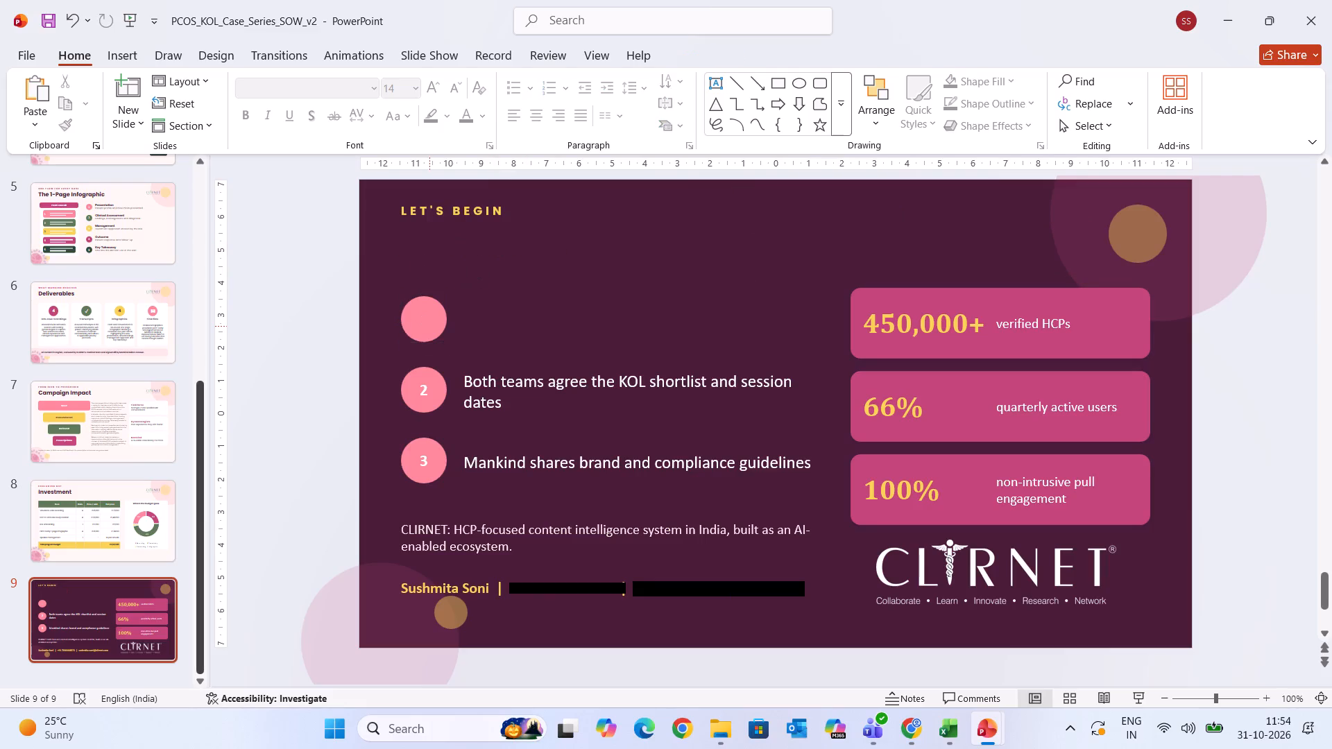
left_click(429, 326)
key("BackSpace")
left_click(430, 365)
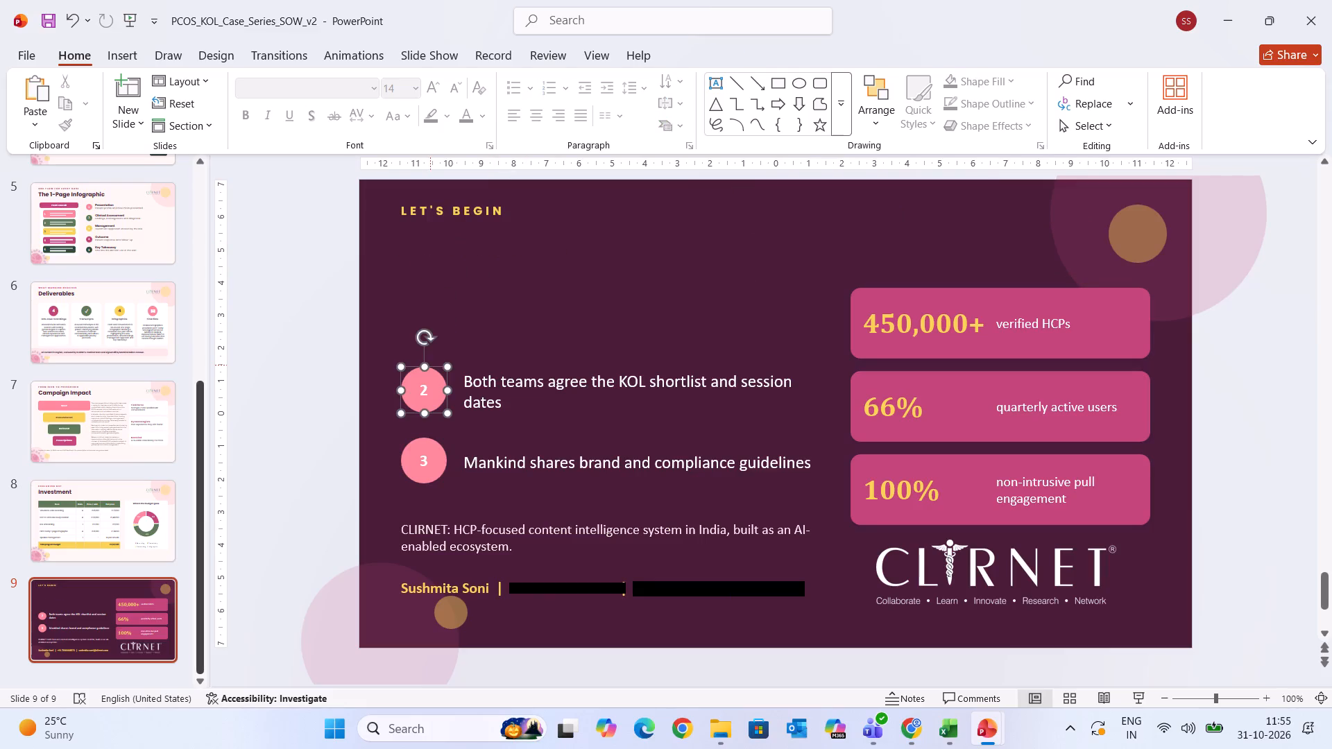
key("BackSpace")
left_click(426, 380)
key("BackSpace")
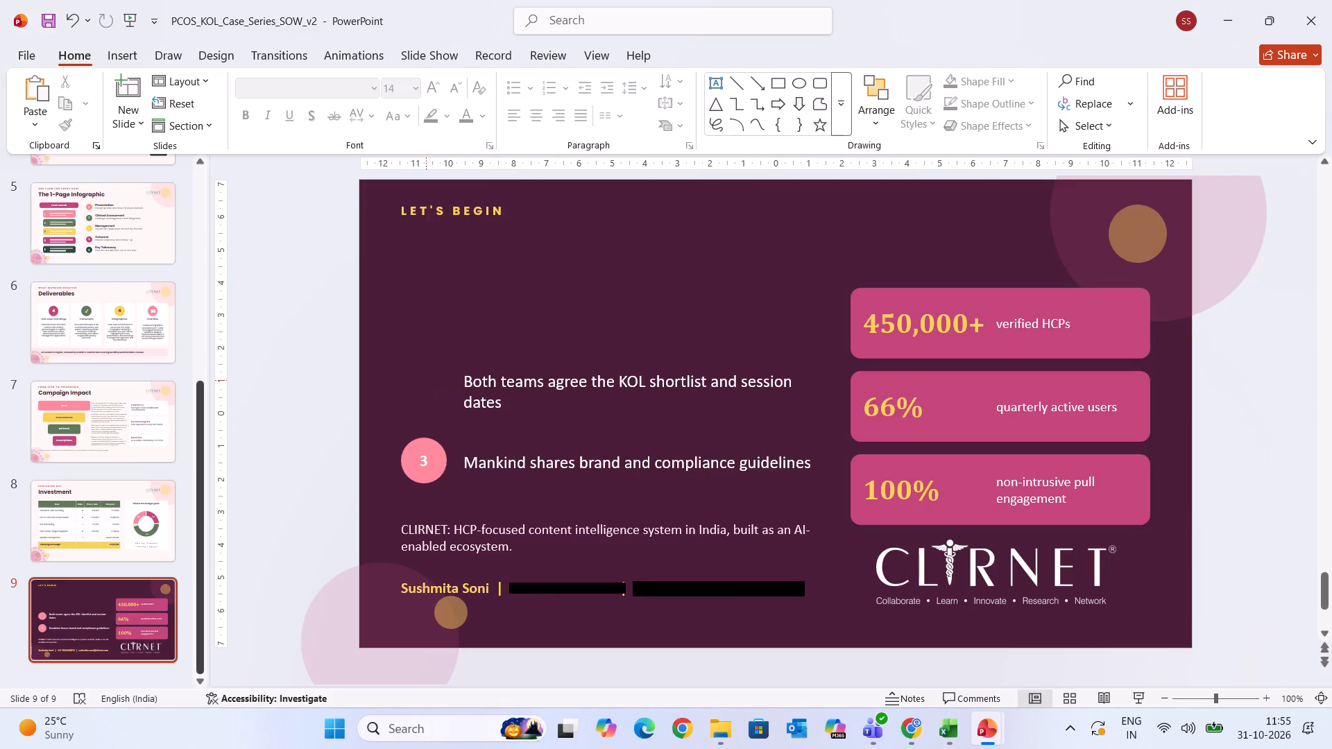
left_click(417, 445)
key("BackSpace")
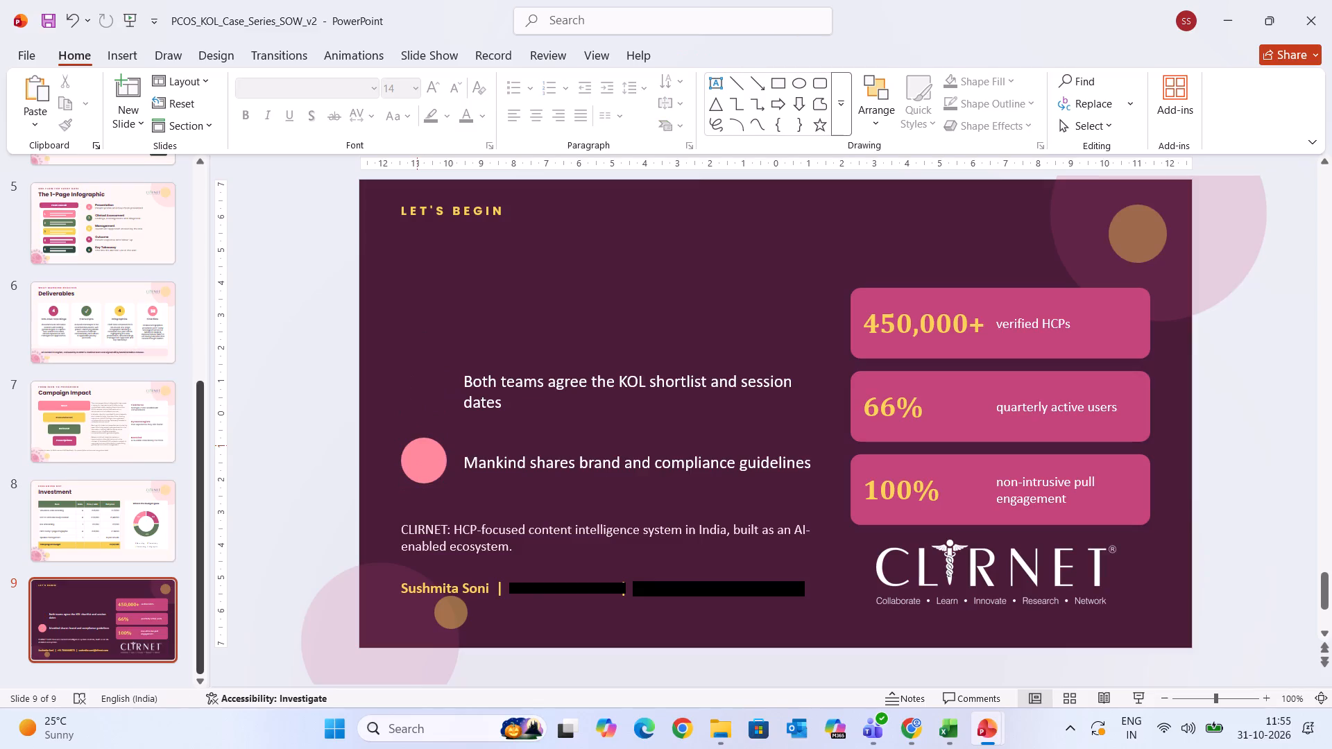
left_click(422, 460)
key("BackSpace")
Delete the remaining two next-step text boxes, about the KOL shortlist and the brand and compliance guidelines.
left_click(520, 386)
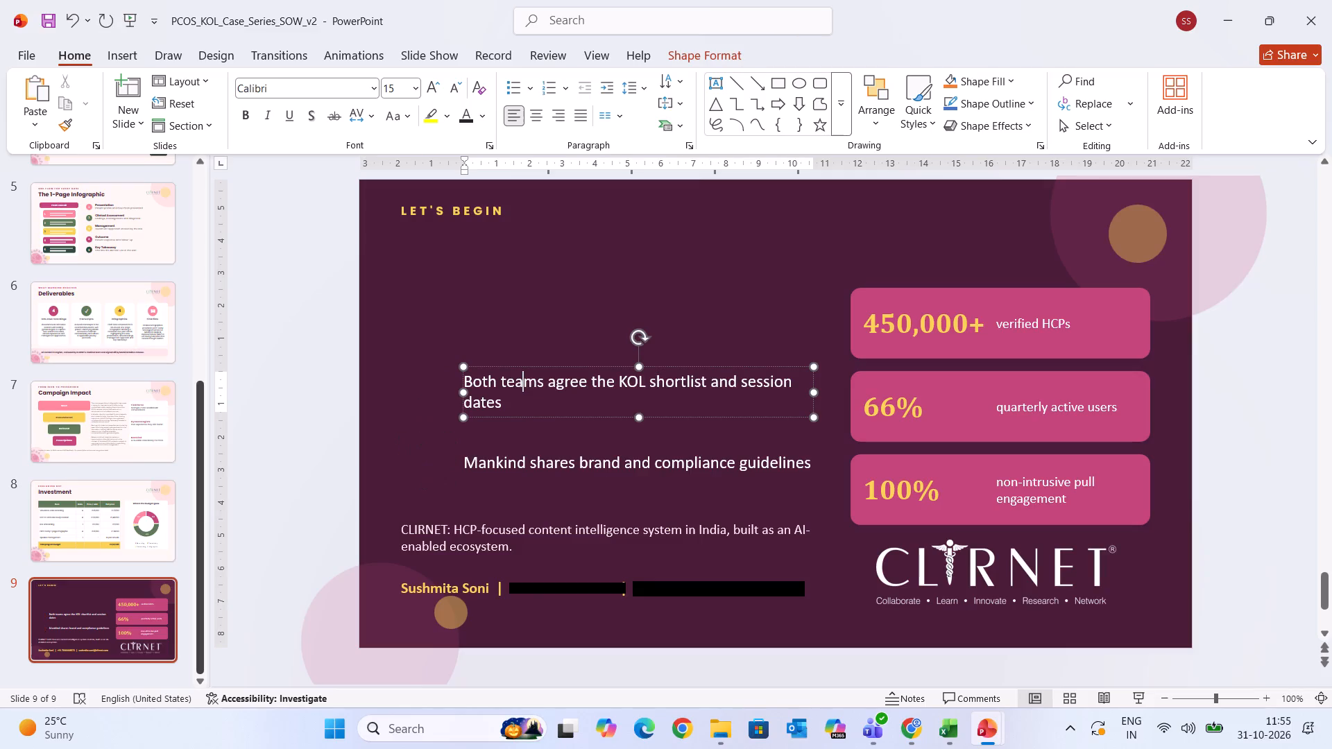
key("BackSpace")
left_click(513, 417)
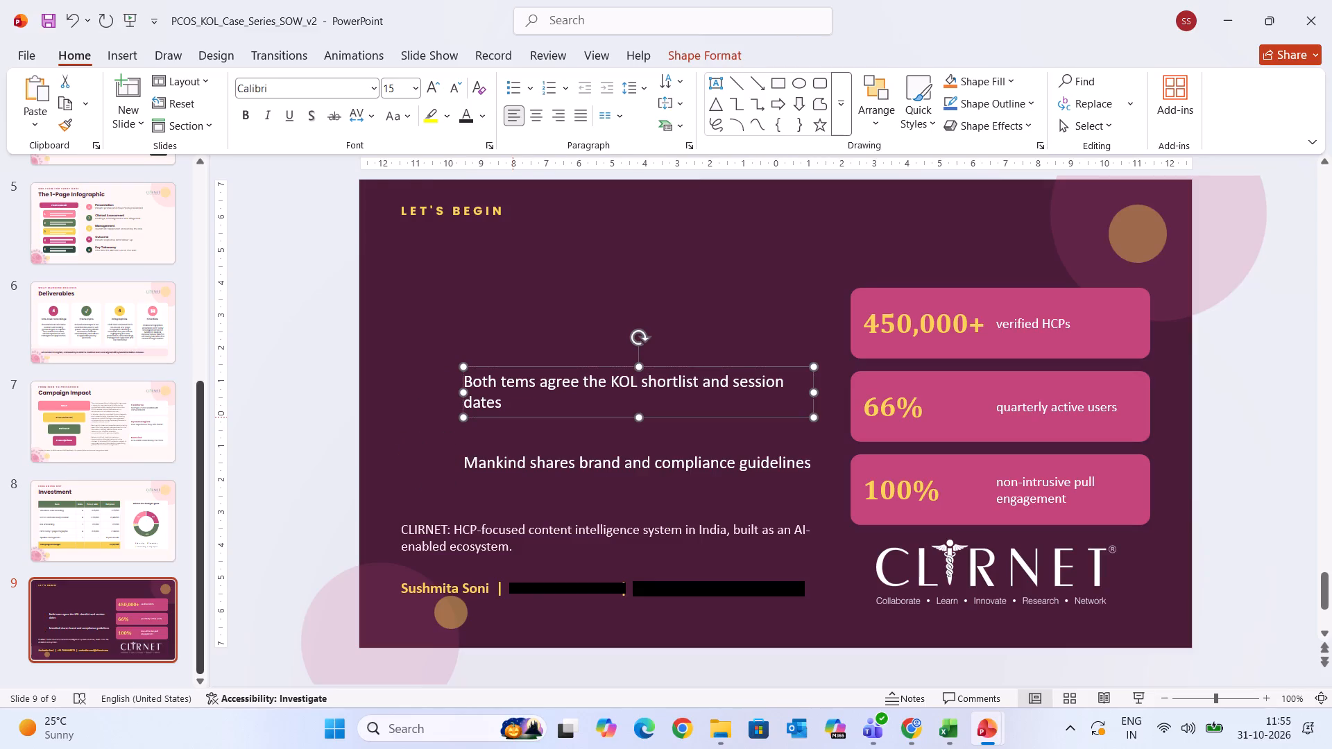
key("BackSpace")
left_click(490, 467)
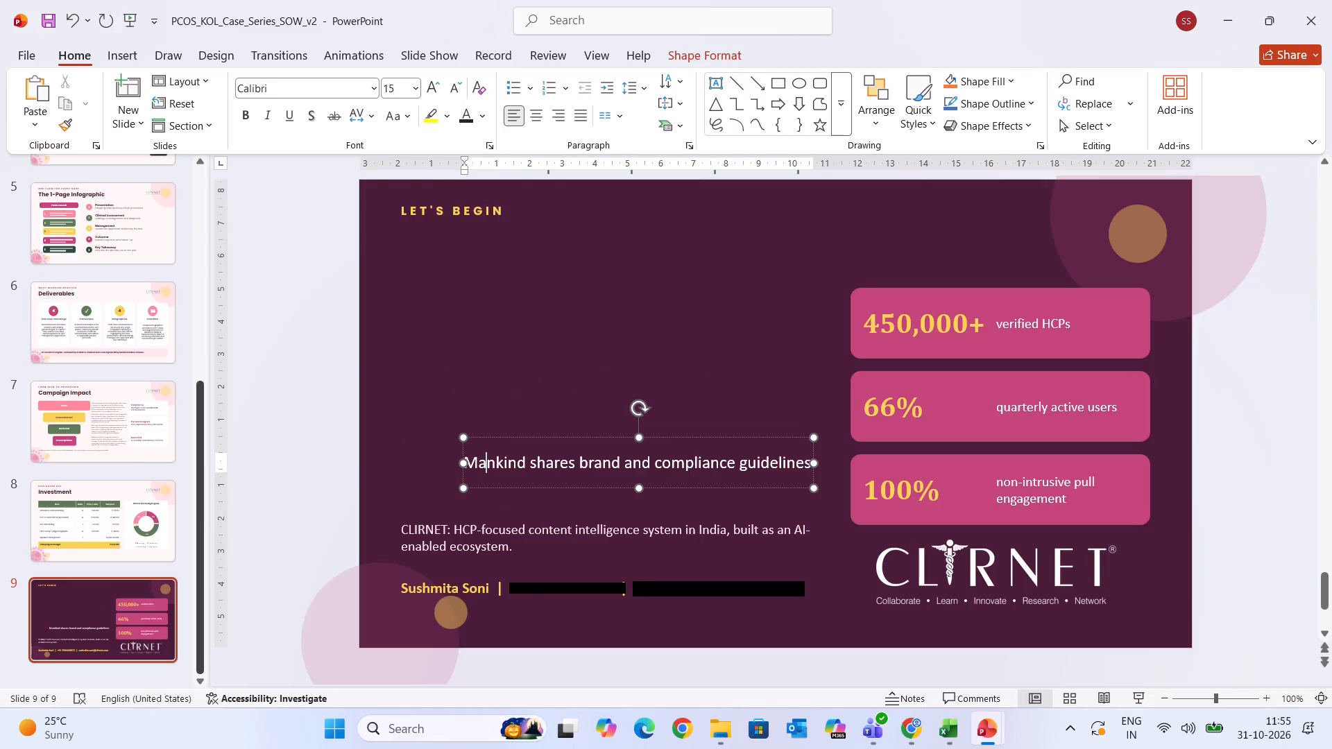
left_click(508, 488)
key("BackSpace")
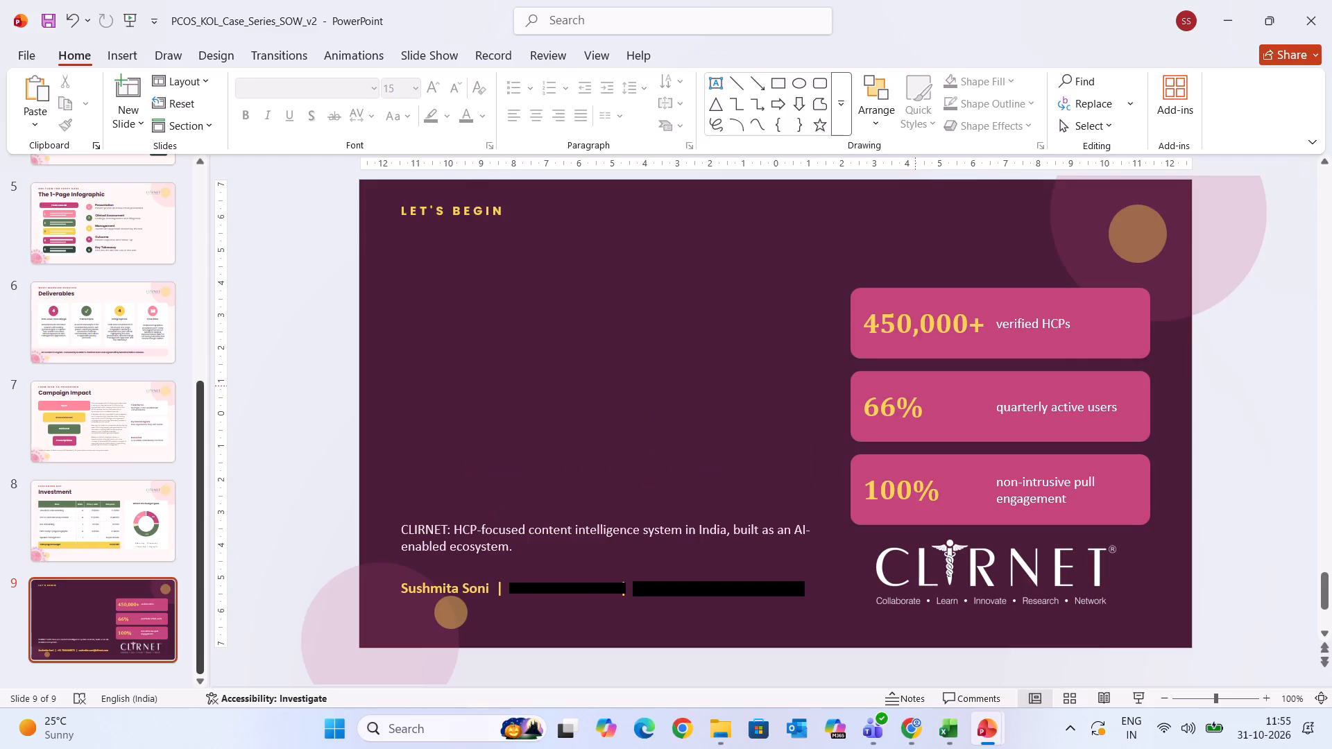
Shift the "verified HCPs" label slightly further from the 450,000+ figure, keeping it on the same line.
left_click_drag(1109, 335, 1073, 334)
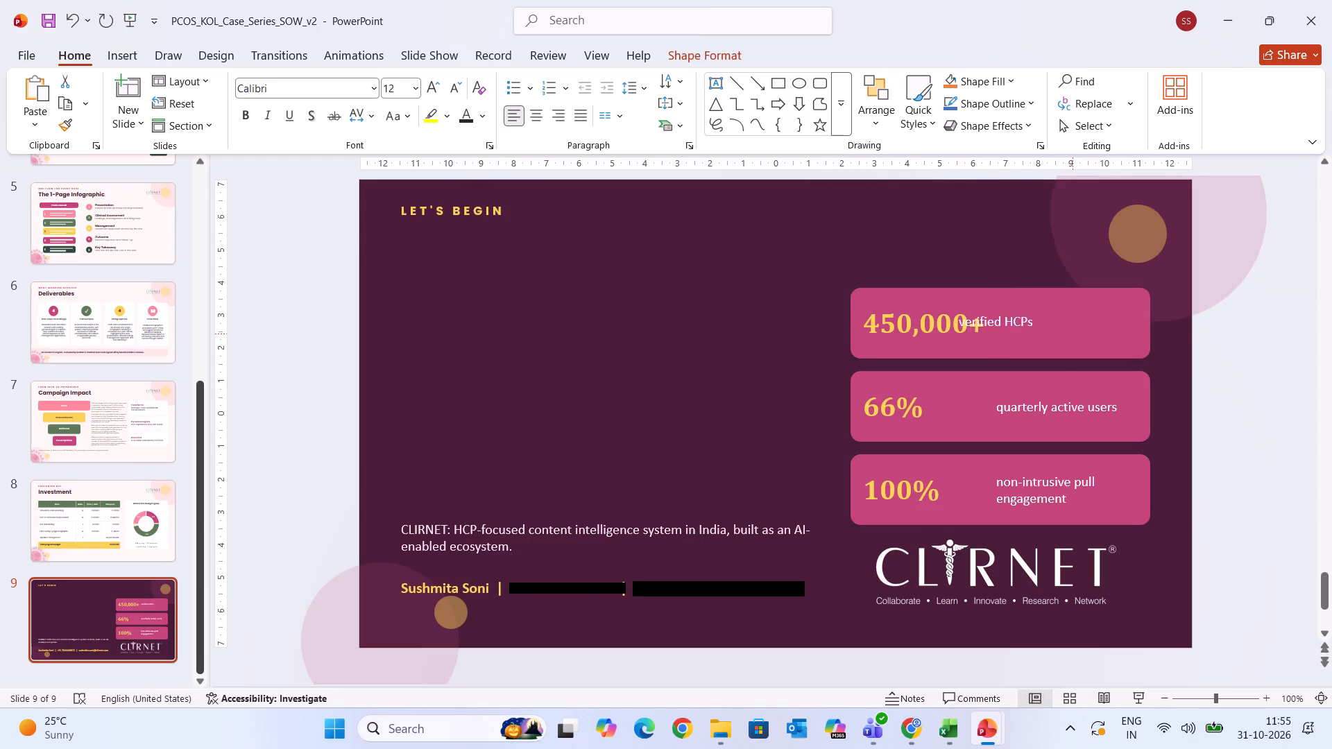
left_click_drag(1073, 334, 1115, 339)
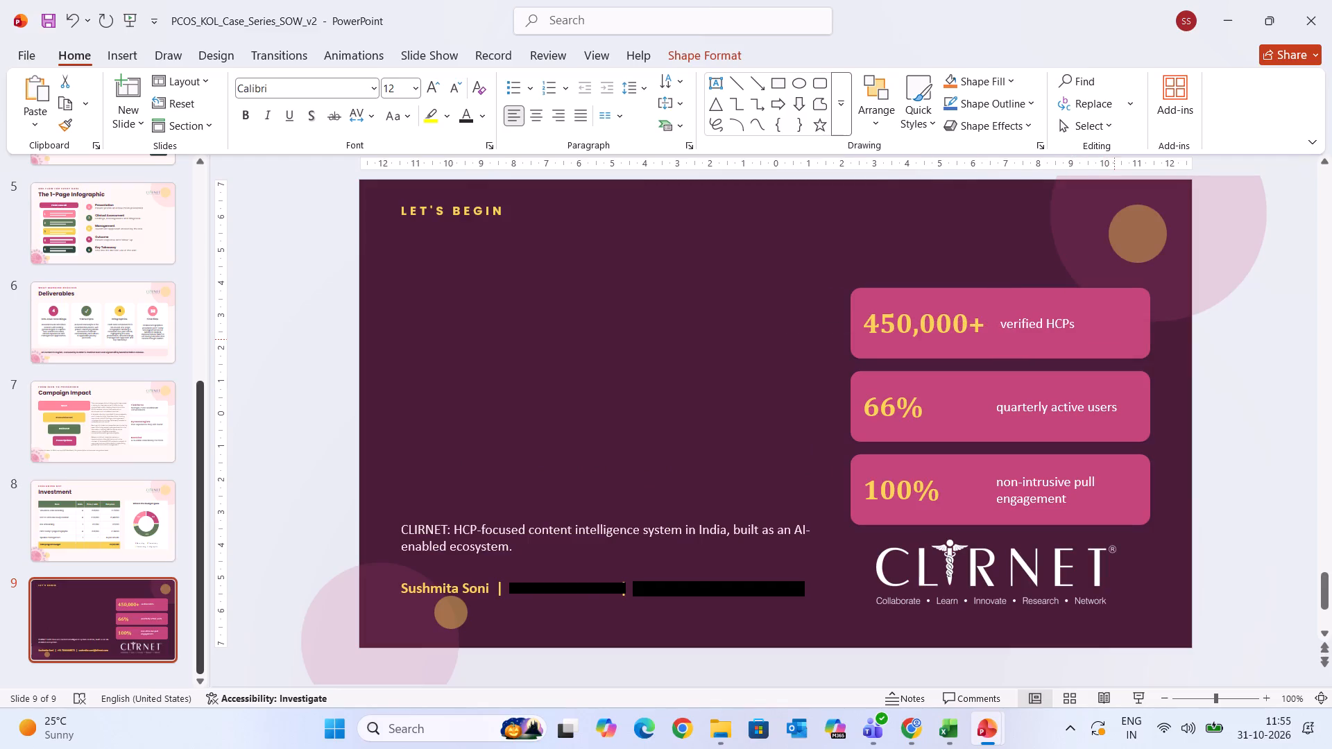
left_click_drag(1115, 339, 1116, 337)
Move the CLIRNET logo into the emptied left area of the slide, enlarge it, and align its left edge with the tagline.
left_click_drag(954, 594, 701, 480)
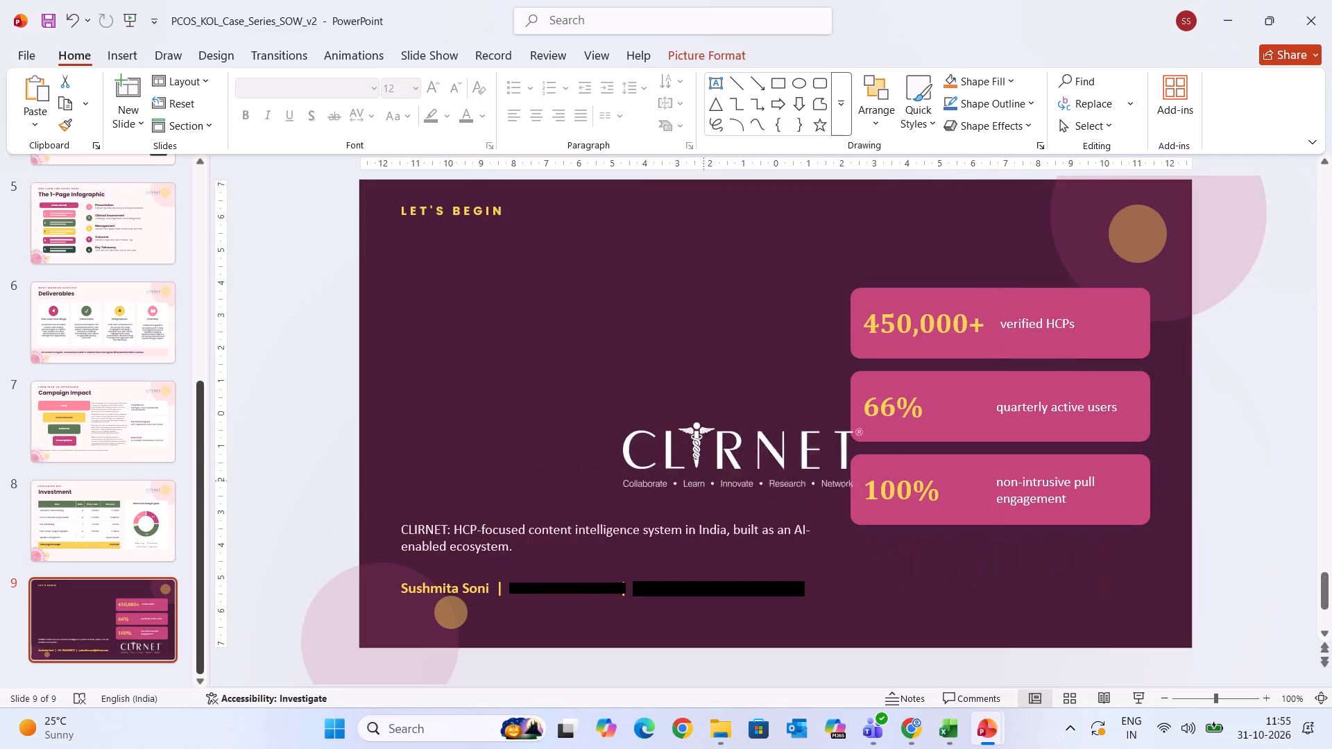
left_click_drag(701, 480, 504, 388)
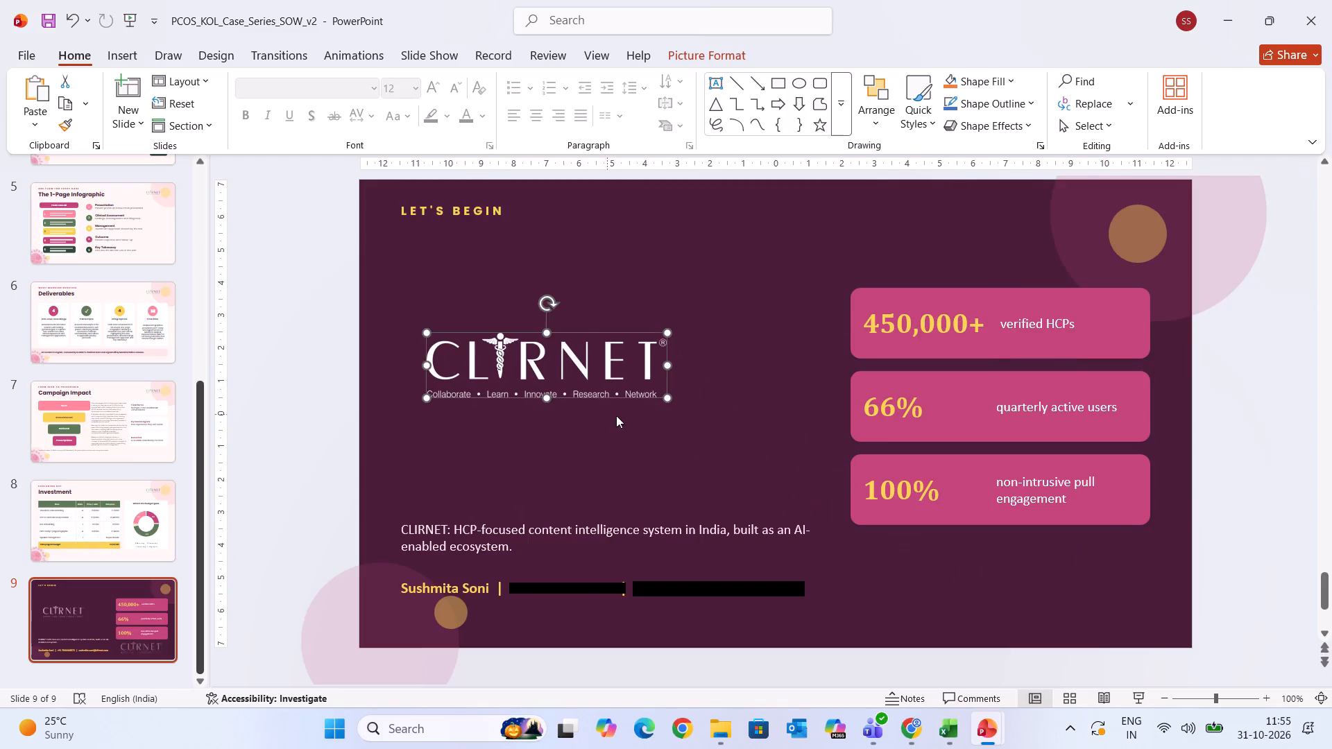
left_click_drag(668, 400, 667, 442)
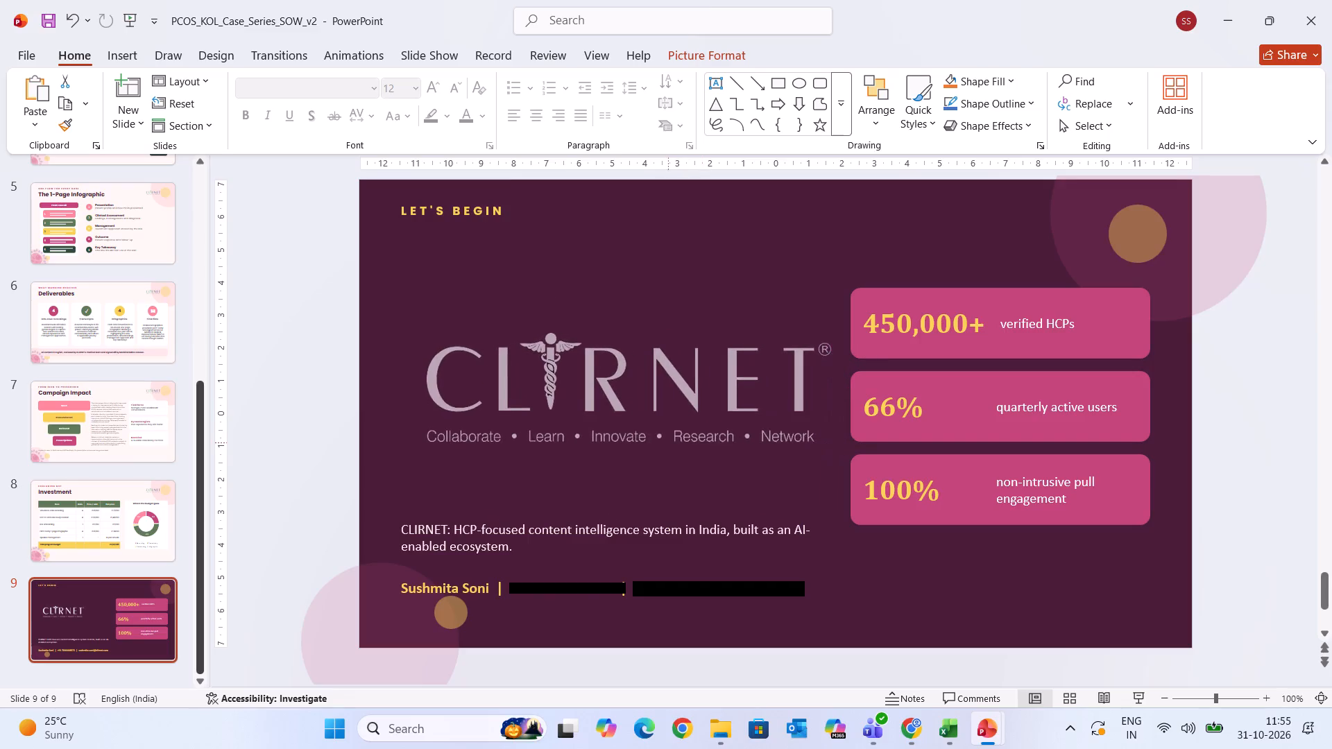
left_click_drag(667, 442, 600, 425)
left_click_drag(650, 382, 633, 384)
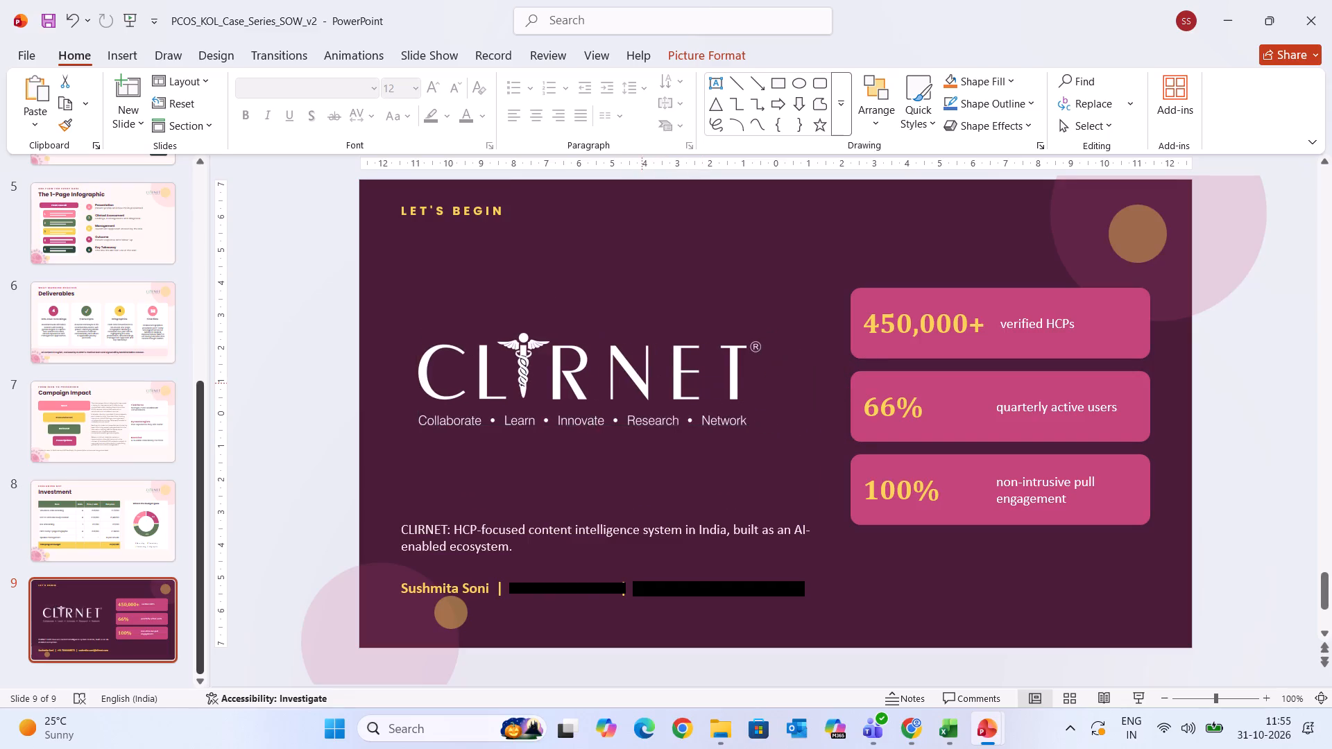
left_click_drag(633, 384, 629, 422)
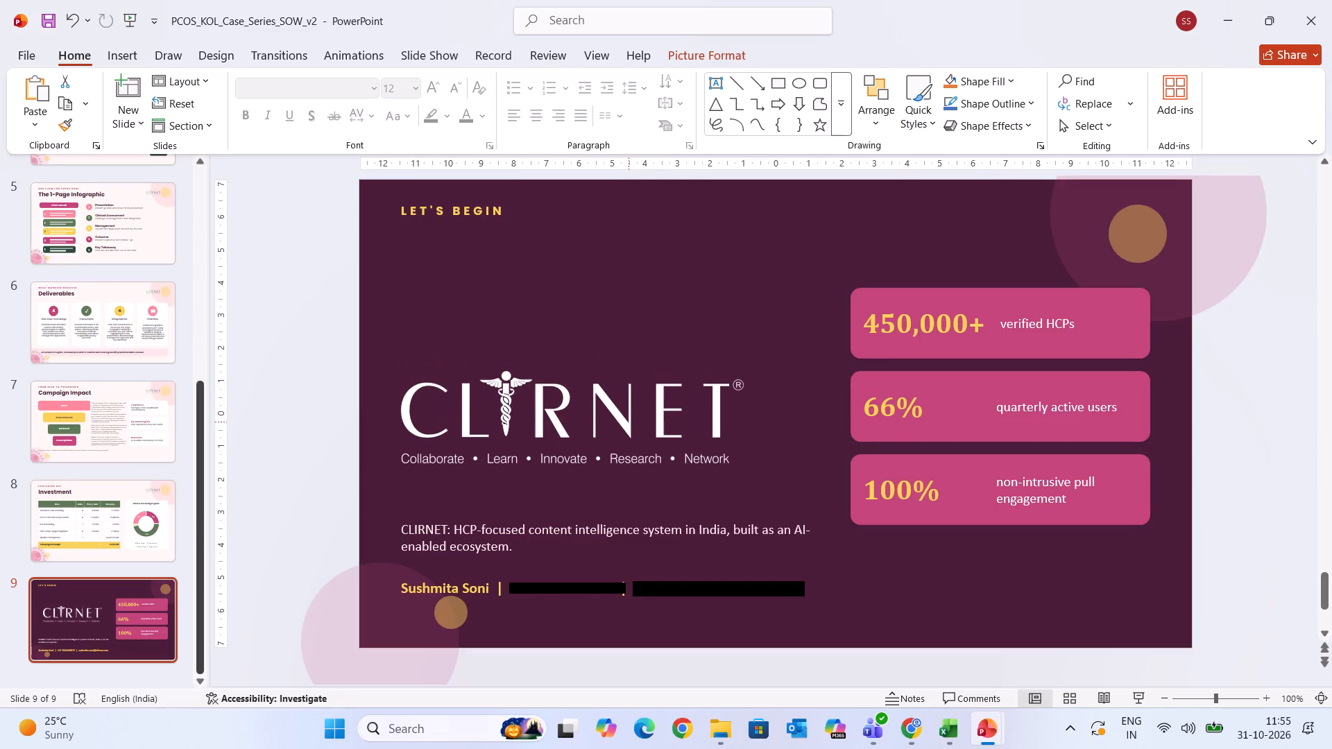
left_click_drag(629, 422, 629, 419)
left_click(702, 284)
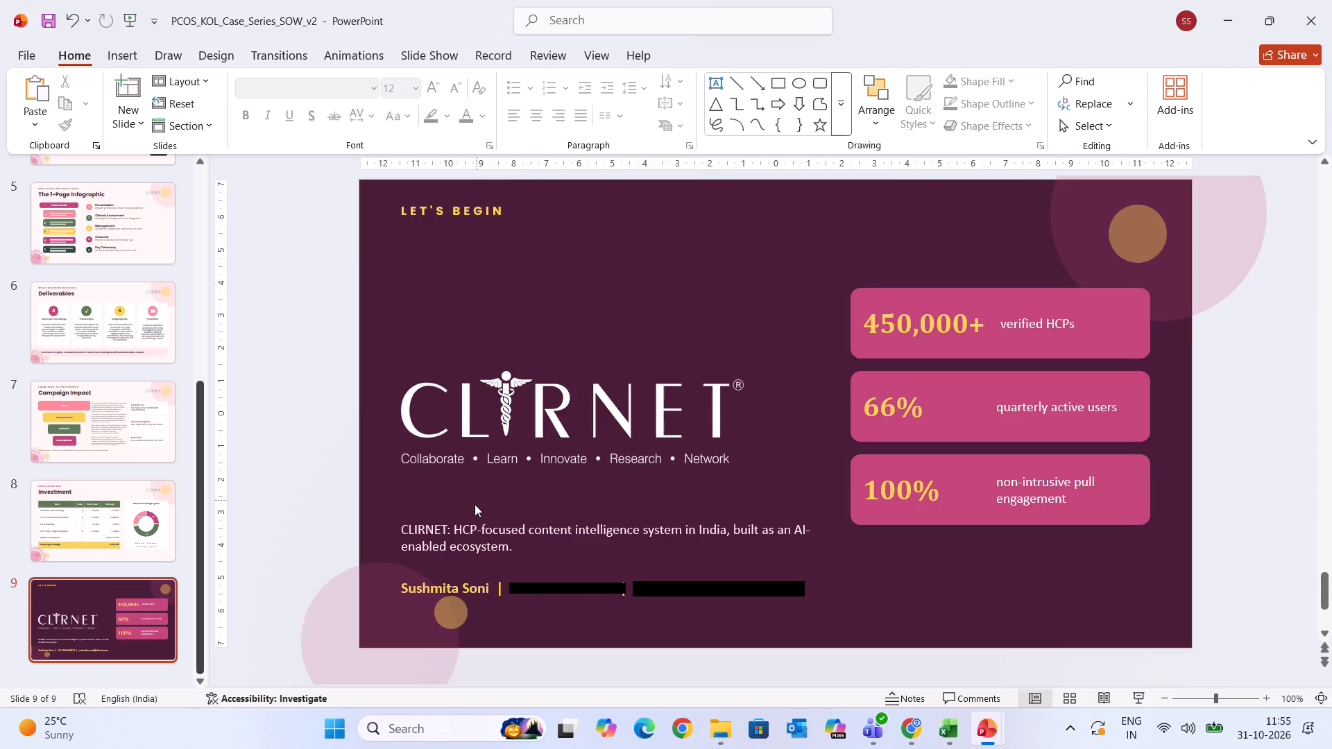
Remove the "CLIRNET:" prefix from the tagline so it begins with "HCP-focused content intelligence system".
left_click_drag(455, 527, 393, 526)
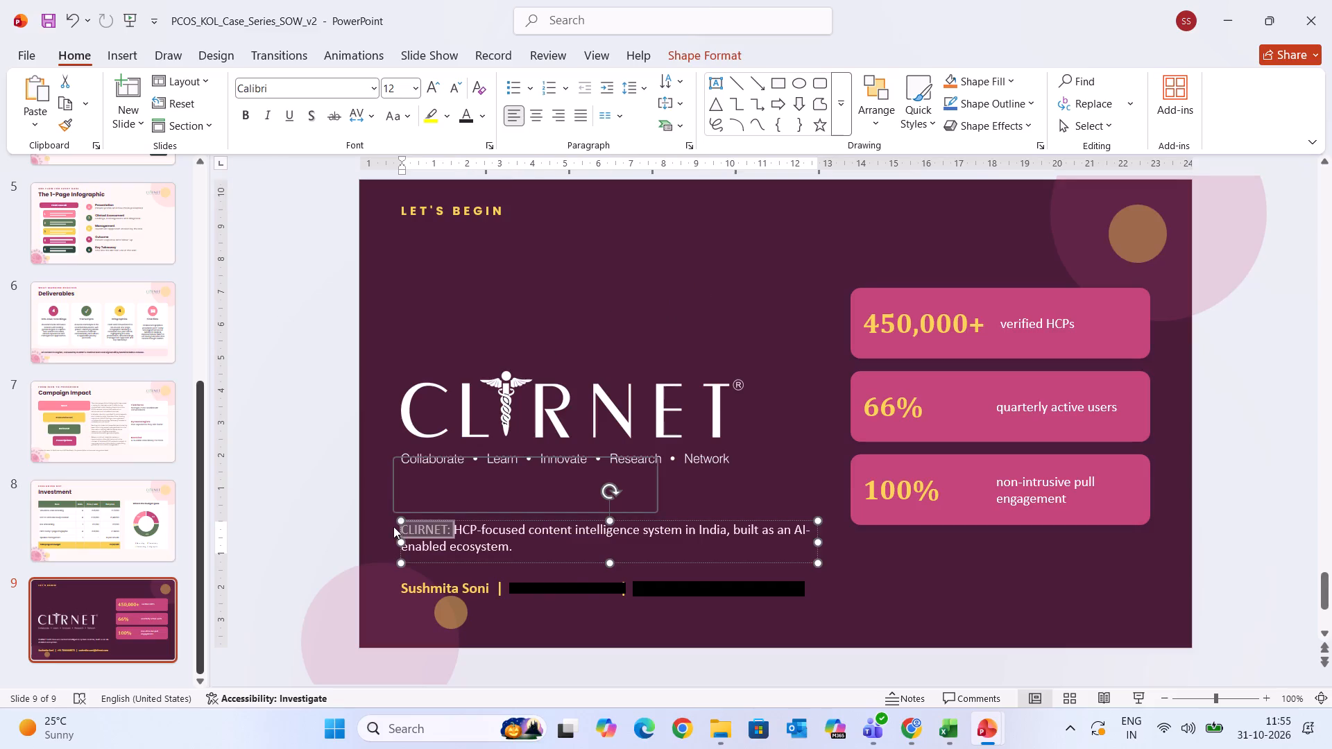
key("BackSpace")
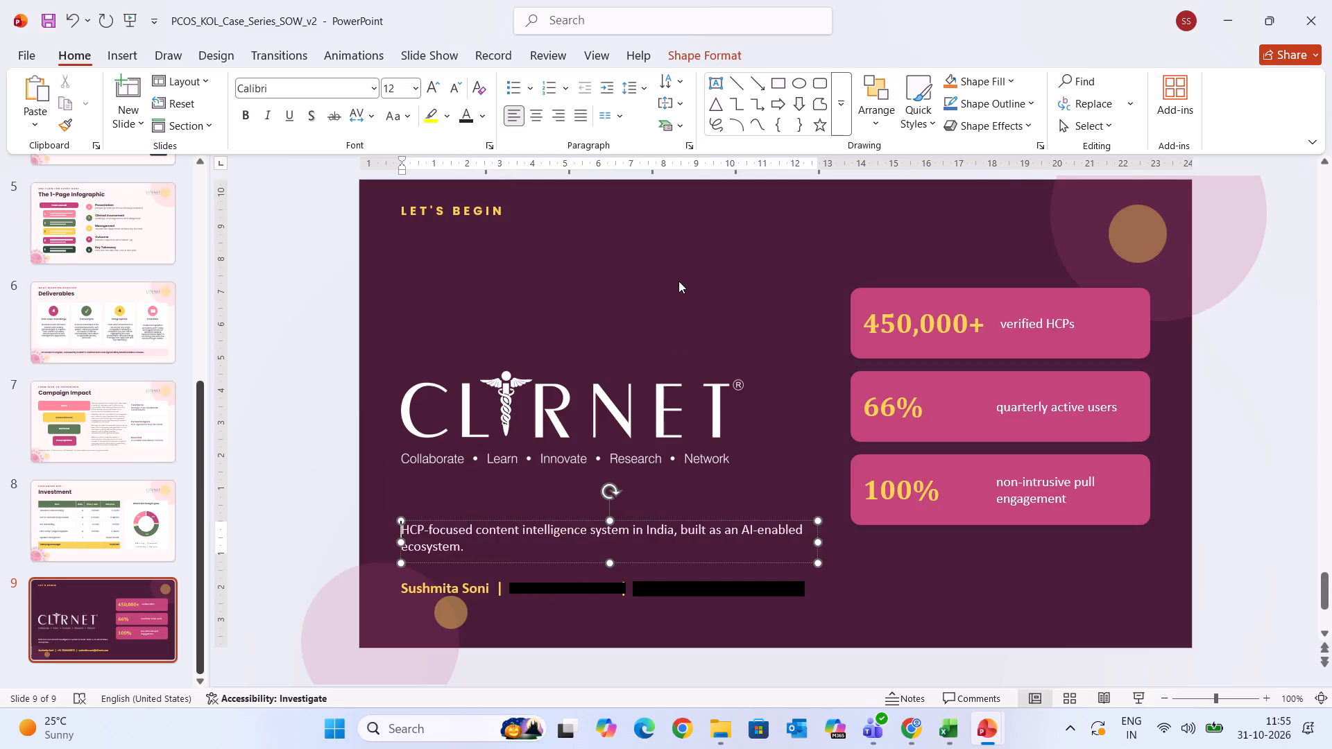
left_click(678, 281)
Move the HCP-focused tagline up closer to the logo, leaving a small gap beneath it and keeping the left alignment.
left_click(524, 519)
left_click_drag(524, 522, 524, 478)
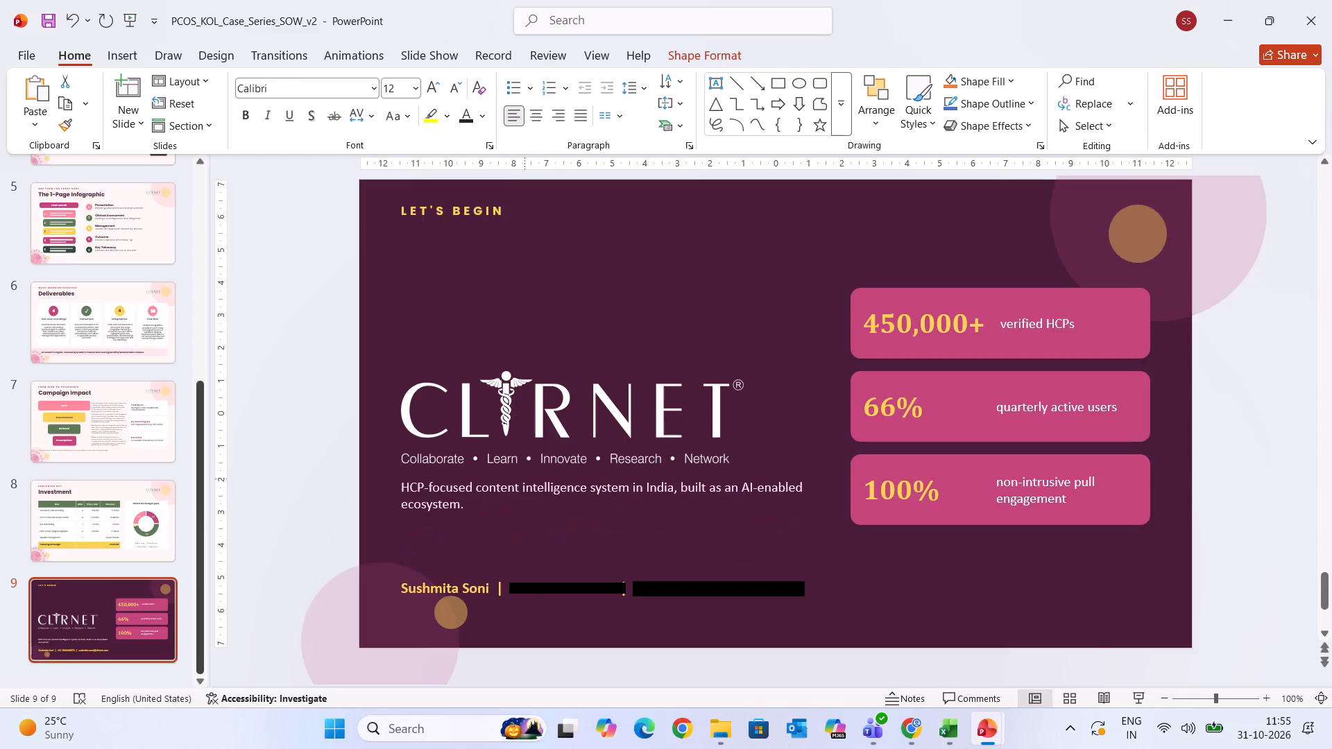
left_click_drag(524, 478, 522, 478)
left_click_drag(522, 478, 521, 497)
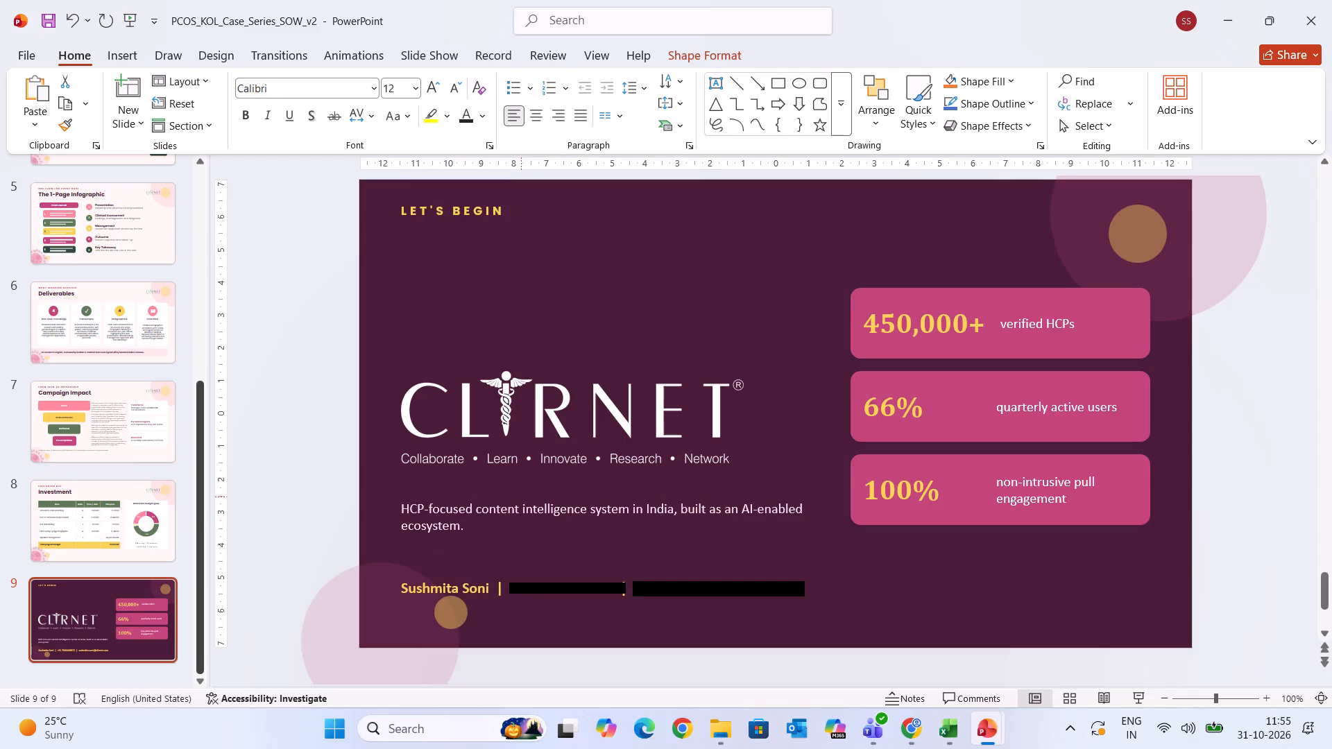
left_click_drag(521, 497, 521, 499)
left_click(551, 315)
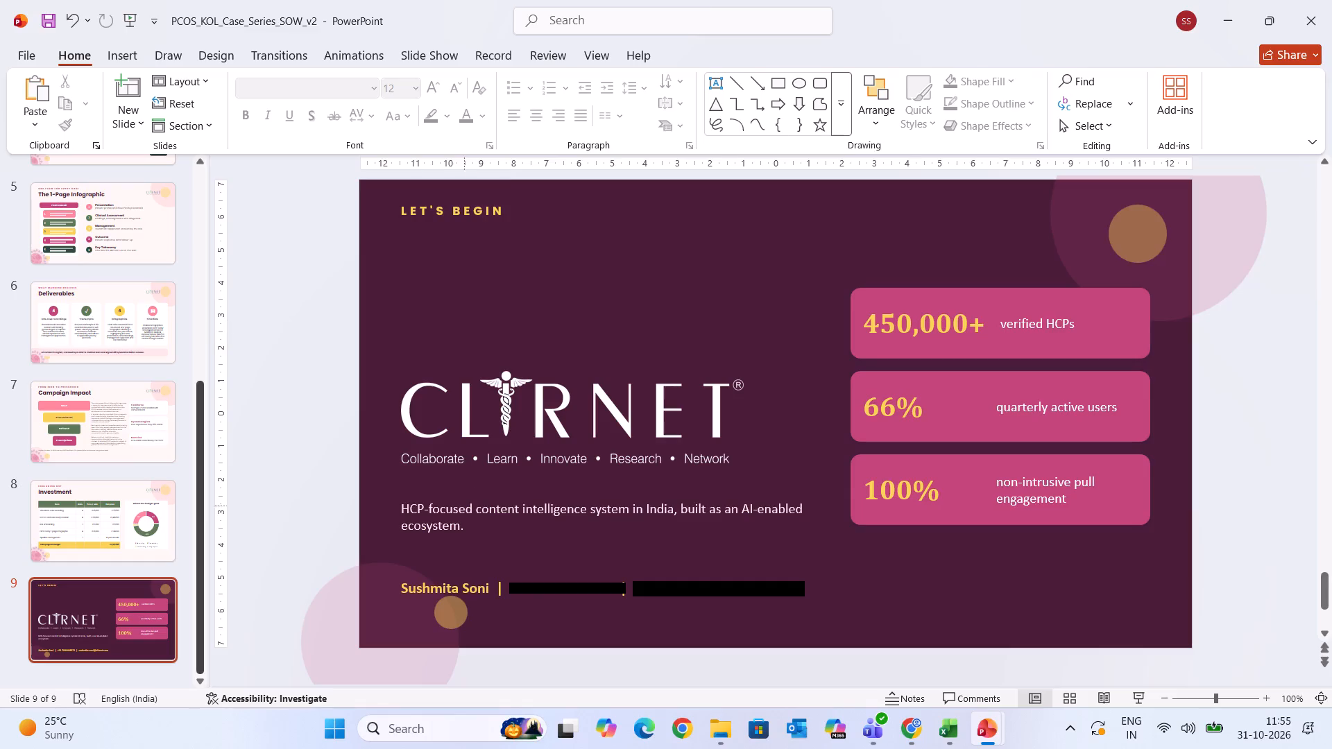
Copy the Deliverables heading from slide 6 and paste it into the closing slide.
left_click(60, 322)
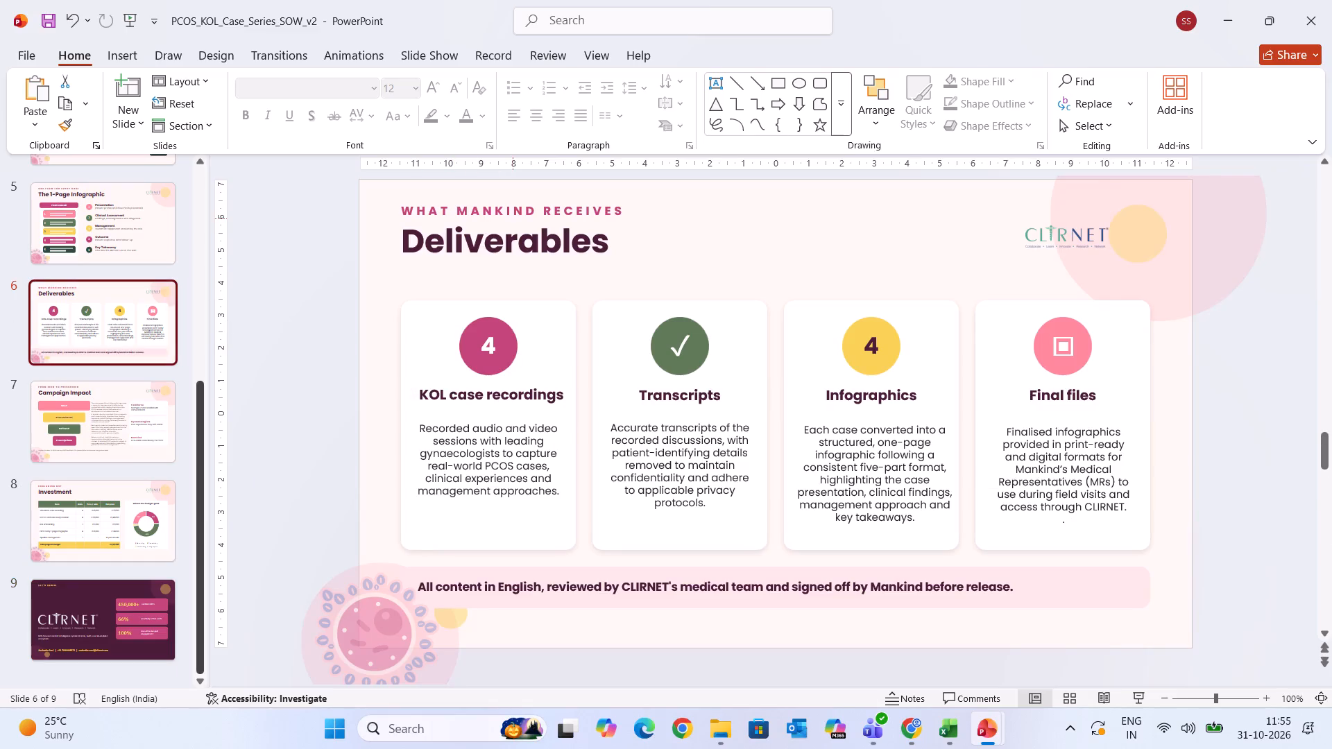
left_click(513, 240)
left_click(555, 275)
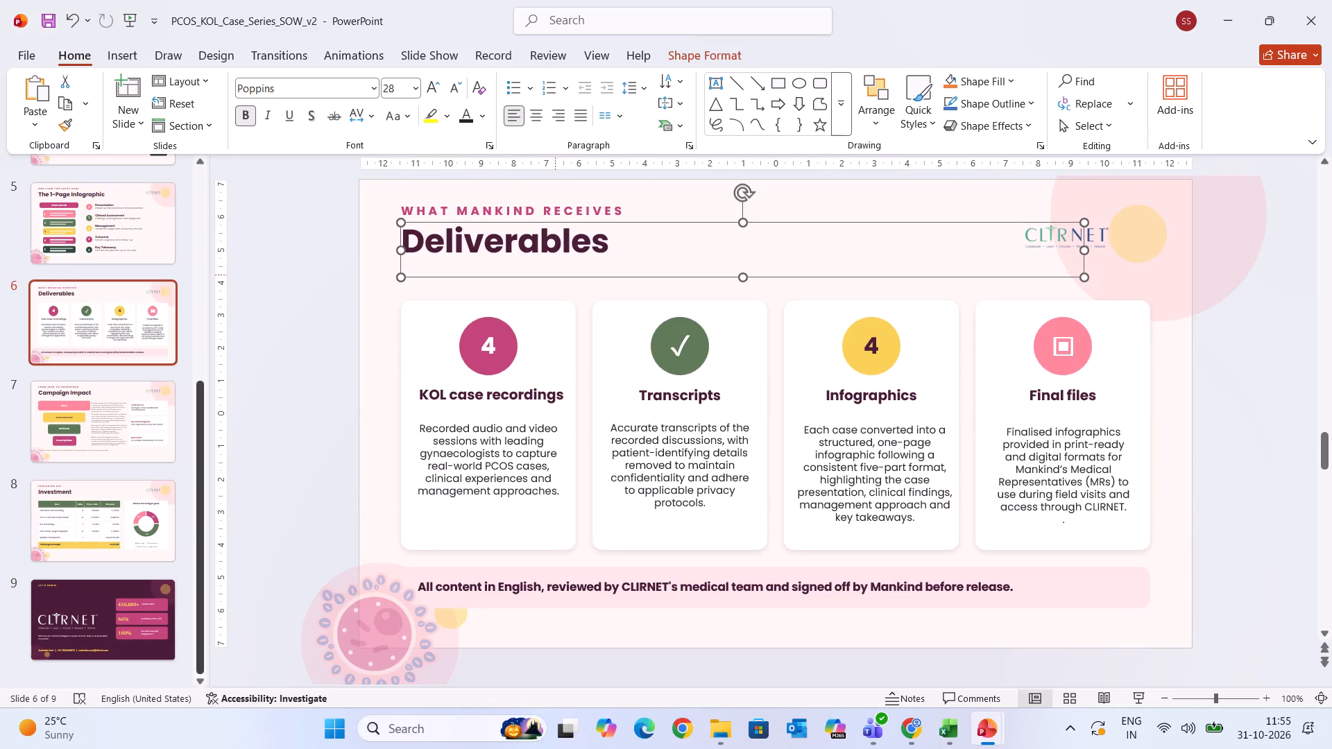
key("ctrl+c")
left_click(88, 614)
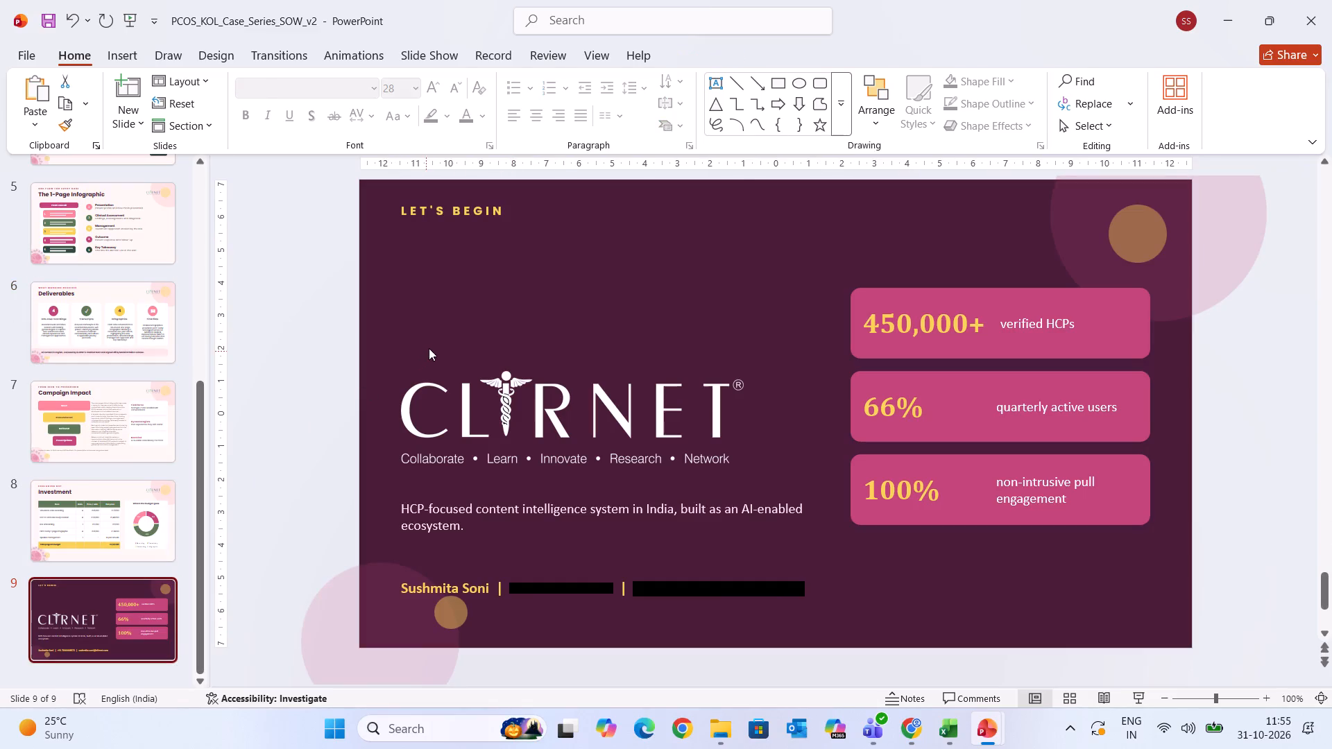
key("ctrl+v")
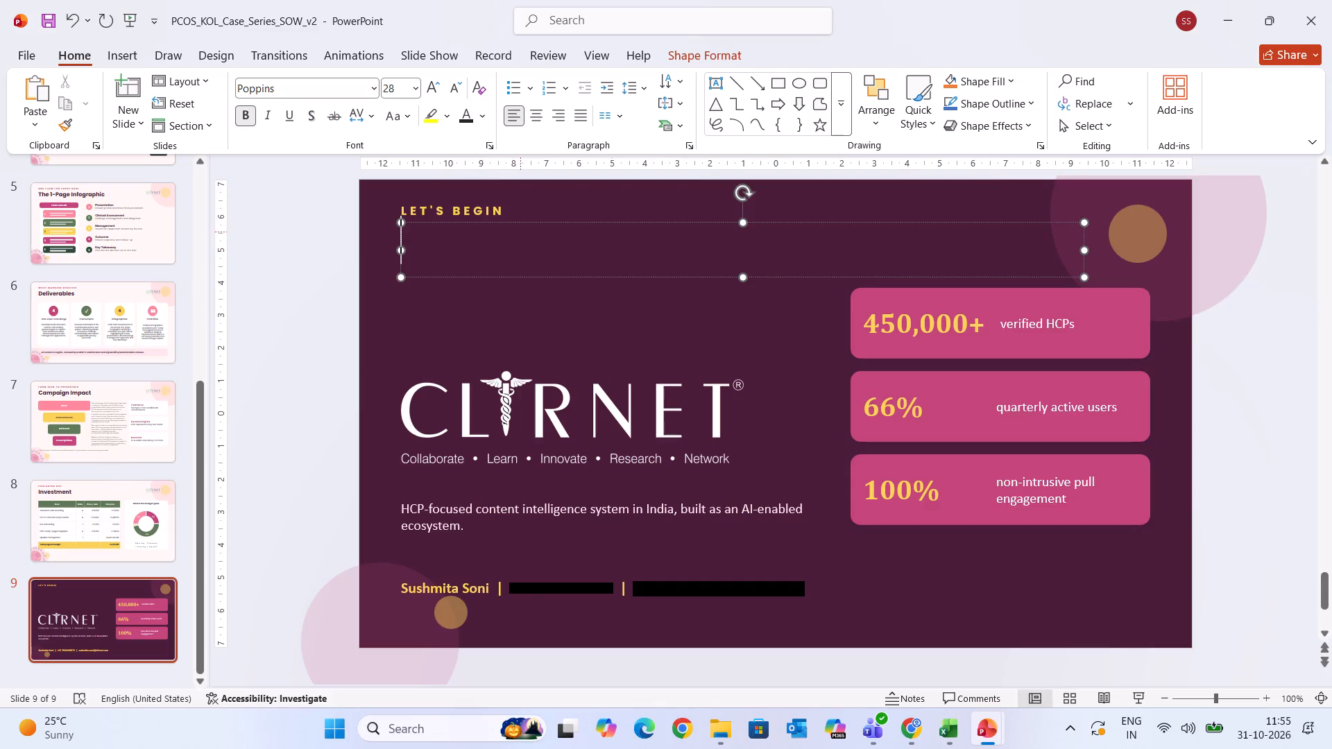
Change the pasted Deliverables heading's font colour to white on the closing slide.
left_click(404, 249)
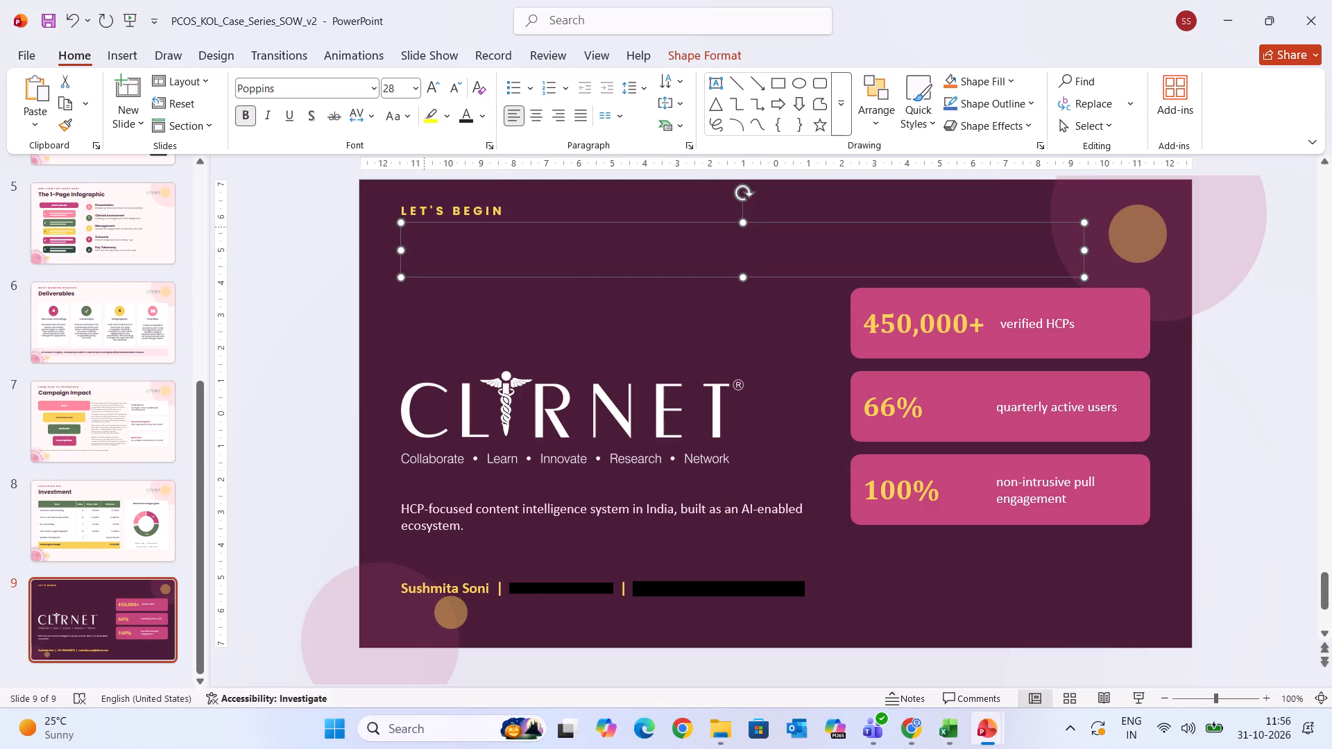
left_click(421, 225)
left_click(421, 219)
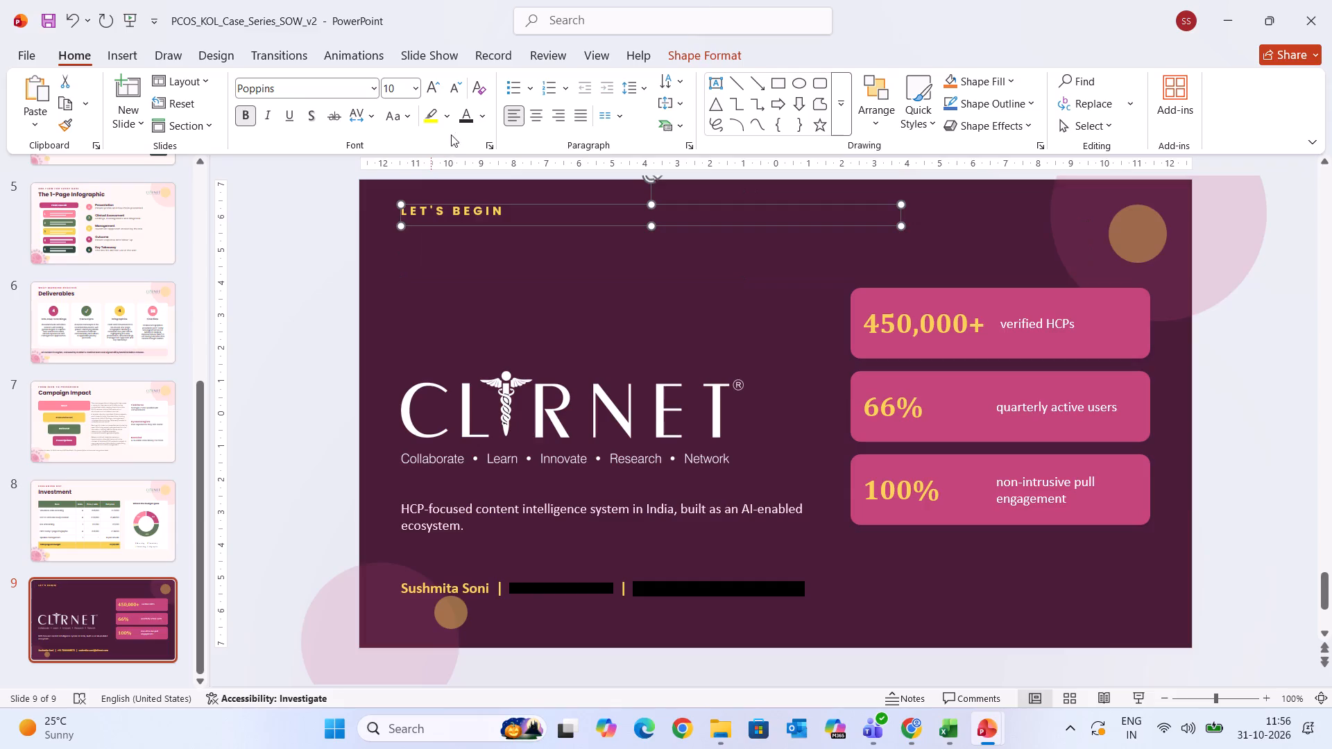
left_click(483, 118)
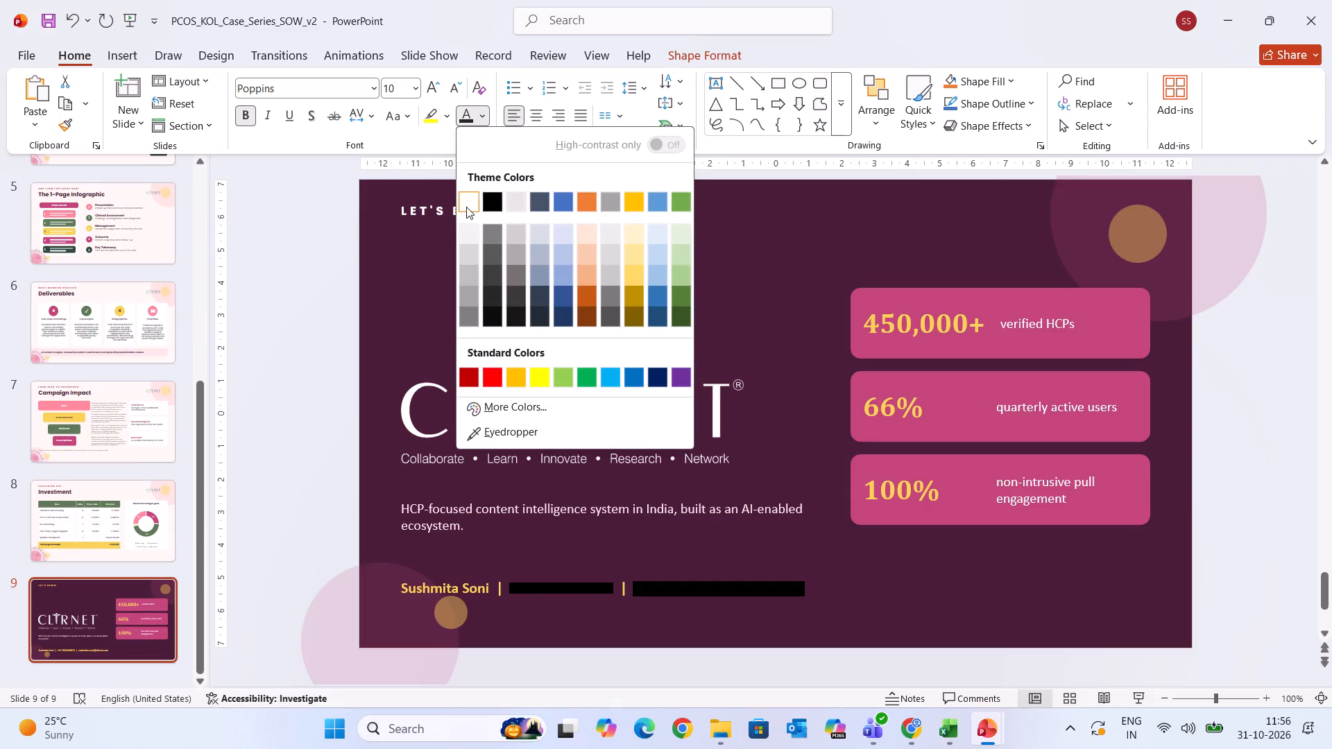
left_click(402, 289)
left_click(421, 252)
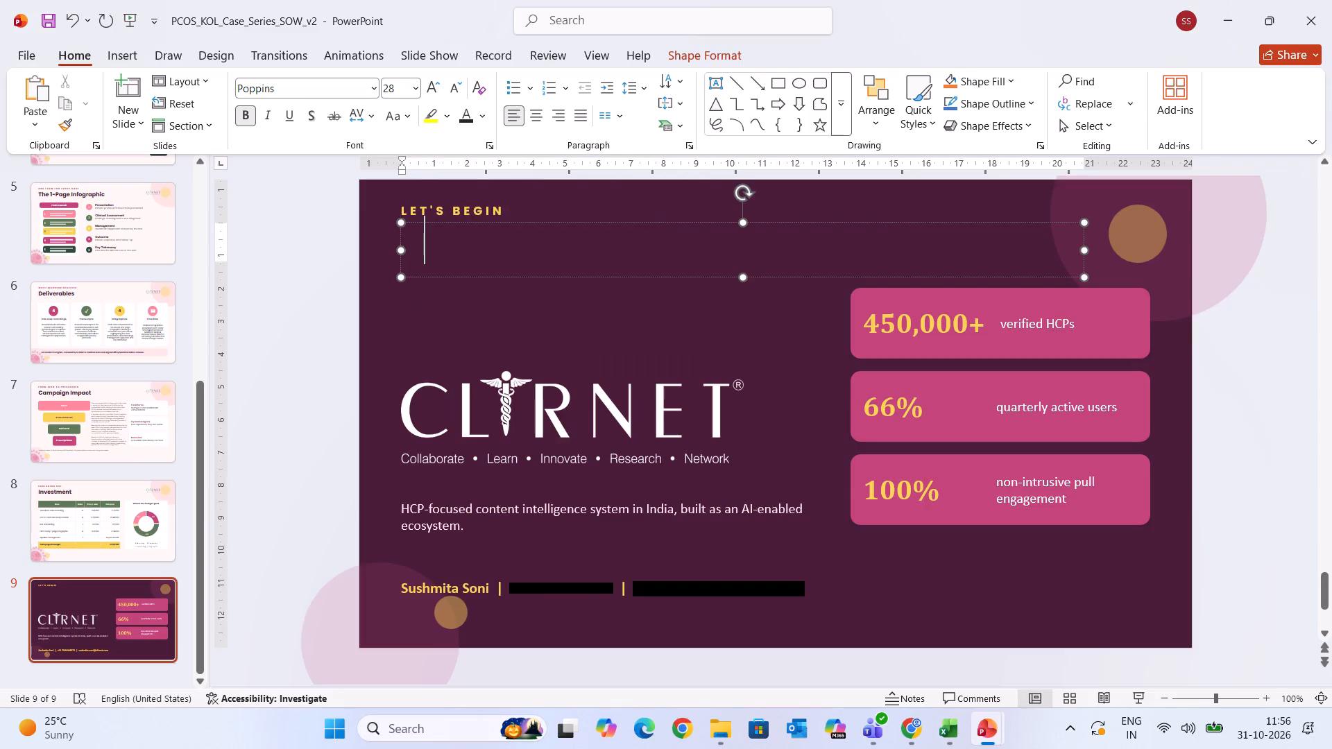
left_click(484, 114)
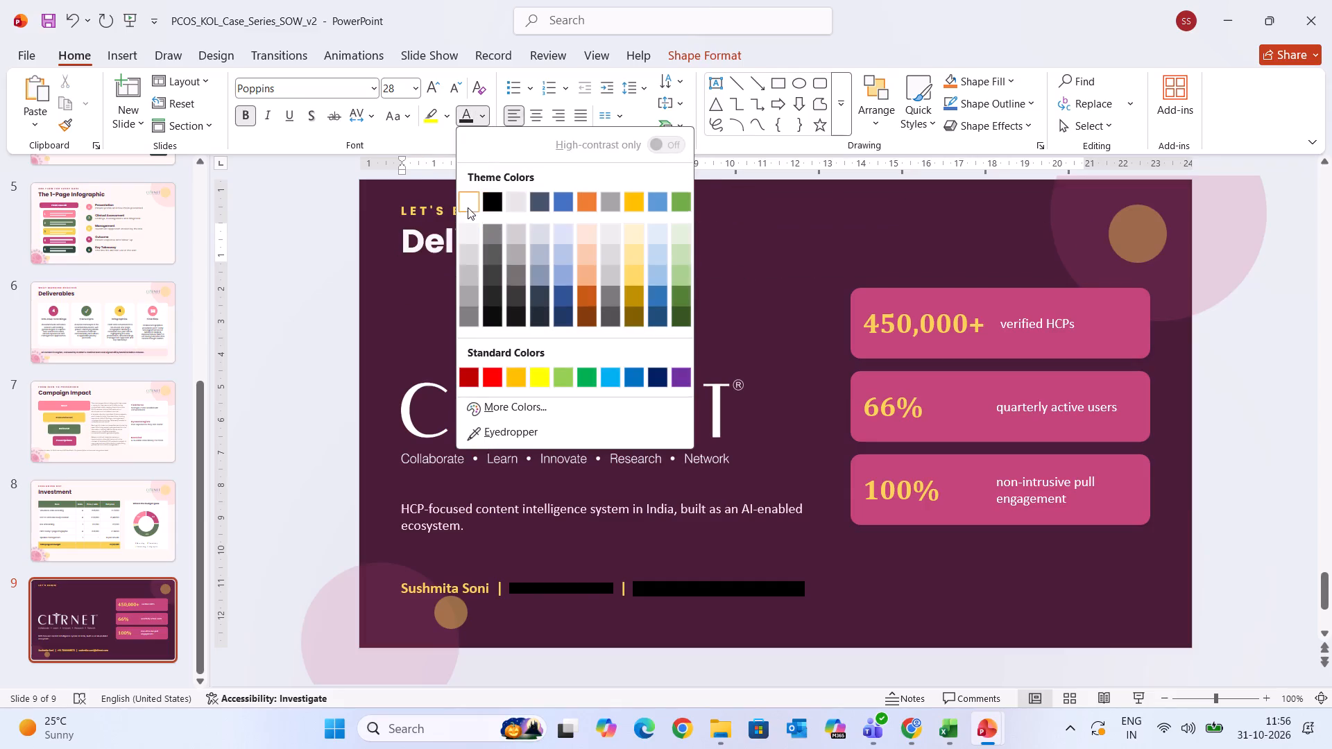
left_click(467, 206)
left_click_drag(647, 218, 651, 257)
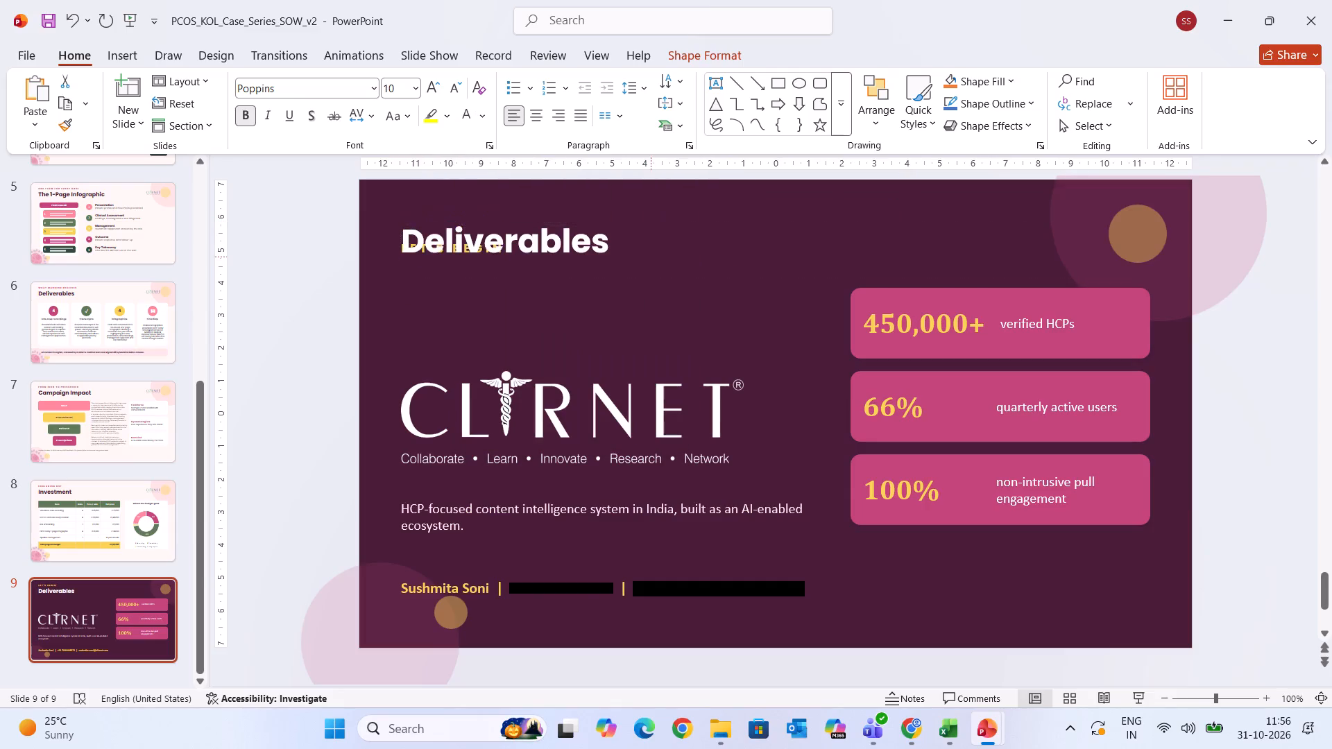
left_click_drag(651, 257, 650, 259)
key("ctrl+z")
Move the Deliverables heading down into the empty space just above the CLIRNET logo.
left_click(606, 246)
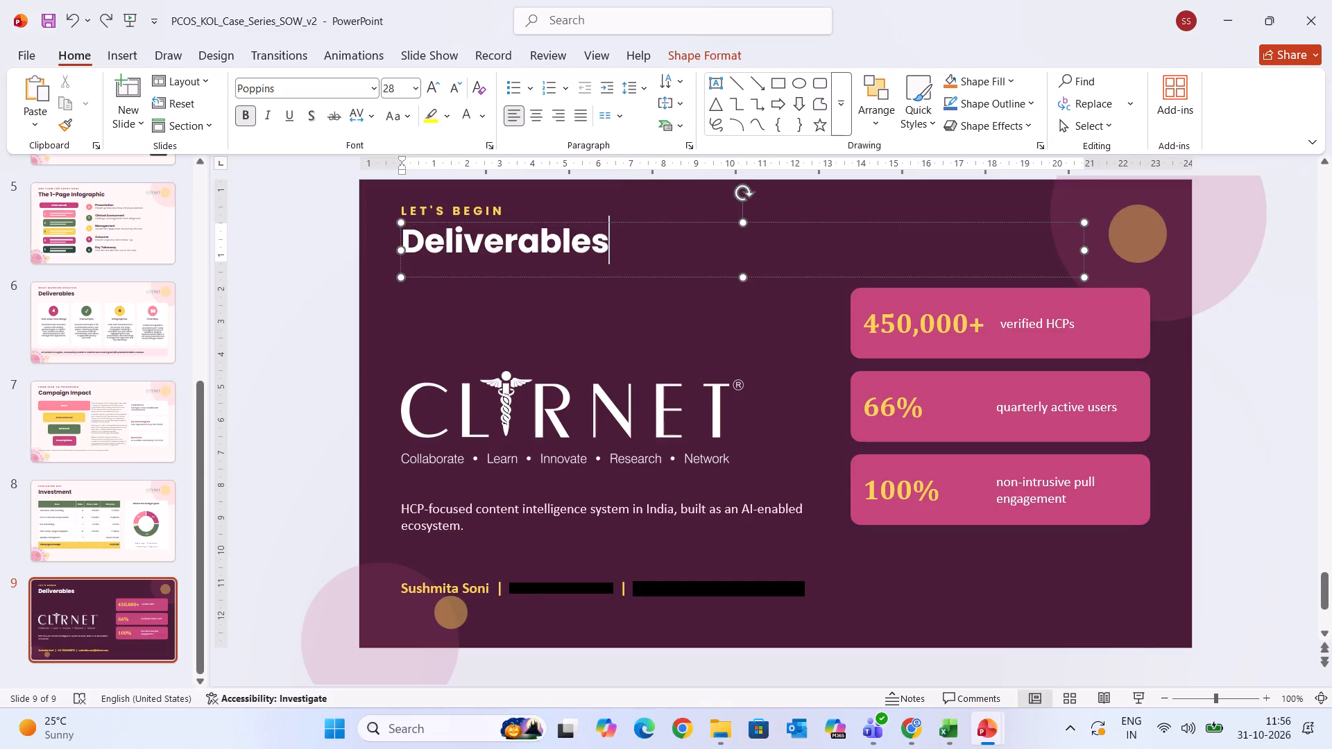
left_click_drag(615, 279, 628, 335)
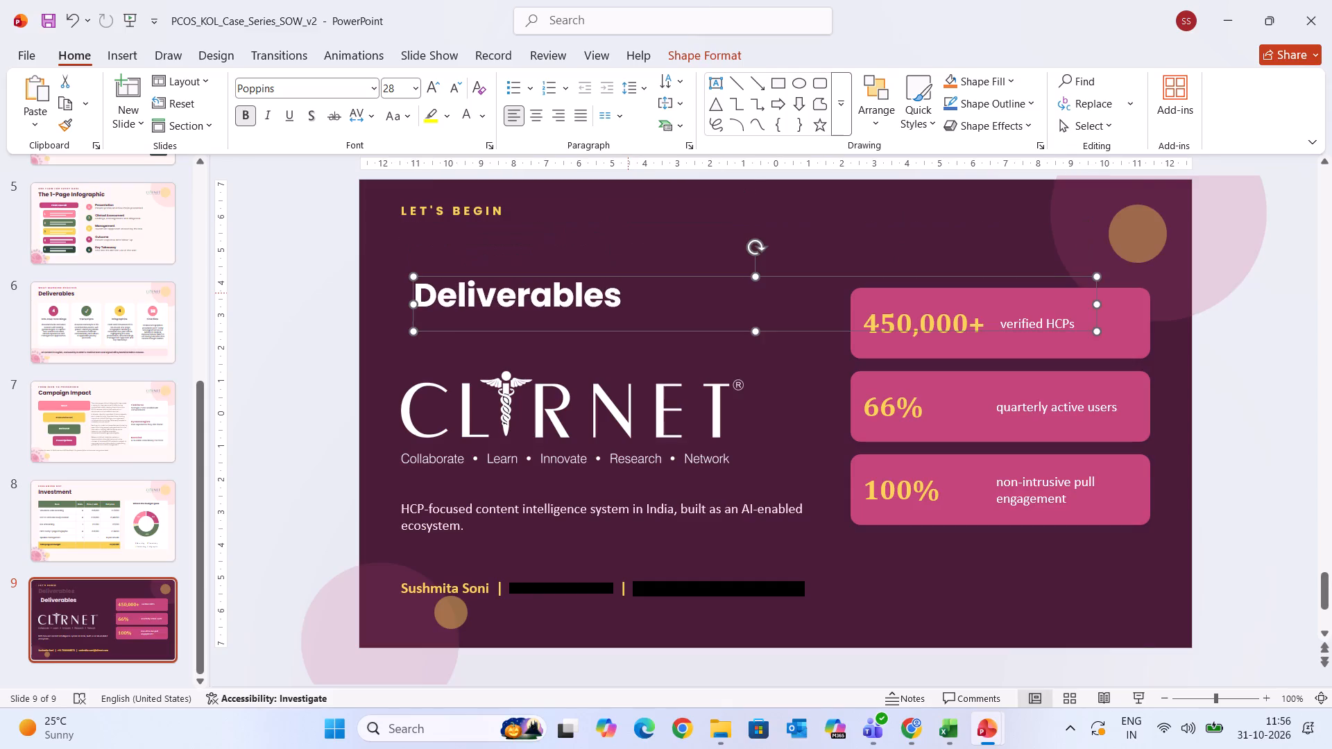
Replace the Deliverables heading text with "Thank You", without a full stop.
left_click(628, 293)
left_click_drag(621, 293, 265, 328)
key("BackSpace")
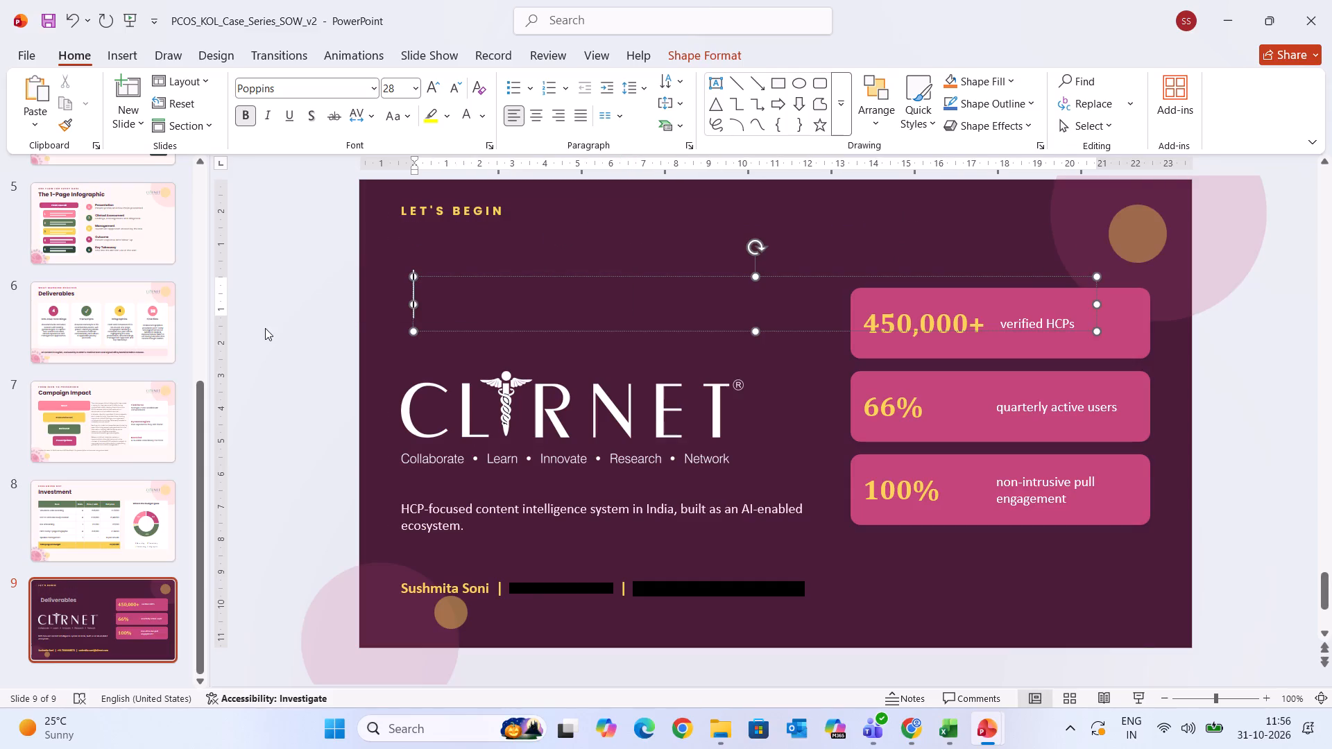
type("Thank")
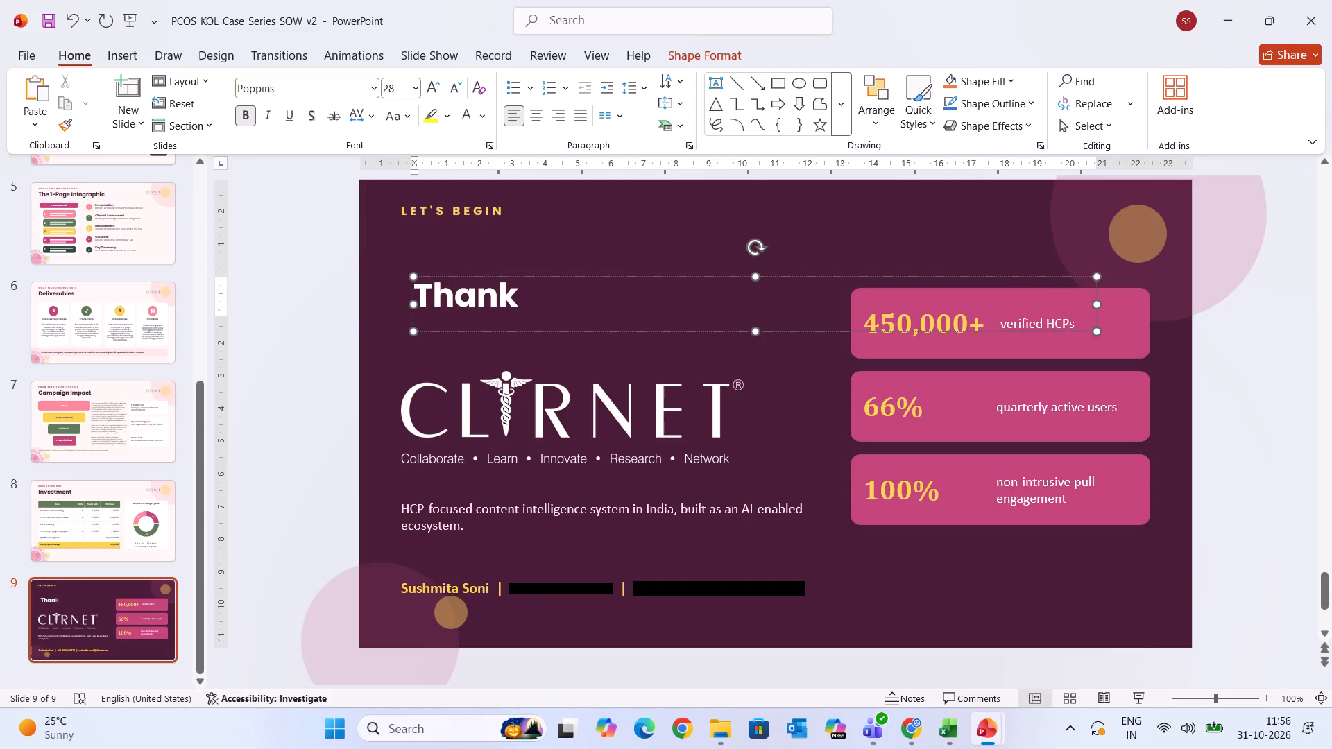
key("space")
type("YOu")
key("BackSpace")
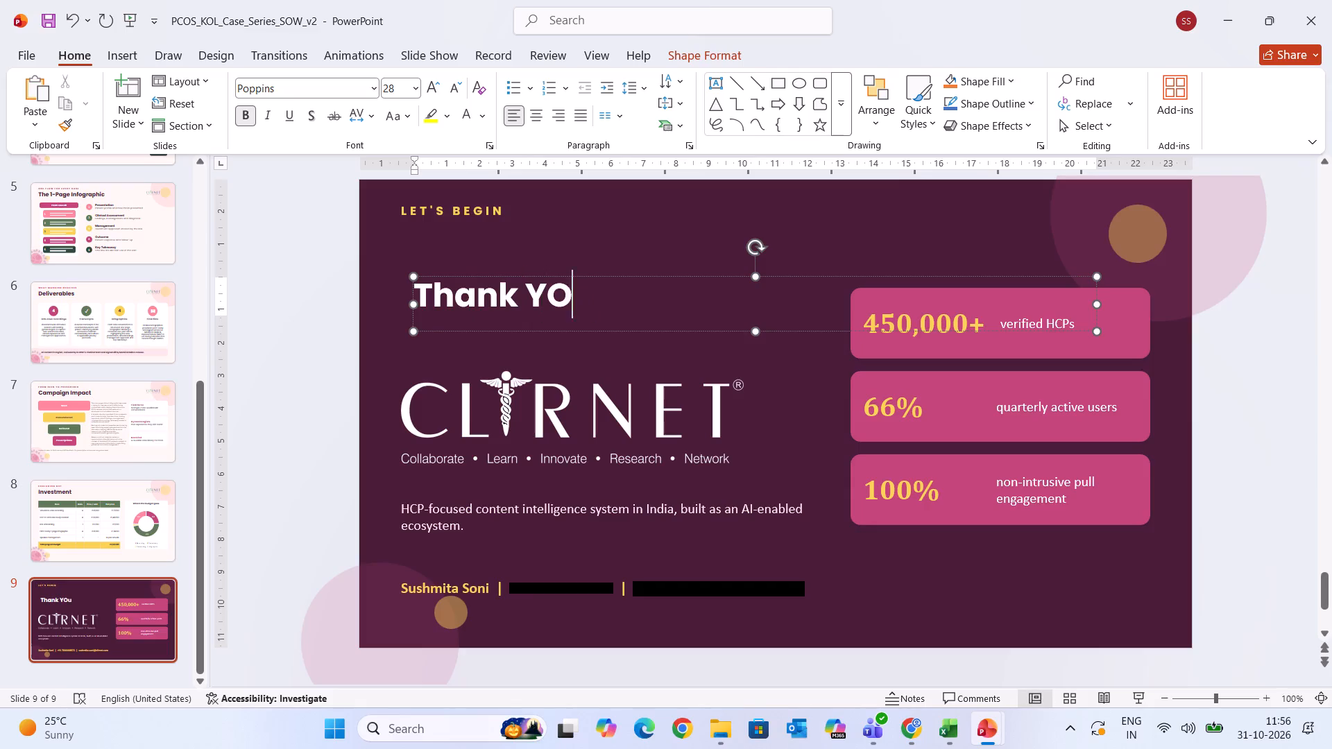
key("BackSpace")
type("ou.")
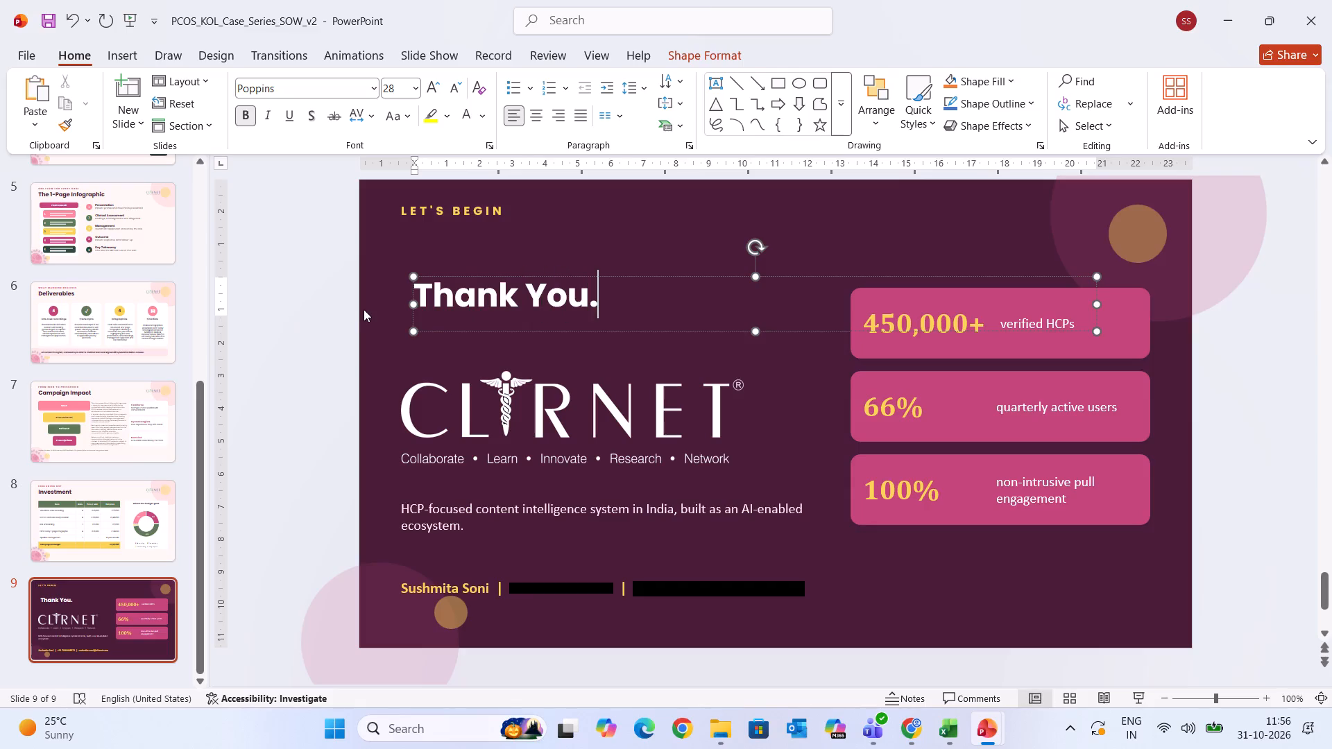
key("BackSpace")
Enlarge the "Thank You" heading to font size 48.
left_click_drag(586, 302, 571, 302)
left_click_drag(571, 302, 402, 310)
triple_click(439, 87)
double_click(439, 87)
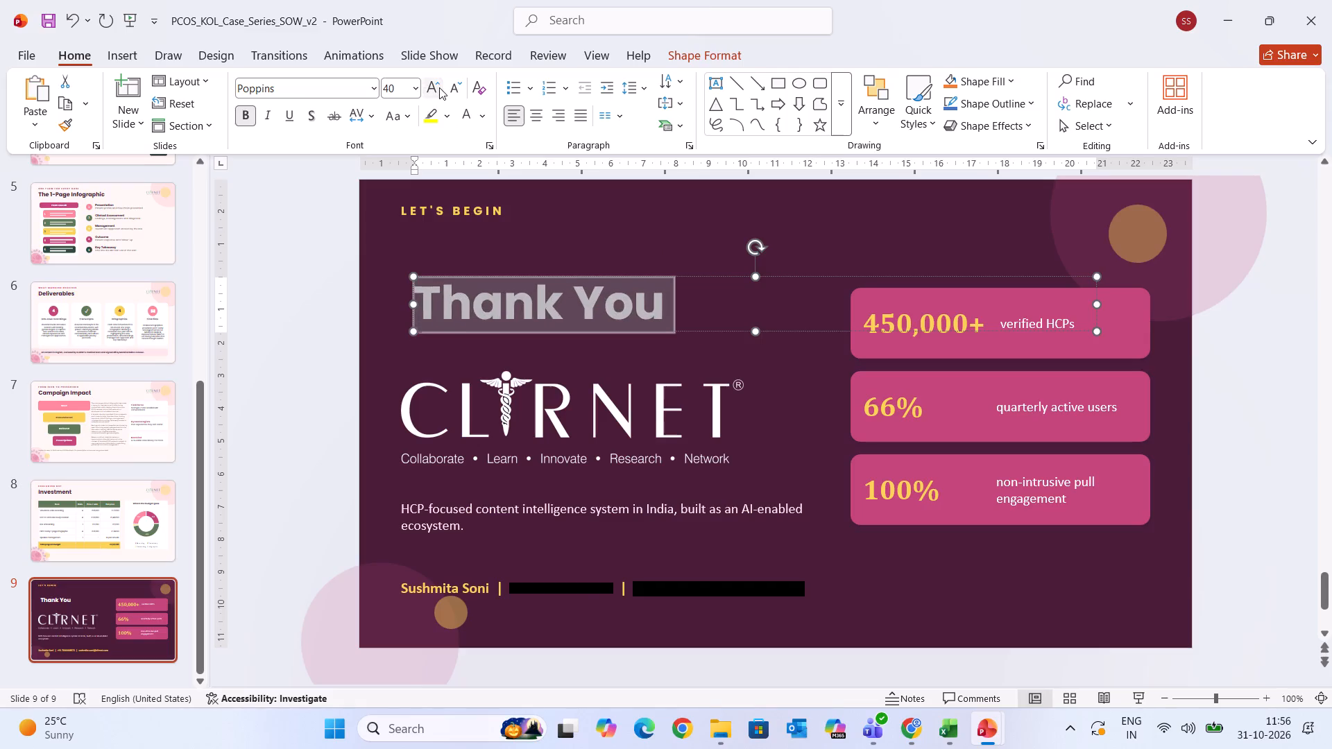
left_click(923, 583)
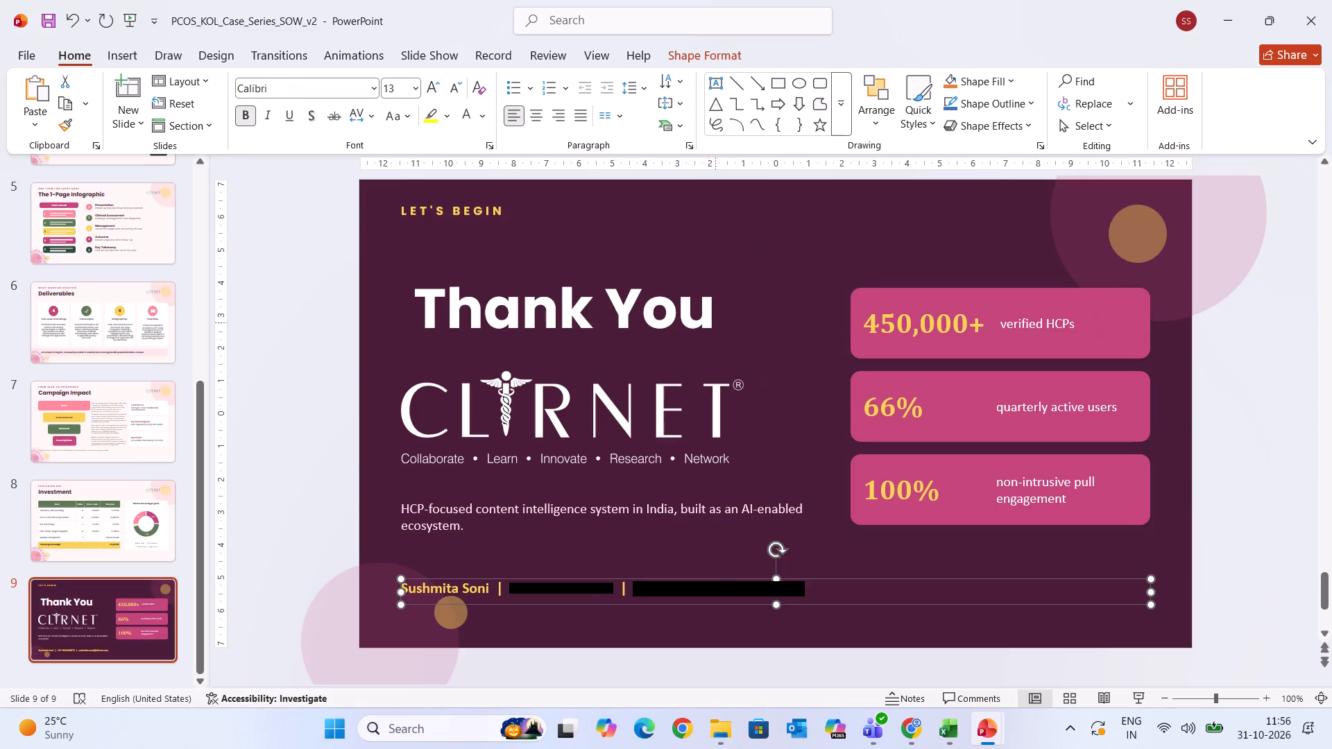
Narrow the "Thank You" text box to just beyond its text, keeping the heading on one line.
left_click(705, 318)
left_click_drag(1095, 304, 739, 283)
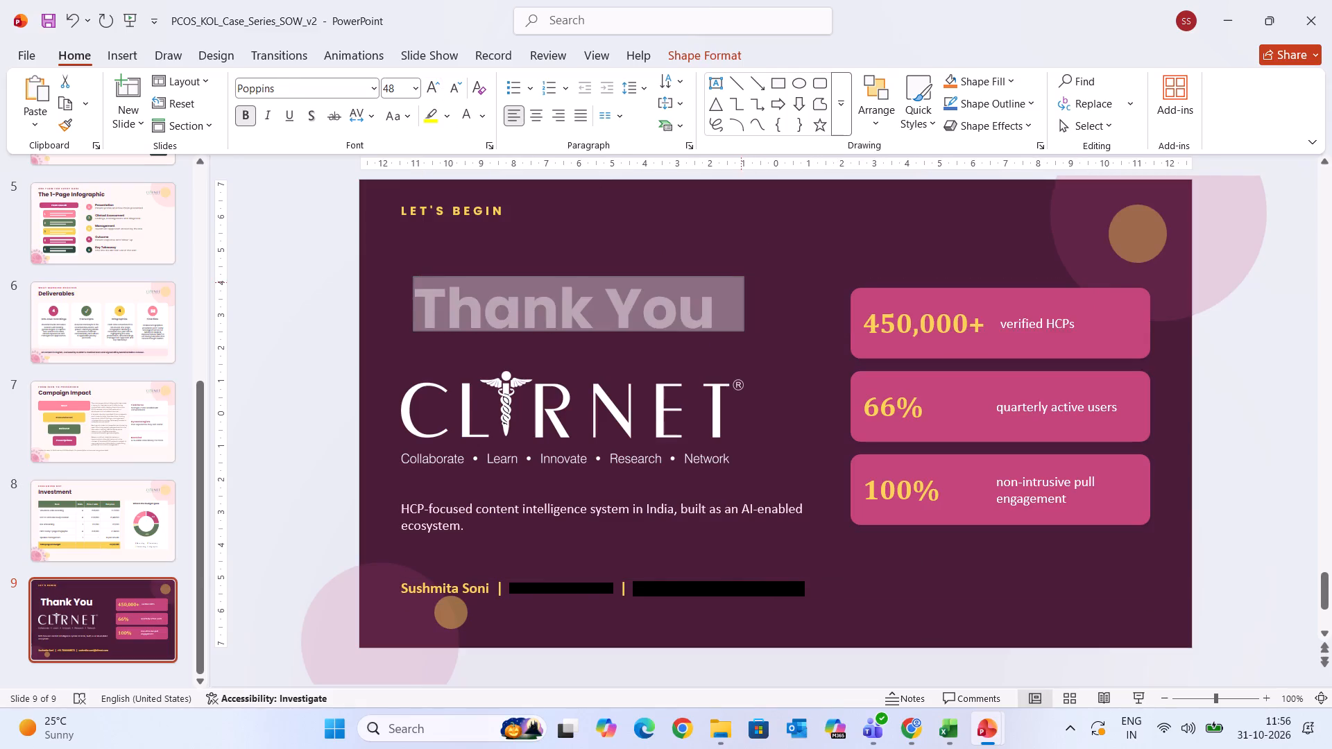
left_click_drag(739, 283, 714, 293)
left_click_drag(718, 304, 742, 304)
left_click_drag(742, 304, 746, 304)
Move the "Thank You" heading so its left edge aligns with the CLIRNET logo and tagline.
left_click(663, 428)
left_click(637, 338)
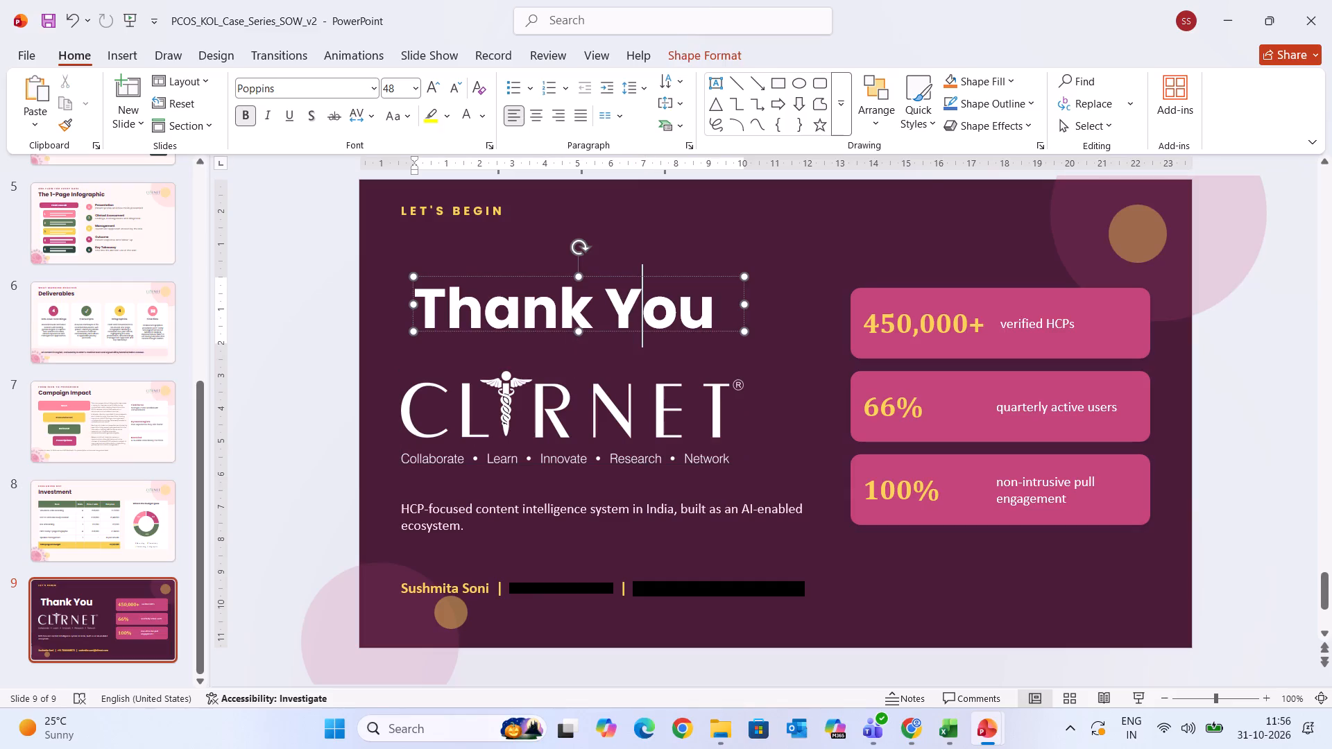
left_click(658, 266)
left_click(658, 289)
left_click_drag(665, 274, 653, 275)
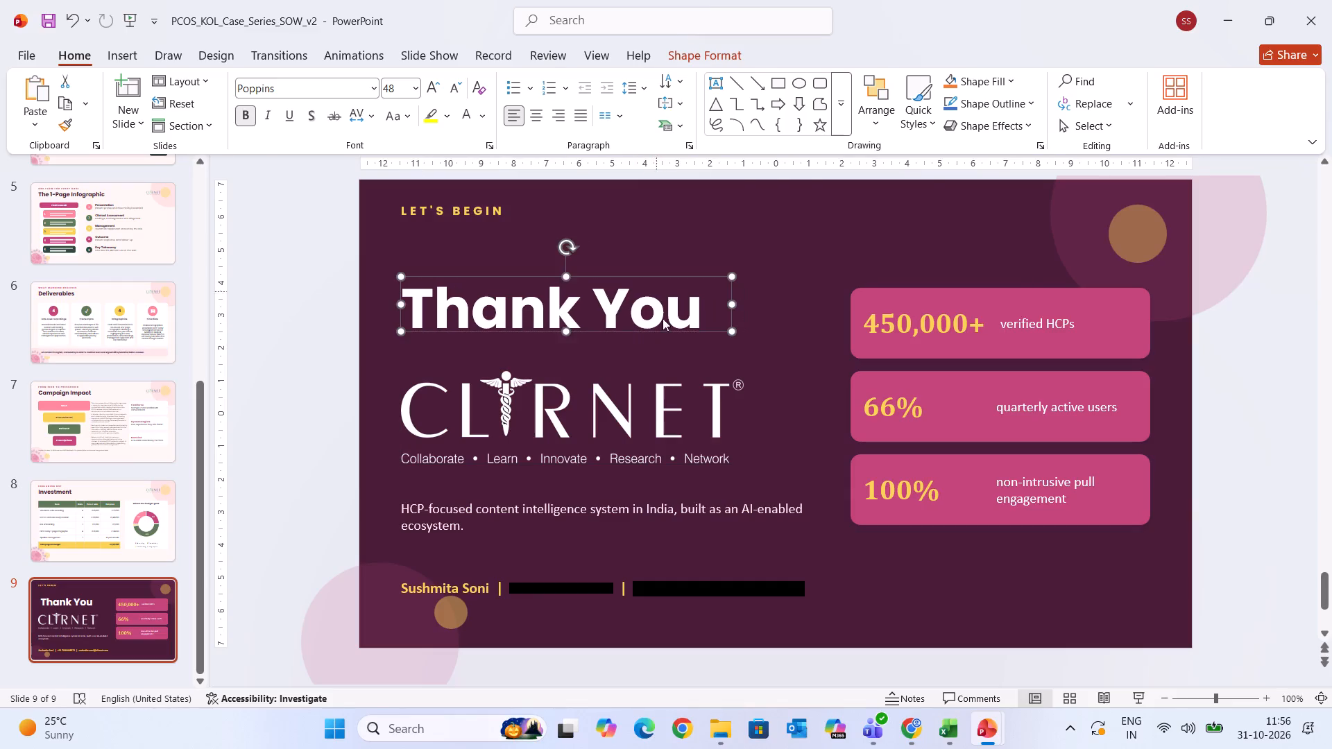
Shrink the CLIRNET logo proportionally to about 70% of its size, keeping its lower-left corner in place.
left_click(672, 403)
left_click_drag(744, 370, 728, 379)
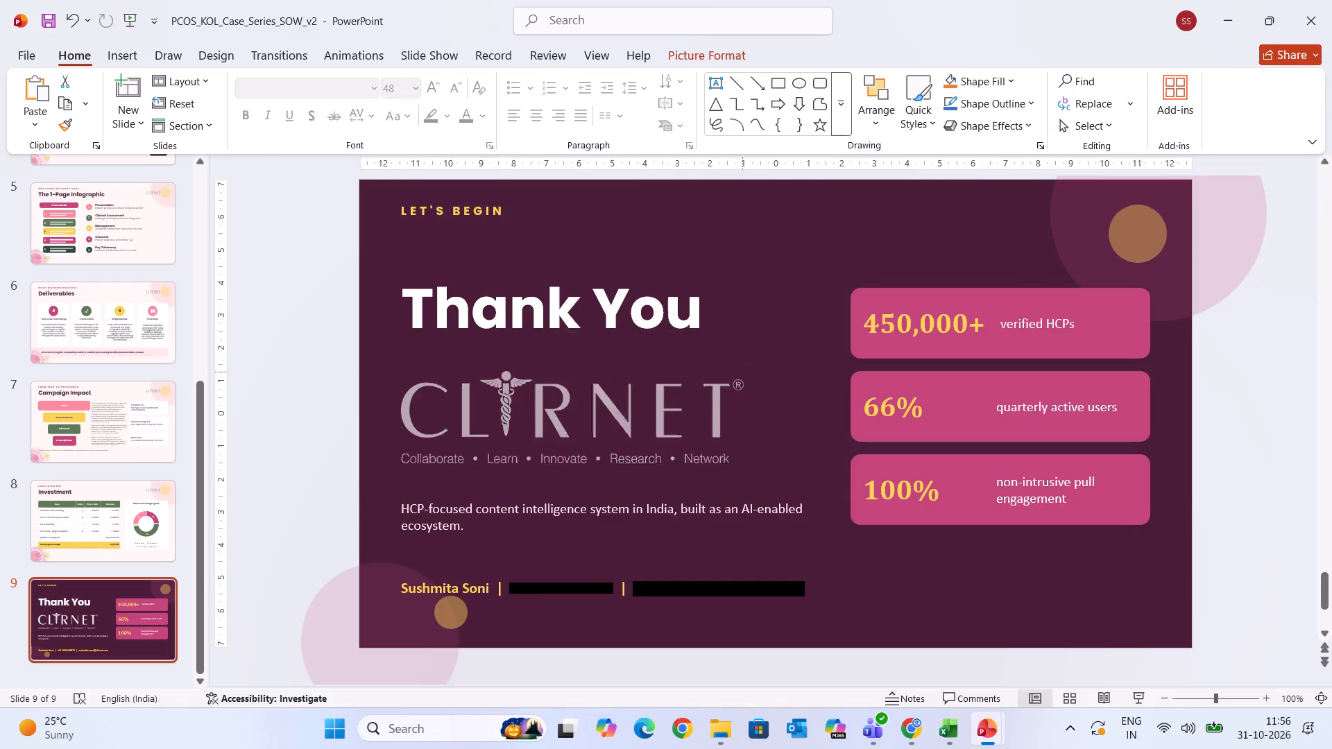
left_click_drag(728, 379, 638, 442)
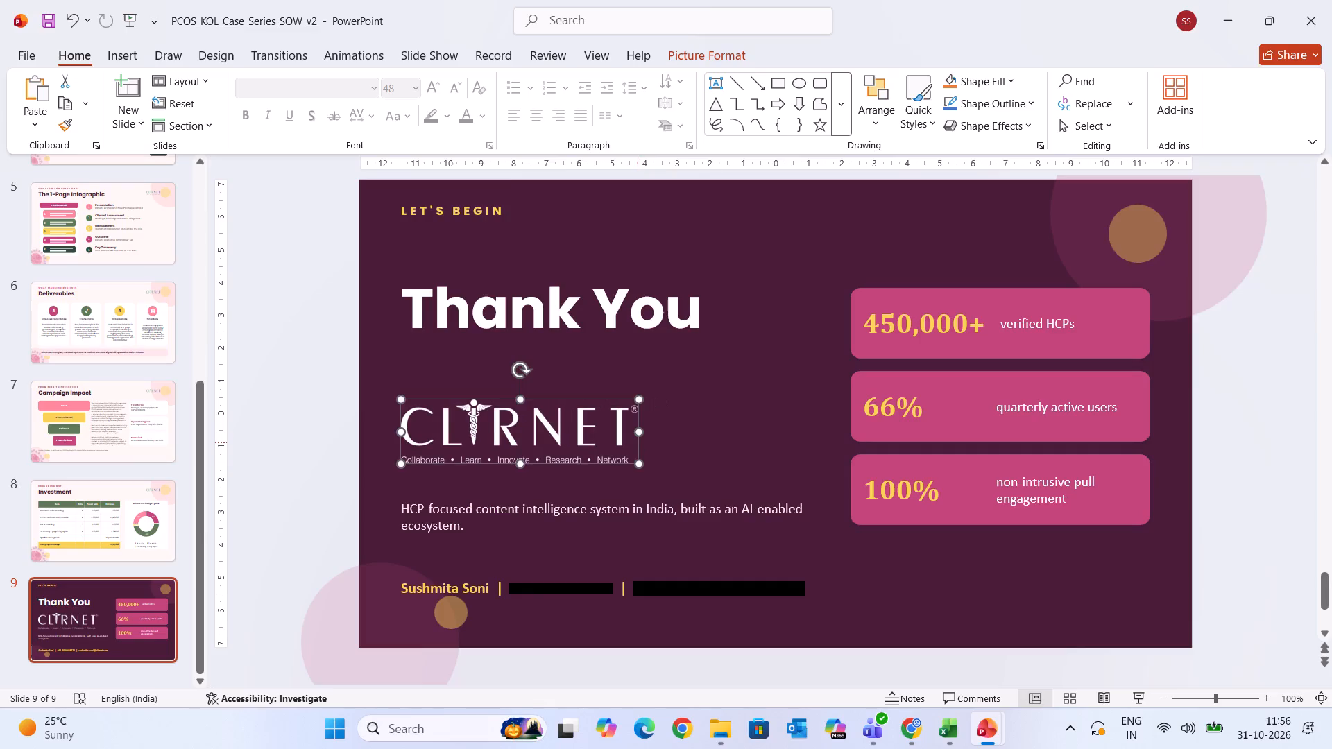
left_click(738, 445)
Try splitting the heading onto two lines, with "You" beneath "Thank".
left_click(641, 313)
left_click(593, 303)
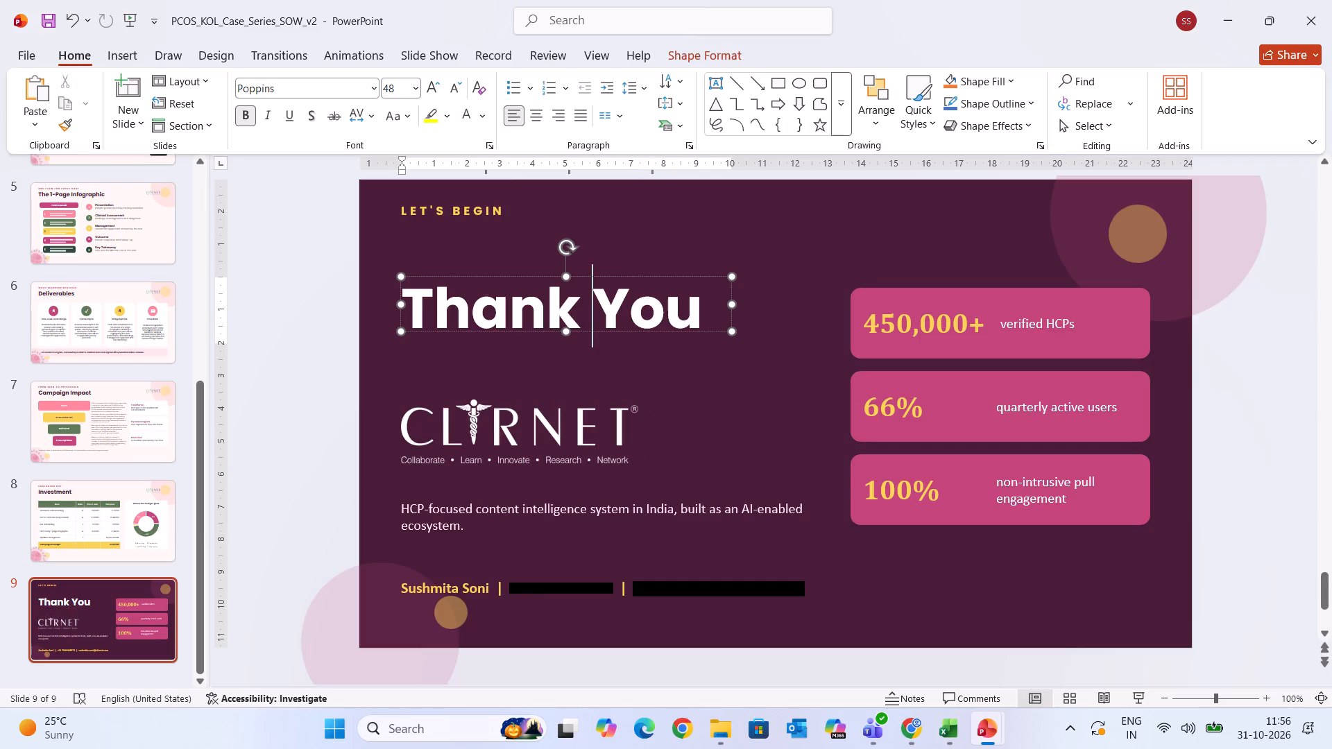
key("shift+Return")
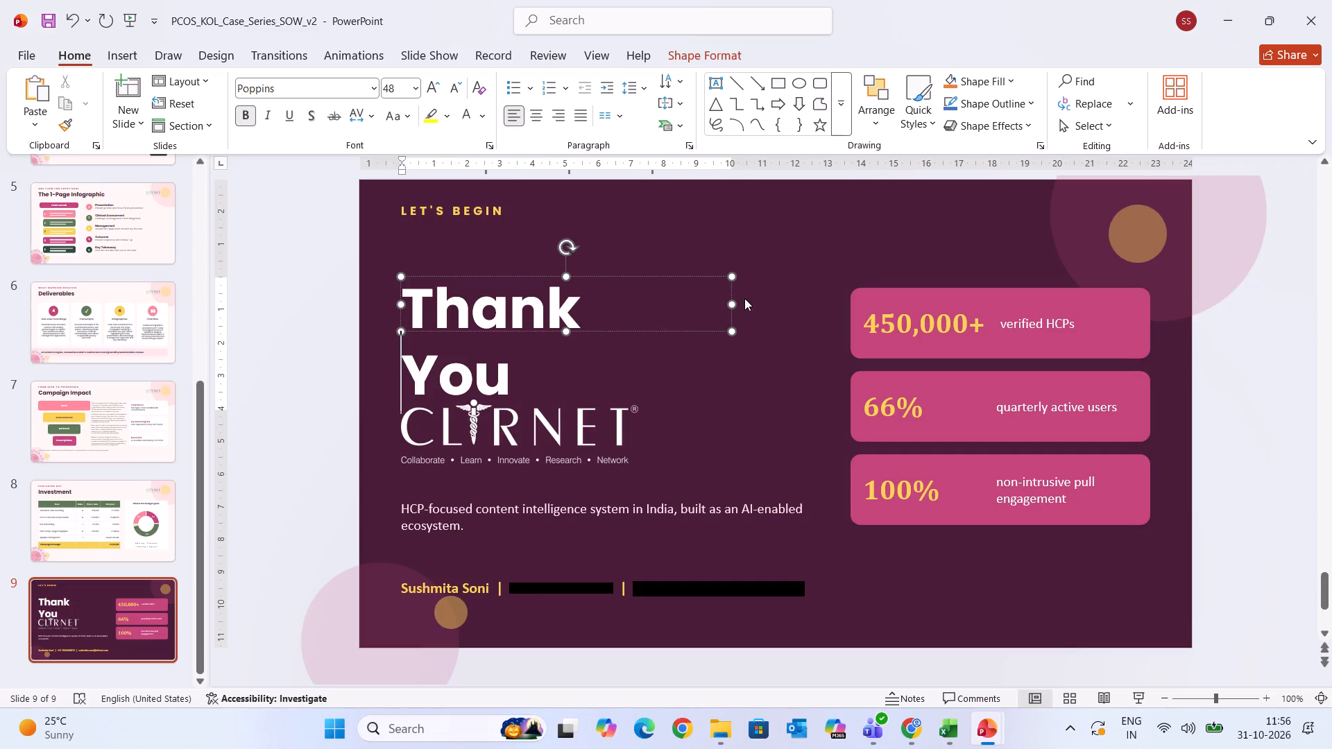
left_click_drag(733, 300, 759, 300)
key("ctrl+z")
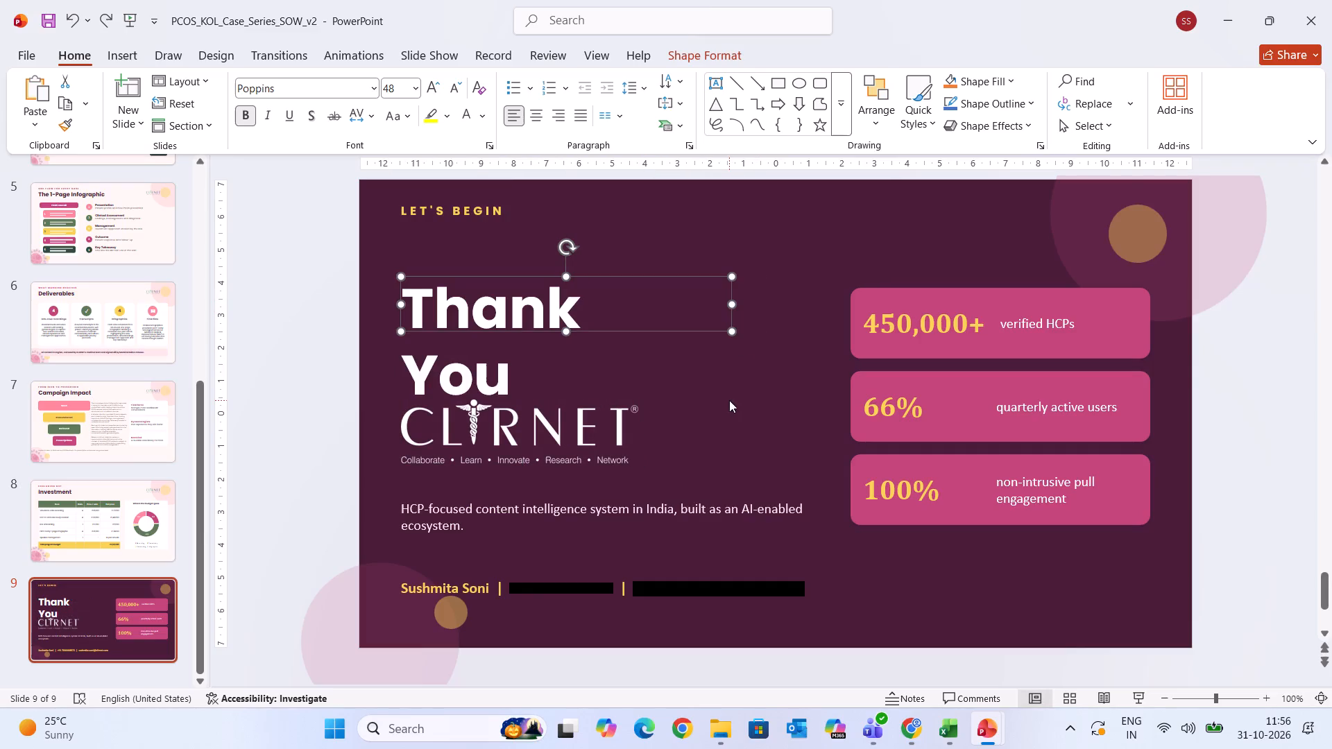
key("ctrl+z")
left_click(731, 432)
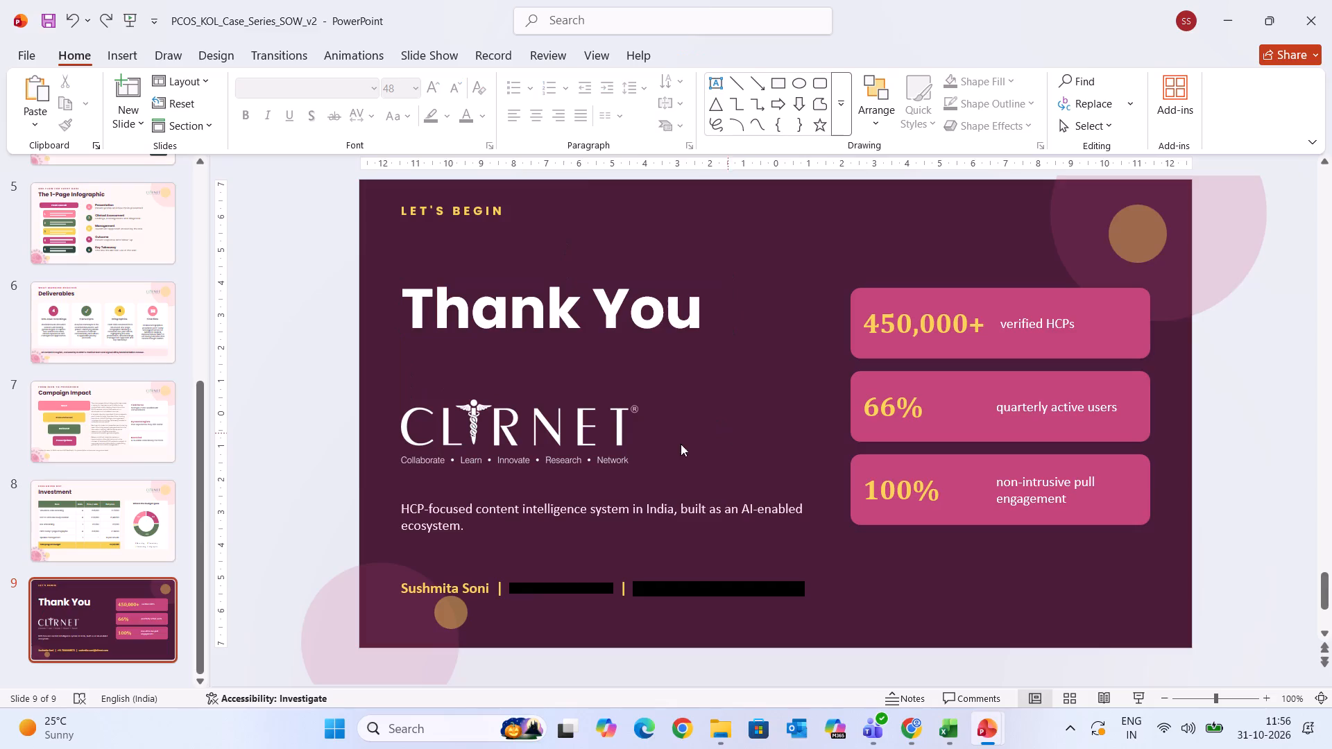
Set the HCP-focused tagline in Poppins at font size 10.5.
left_click(555, 466)
left_click(472, 526)
left_click_drag(472, 526, 407, 506)
left_click(278, 87)
type("po")
key("Return")
left_click(468, 85)
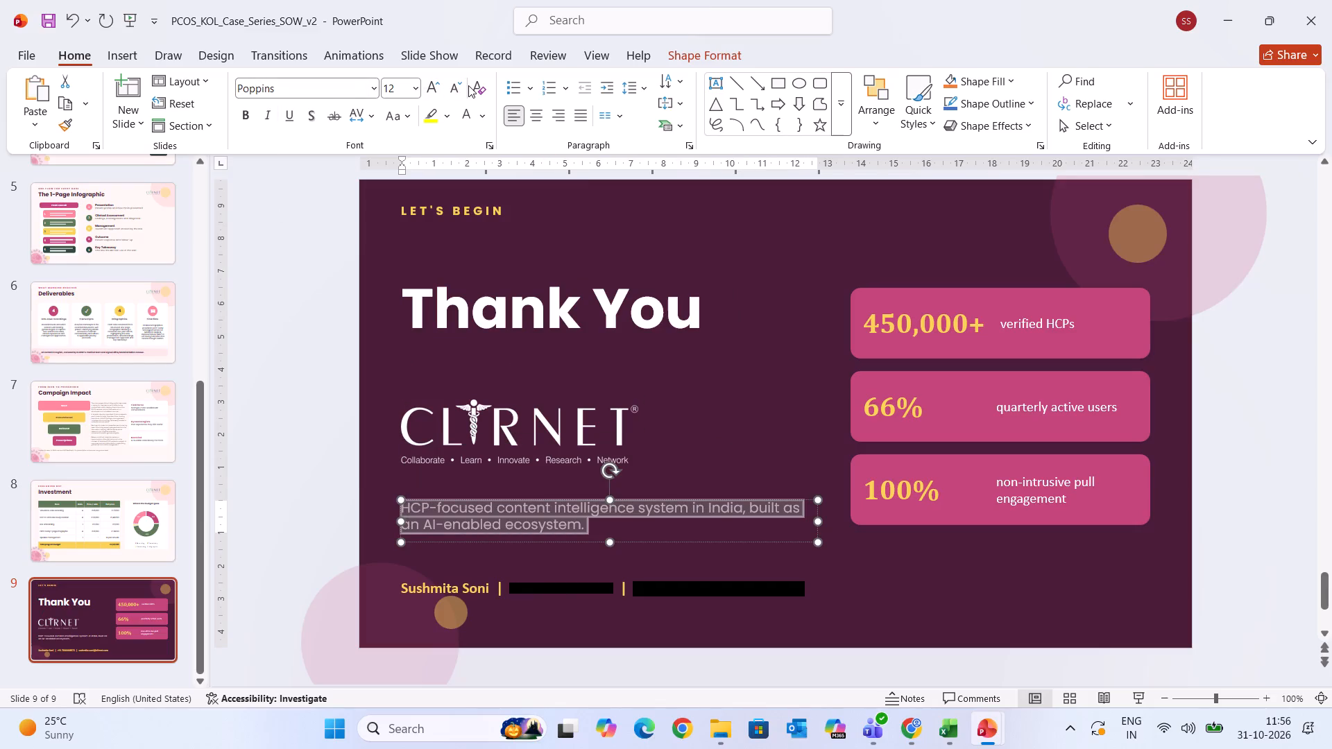
left_click(459, 85)
left_click(459, 85)
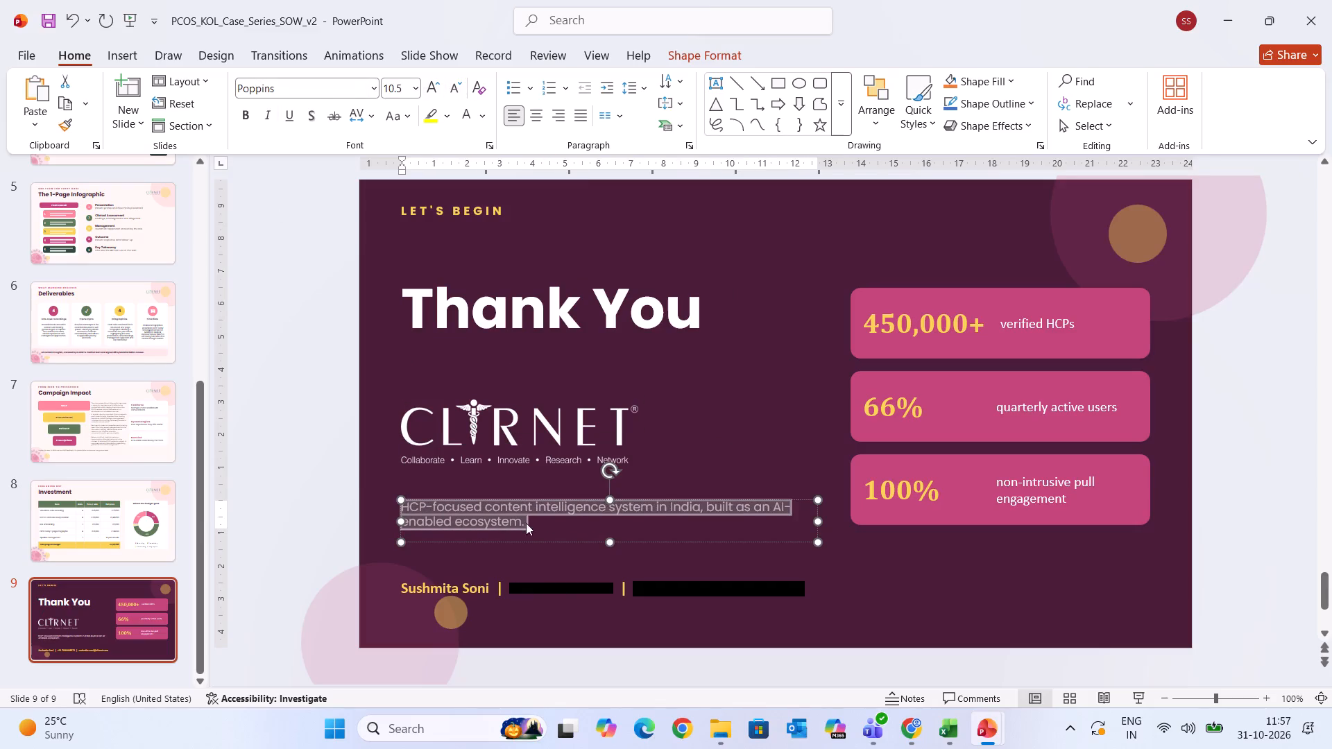
Move the yellow contact details line up closer to the HCP-focused tagline, keeping its left alignment.
left_click(552, 595)
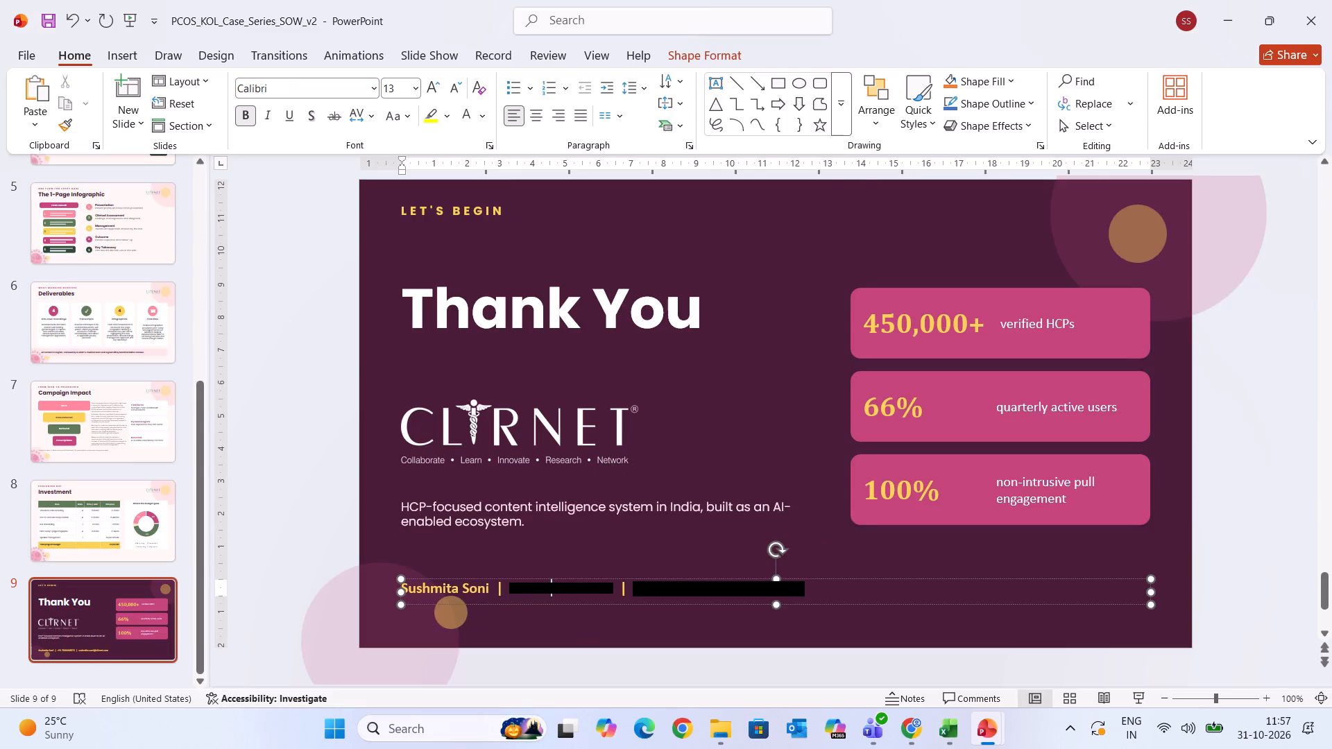
left_click_drag(552, 579, 553, 557)
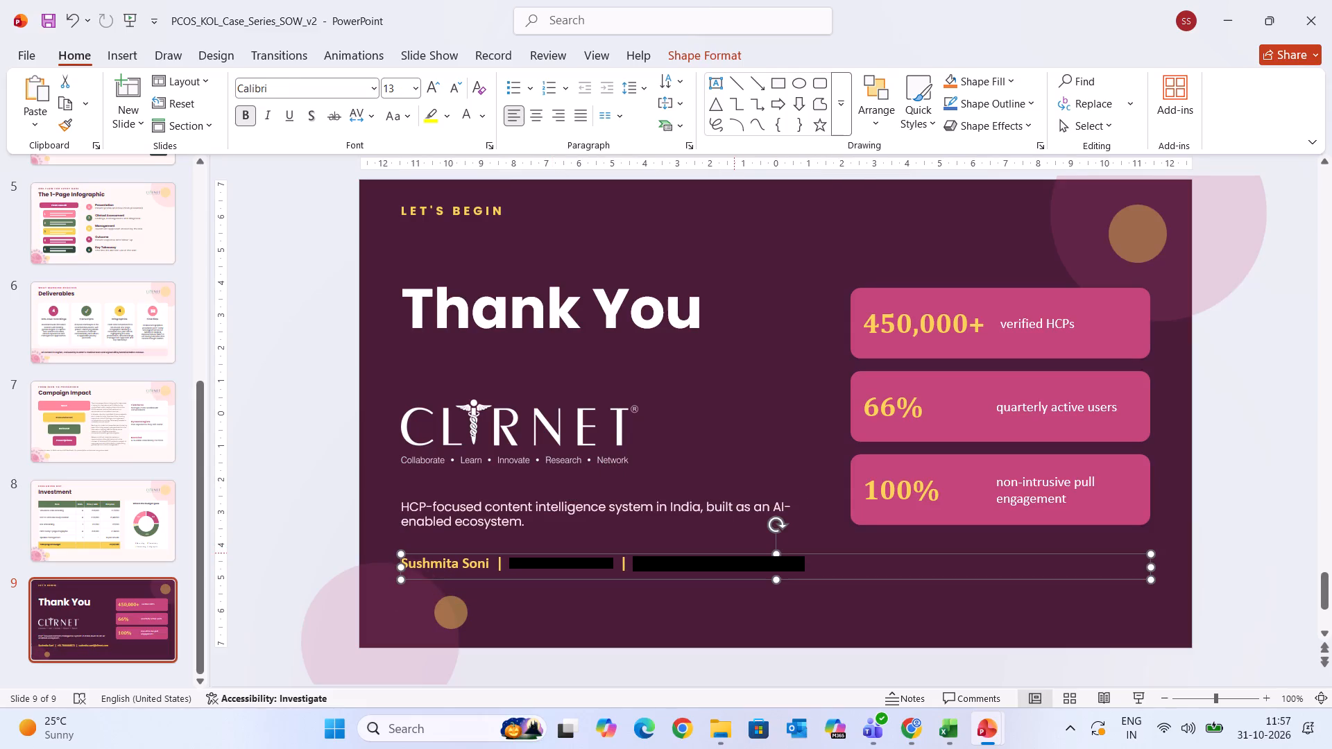
Set the yellow contact details line in Poppins at font size 10.
left_click(731, 555)
left_click(323, 90)
type("po")
key("Return")
triple_click(460, 87)
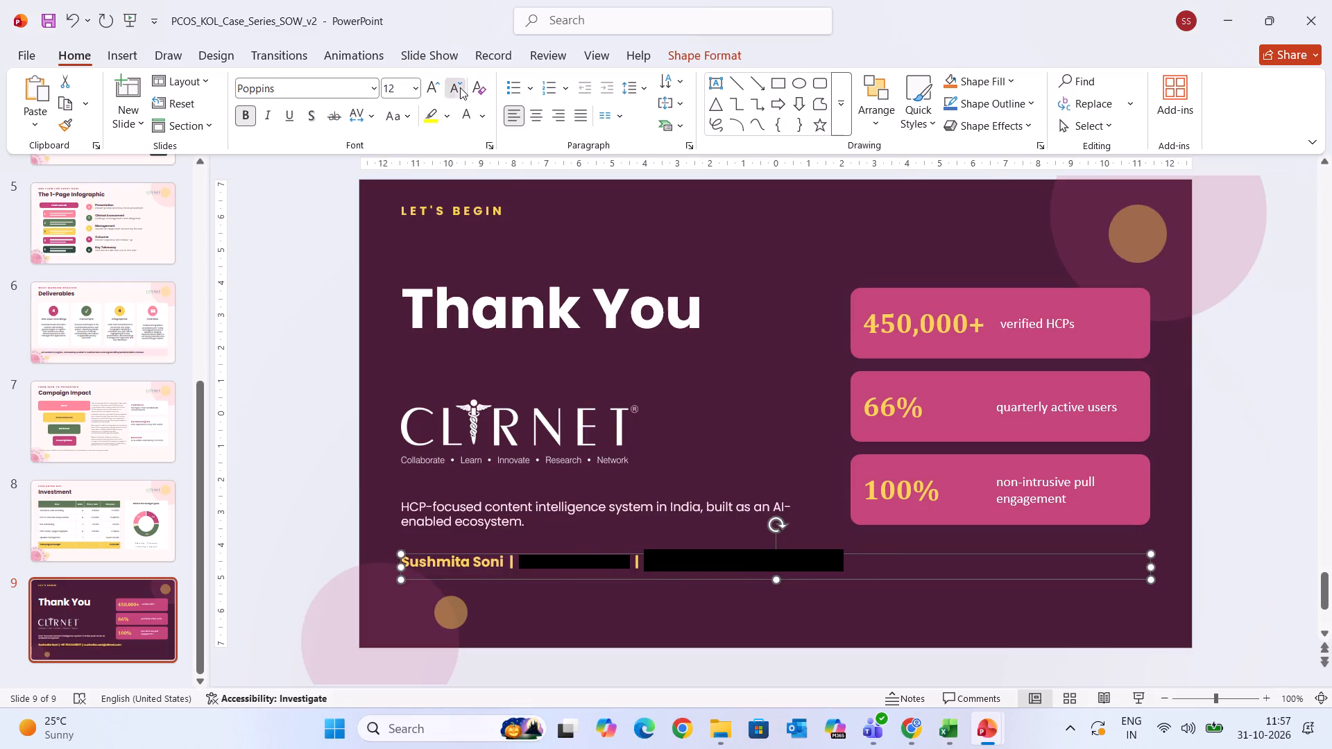
left_click(460, 87)
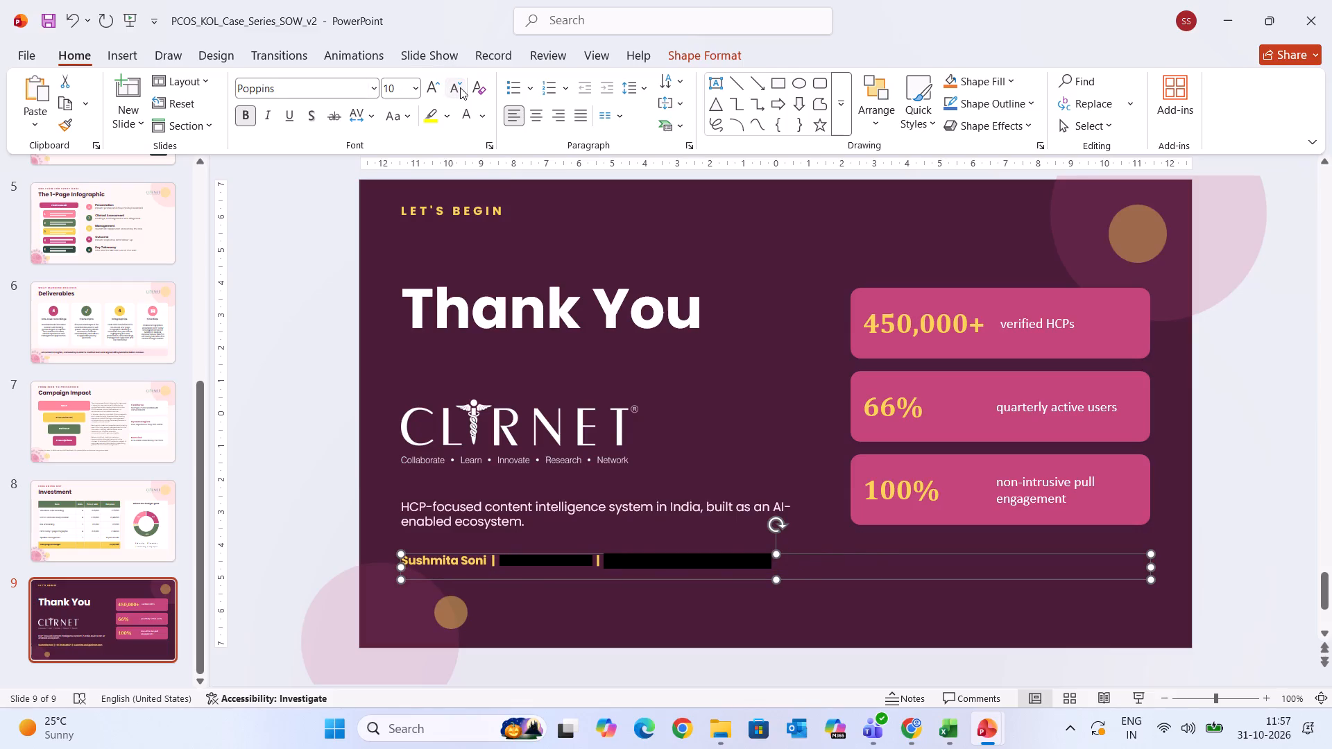
left_click(722, 435)
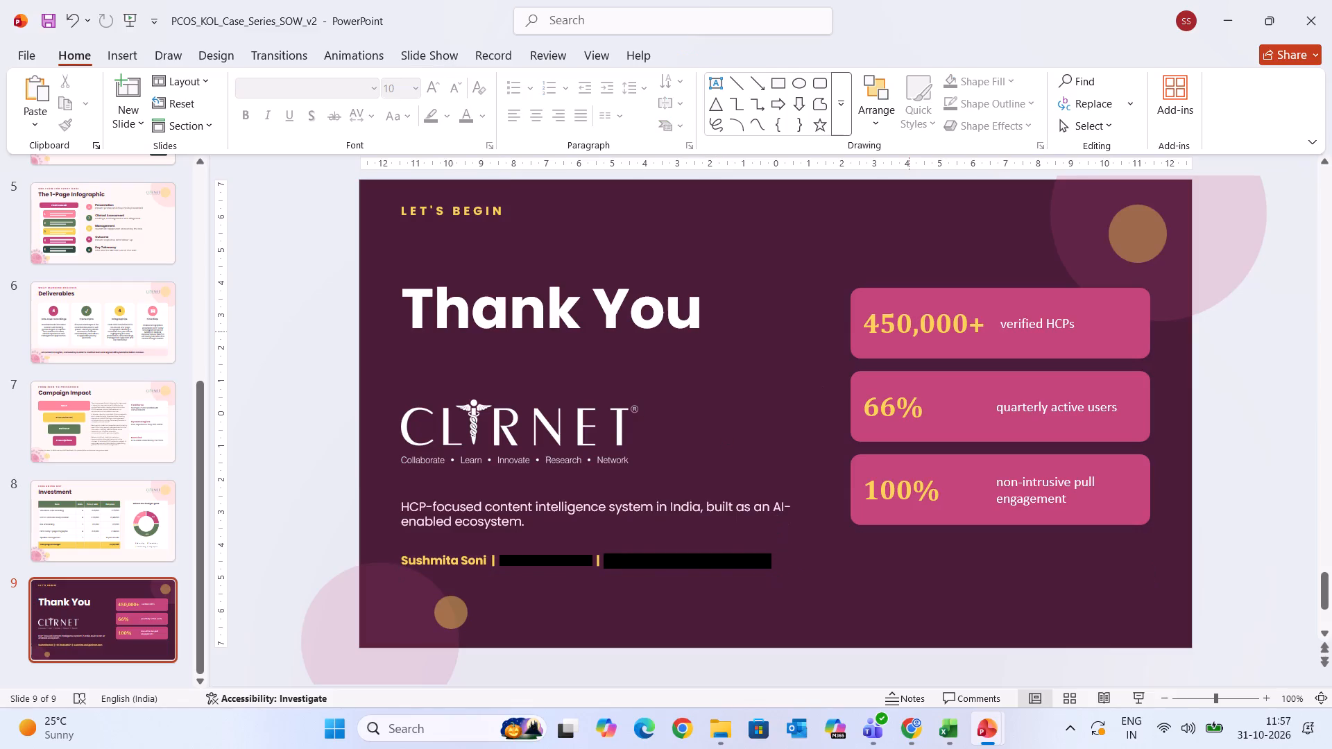
Set the "450,000+" figure in Poppins at font size 20.
left_click_drag(869, 322, 1082, 336)
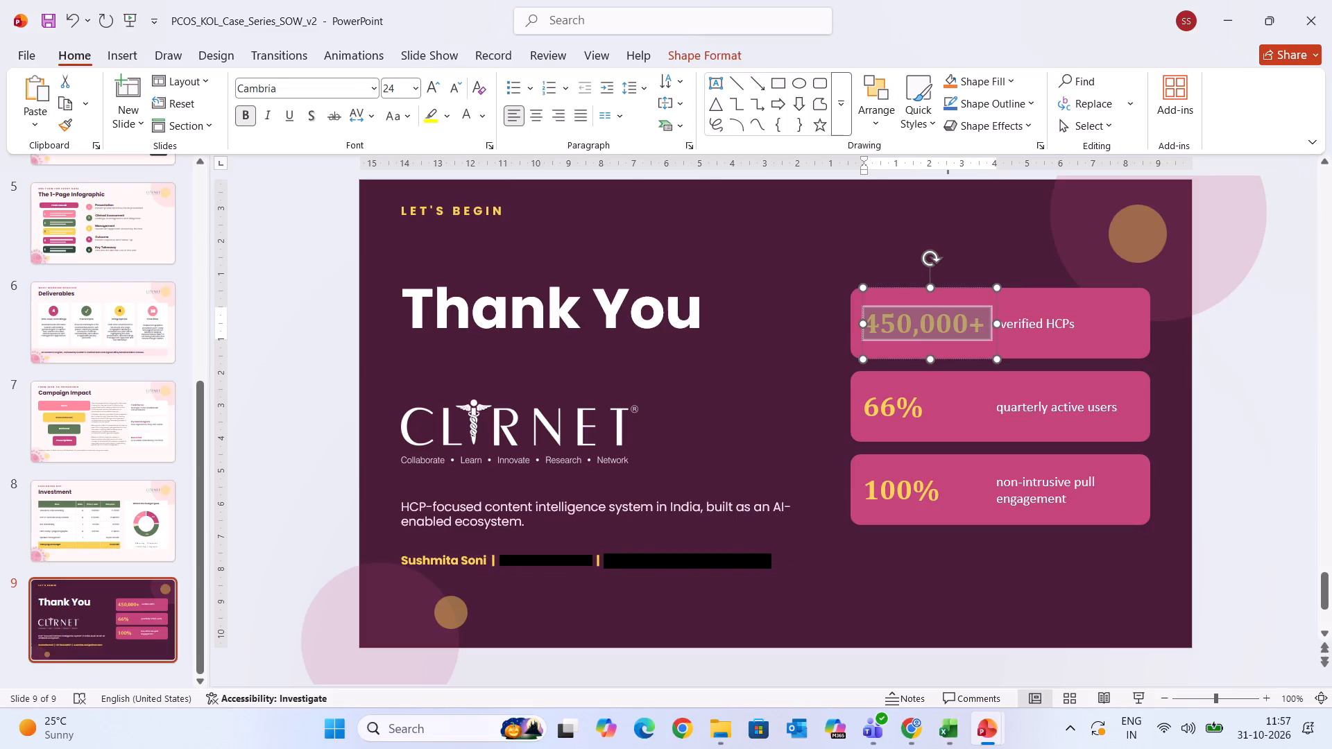
left_click_drag(1082, 336, 1104, 335)
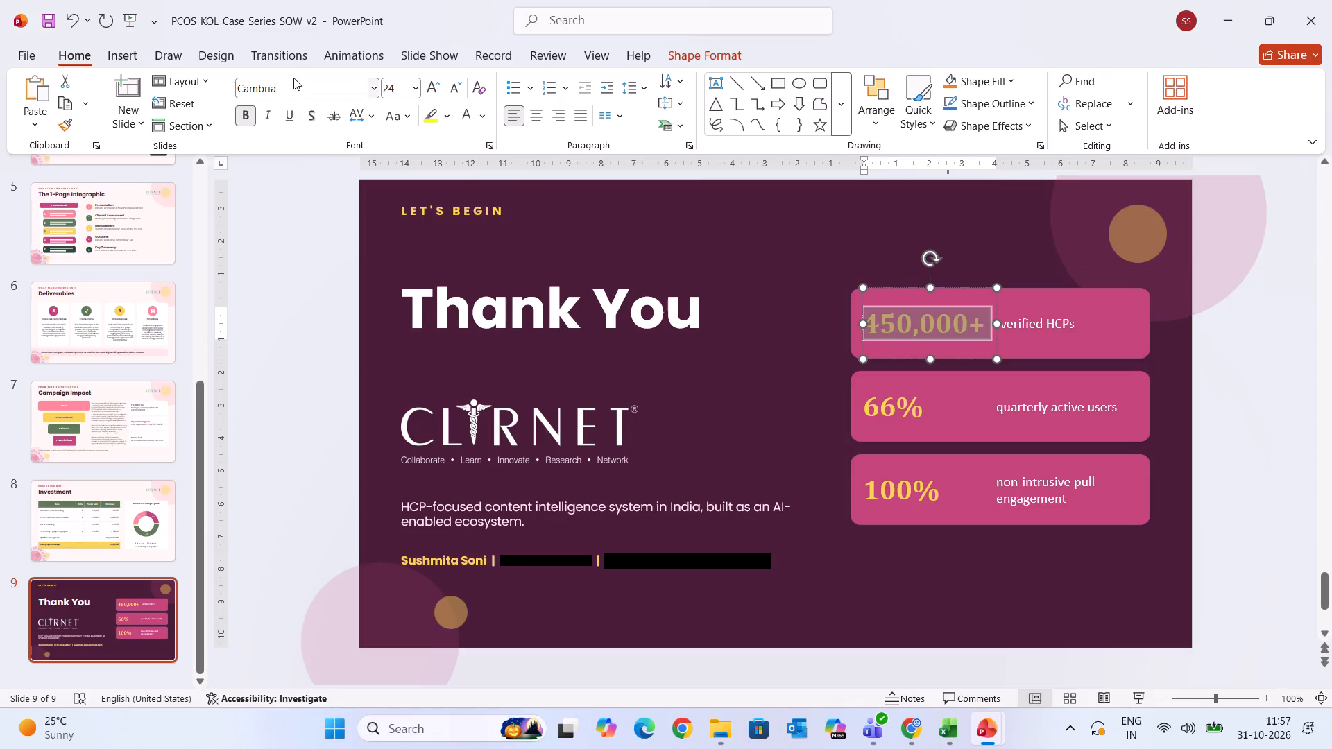
left_click(294, 80)
left_click(294, 80)
left_click(282, 89)
type("pop")
key("Return")
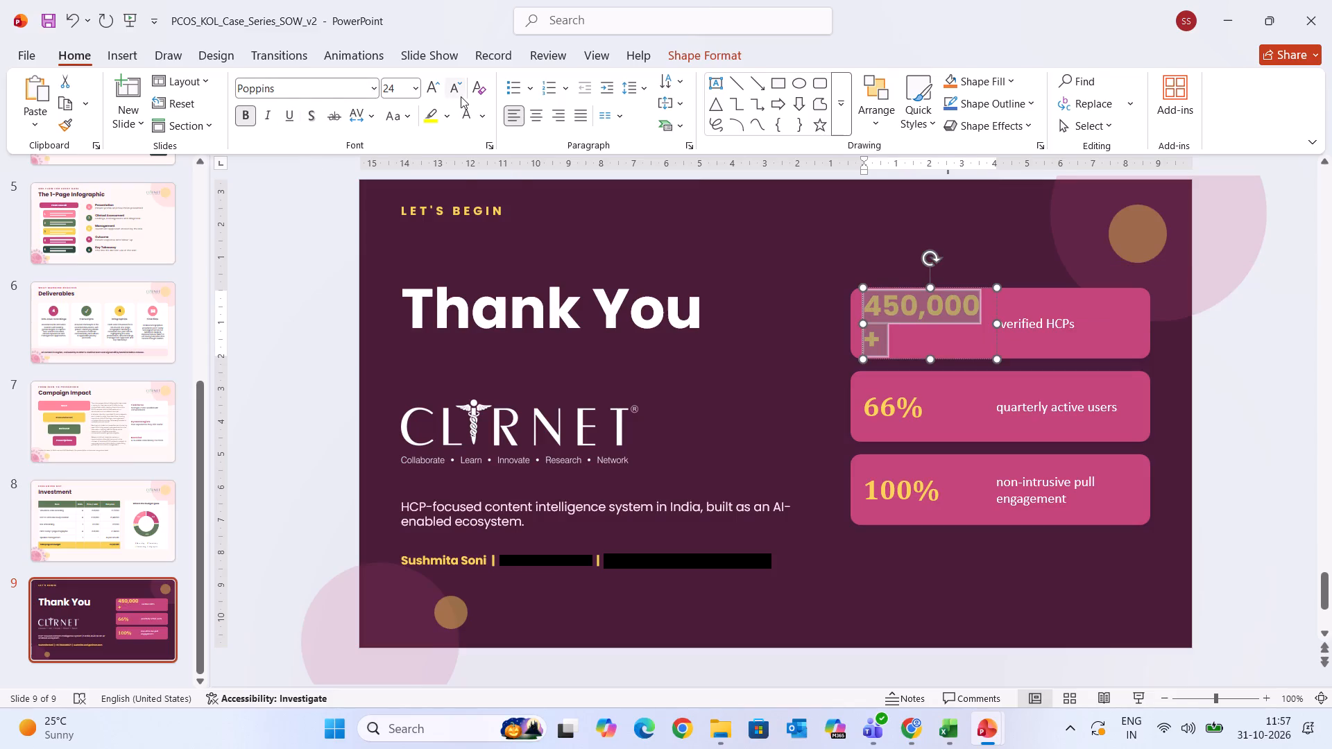
left_click(460, 94)
left_click(459, 92)
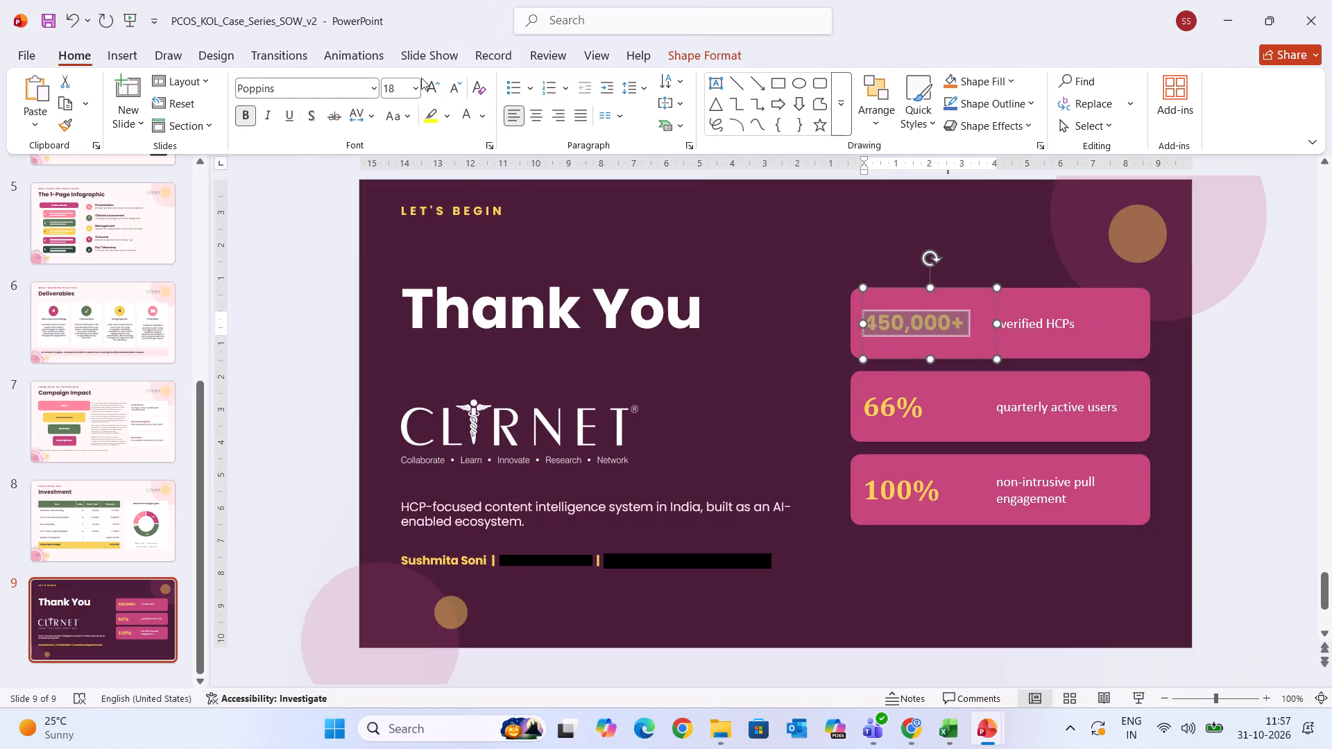
left_click(434, 86)
Copy the "450,000+" text formatting onto the "66%" and "100%" figures.
left_click(55, 127)
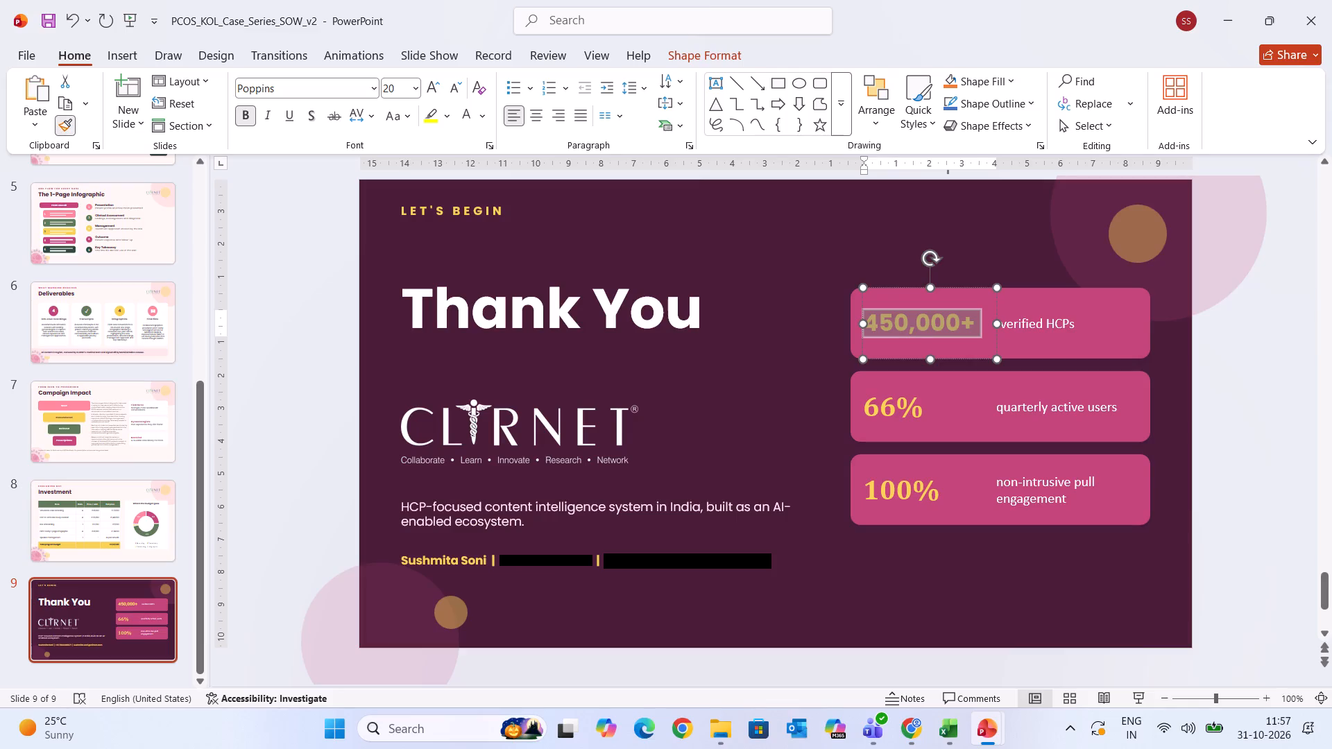
left_click_drag(873, 398, 932, 400)
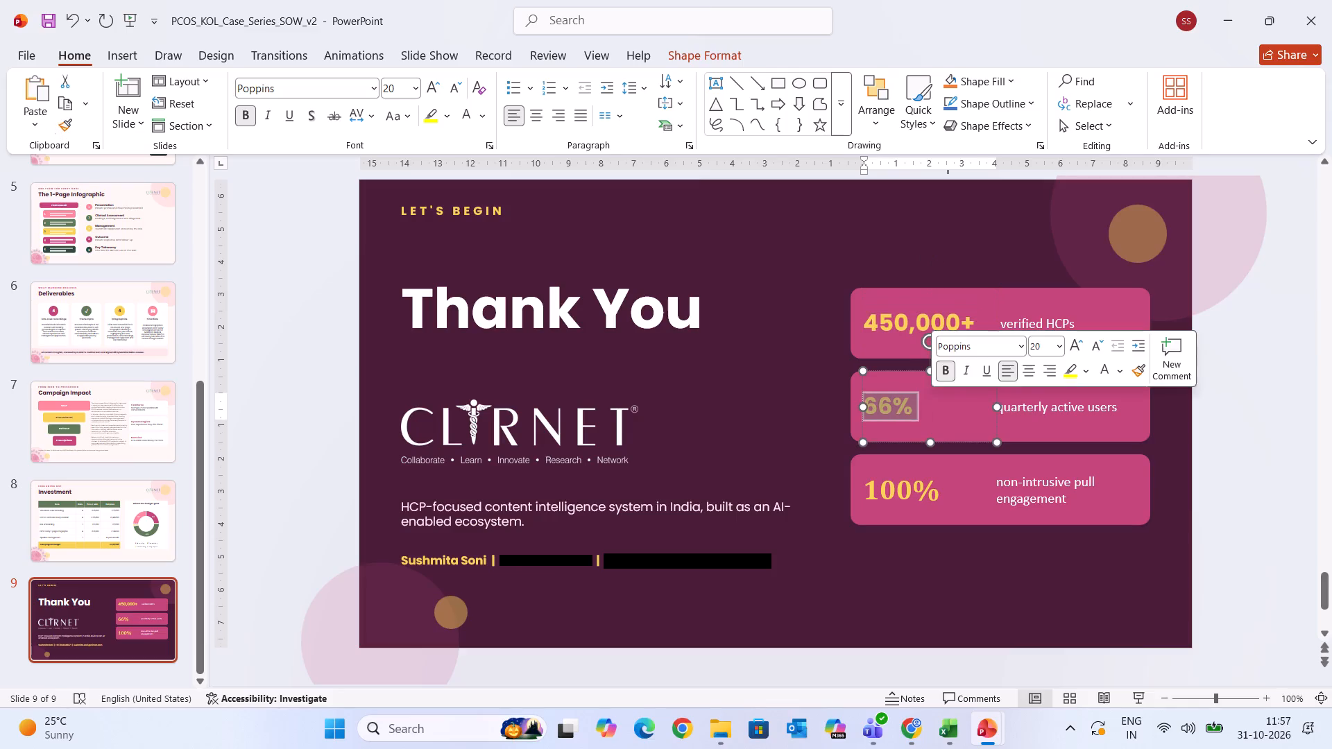
left_click(57, 123)
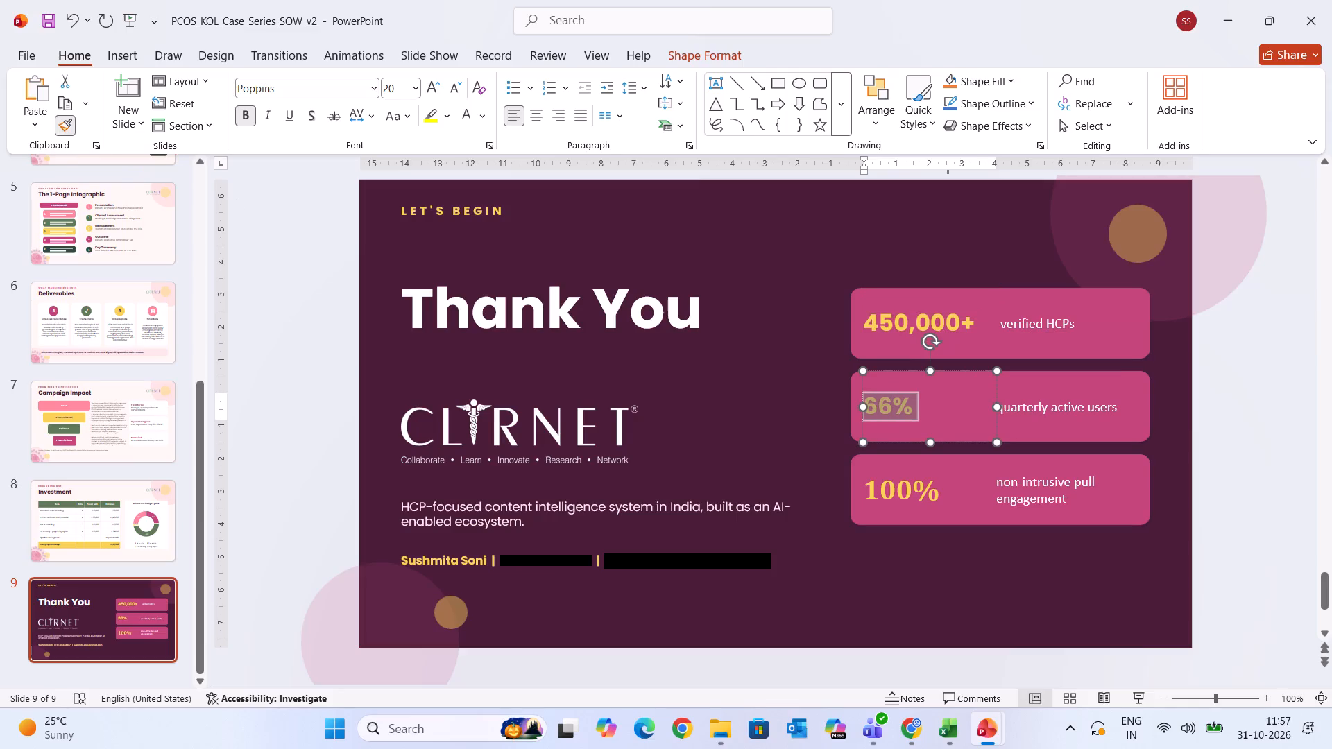
left_click_drag(876, 486, 955, 483)
Set the "verified HCPs" label in Poppins at font size 11.
left_click(1009, 334)
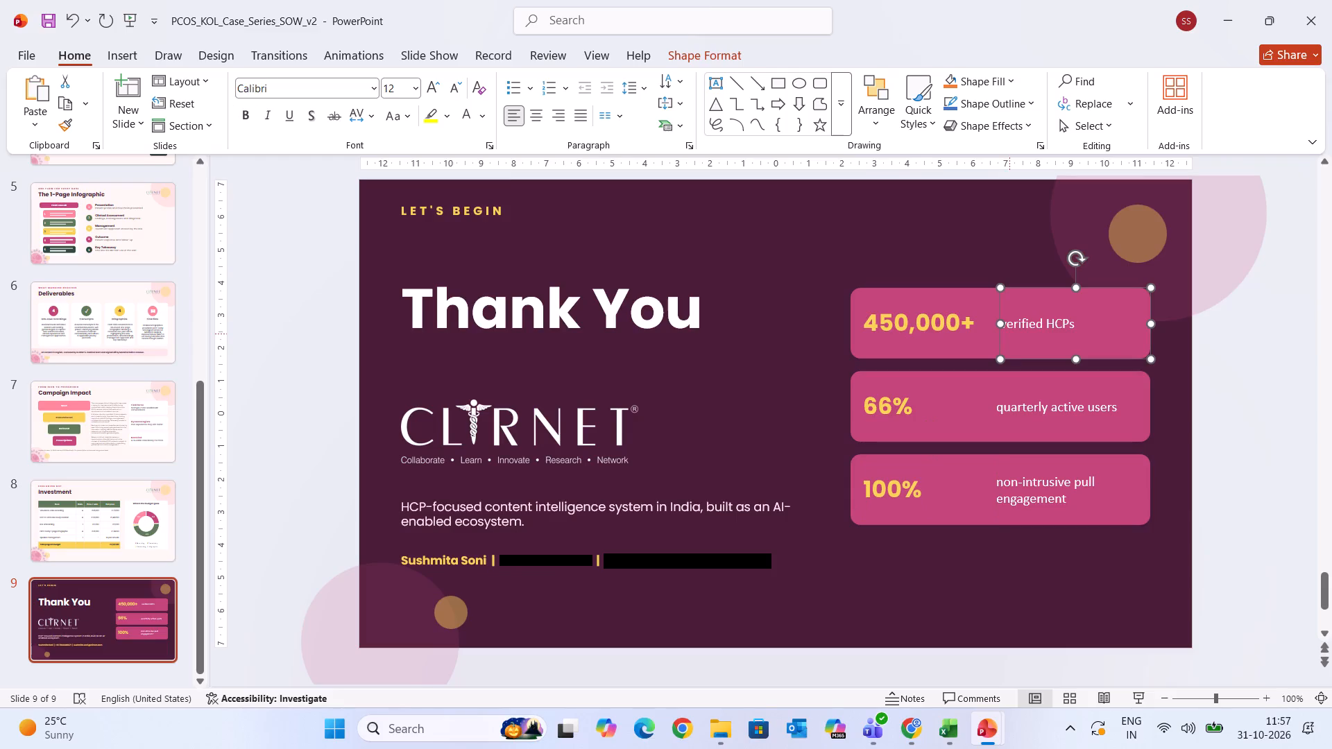
left_click_drag(1073, 324, 980, 324)
left_click(322, 87)
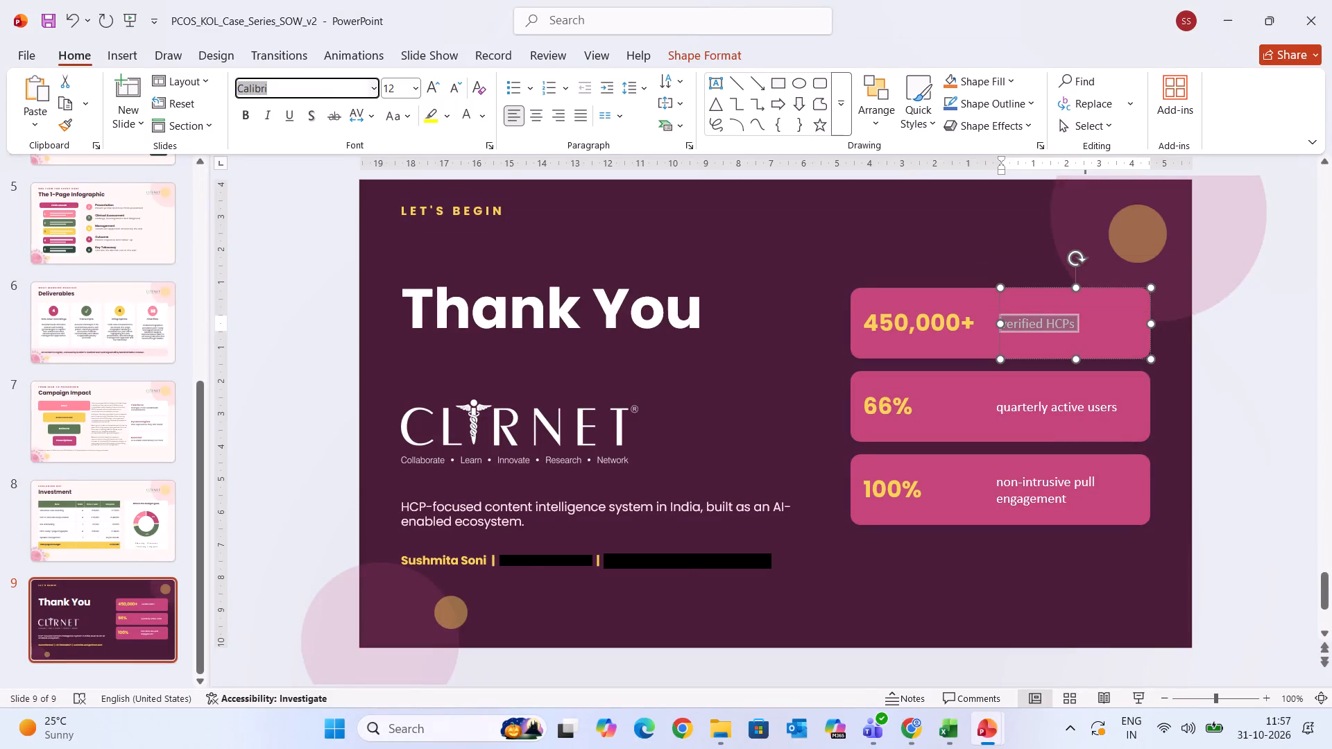
type("po")
key("Return")
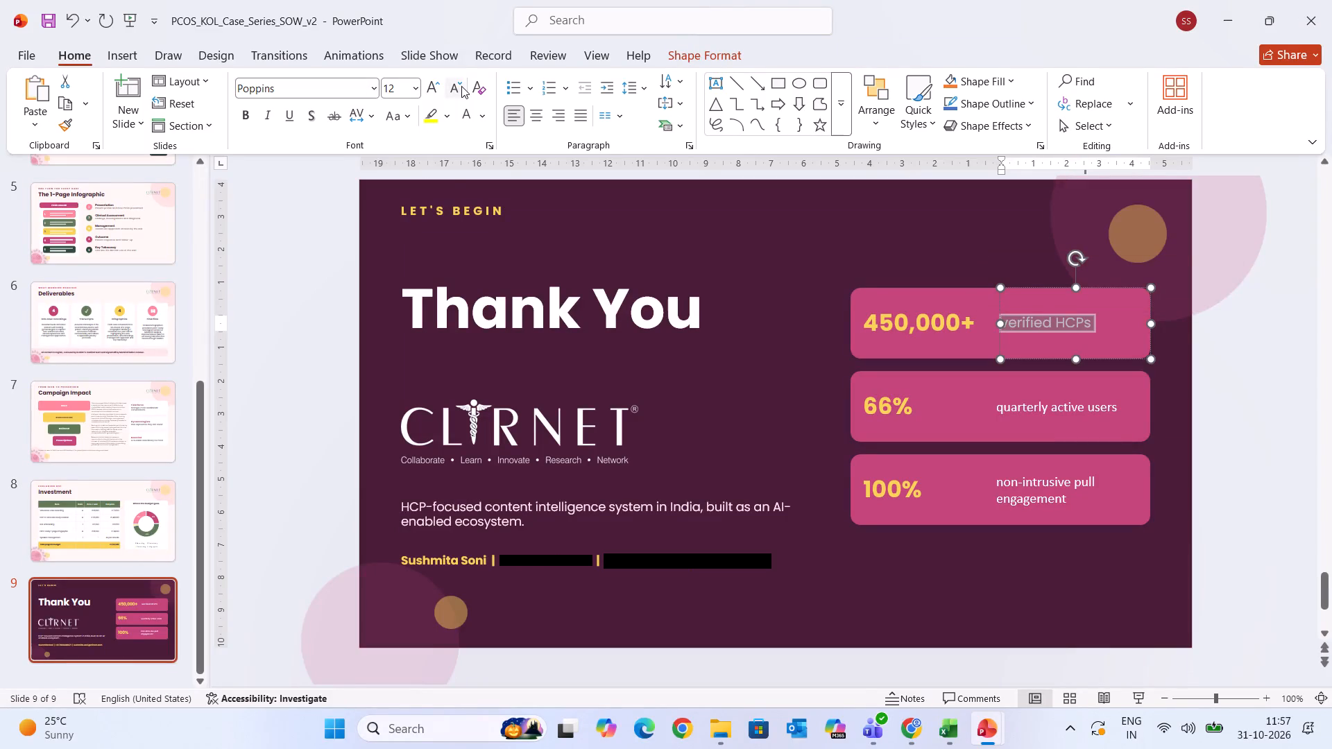
left_click(461, 86)
Copy the "verified HCPs" formatting onto the "quarterly active users" and "non-intrusive pull engagement" labels.
left_click(67, 121)
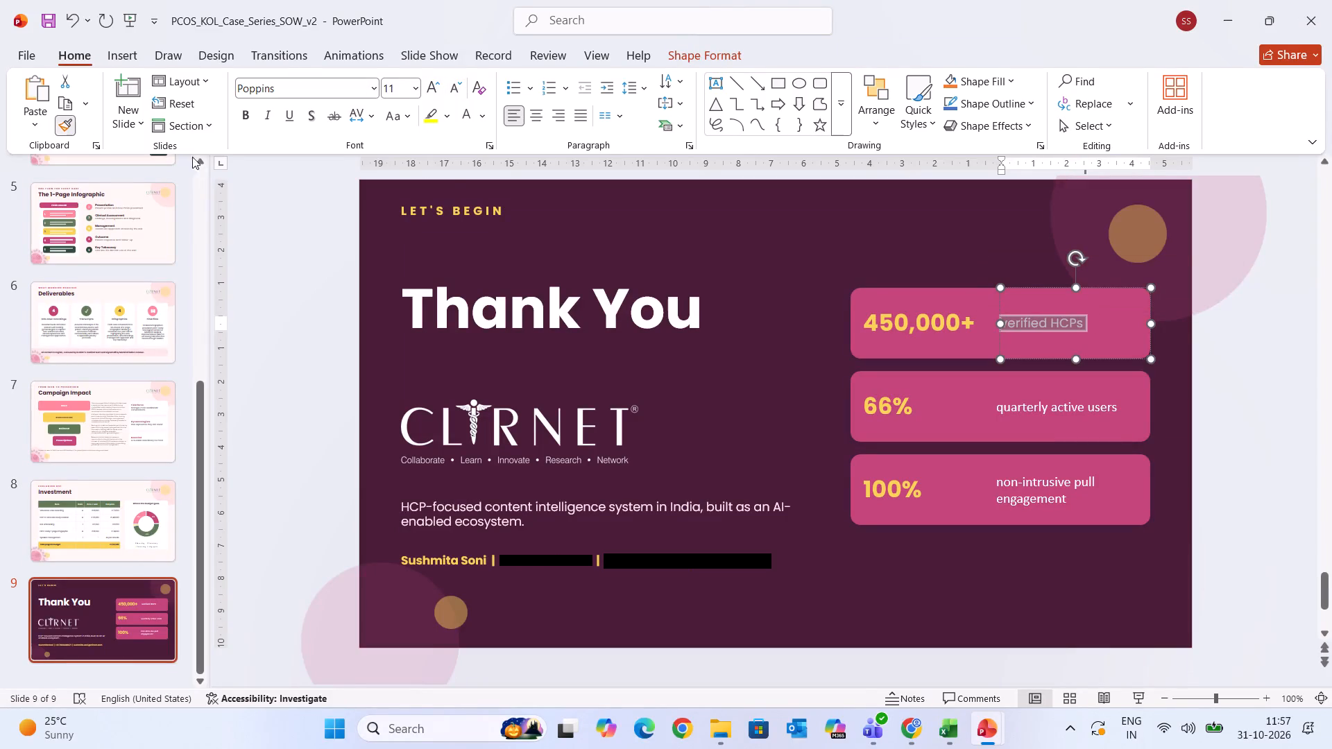
left_click_drag(1006, 402, 1082, 400)
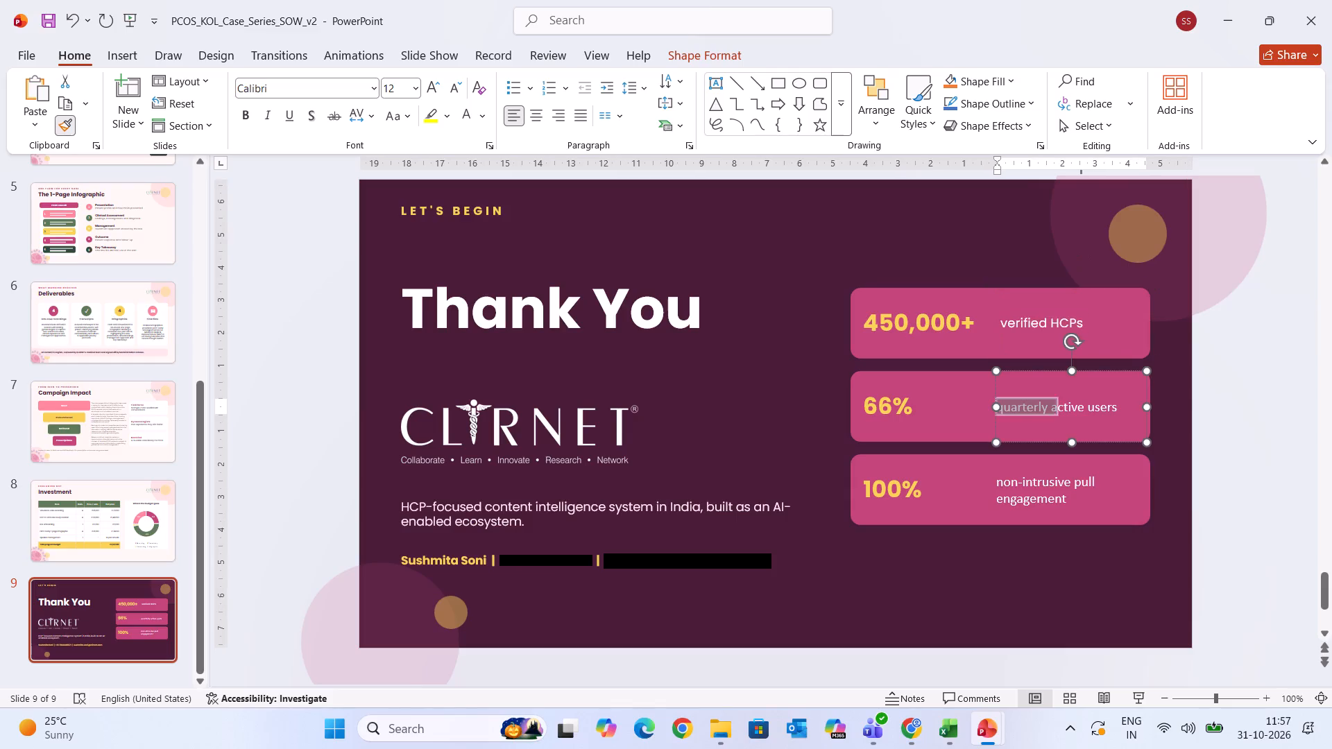
left_click_drag(1082, 400, 1122, 403)
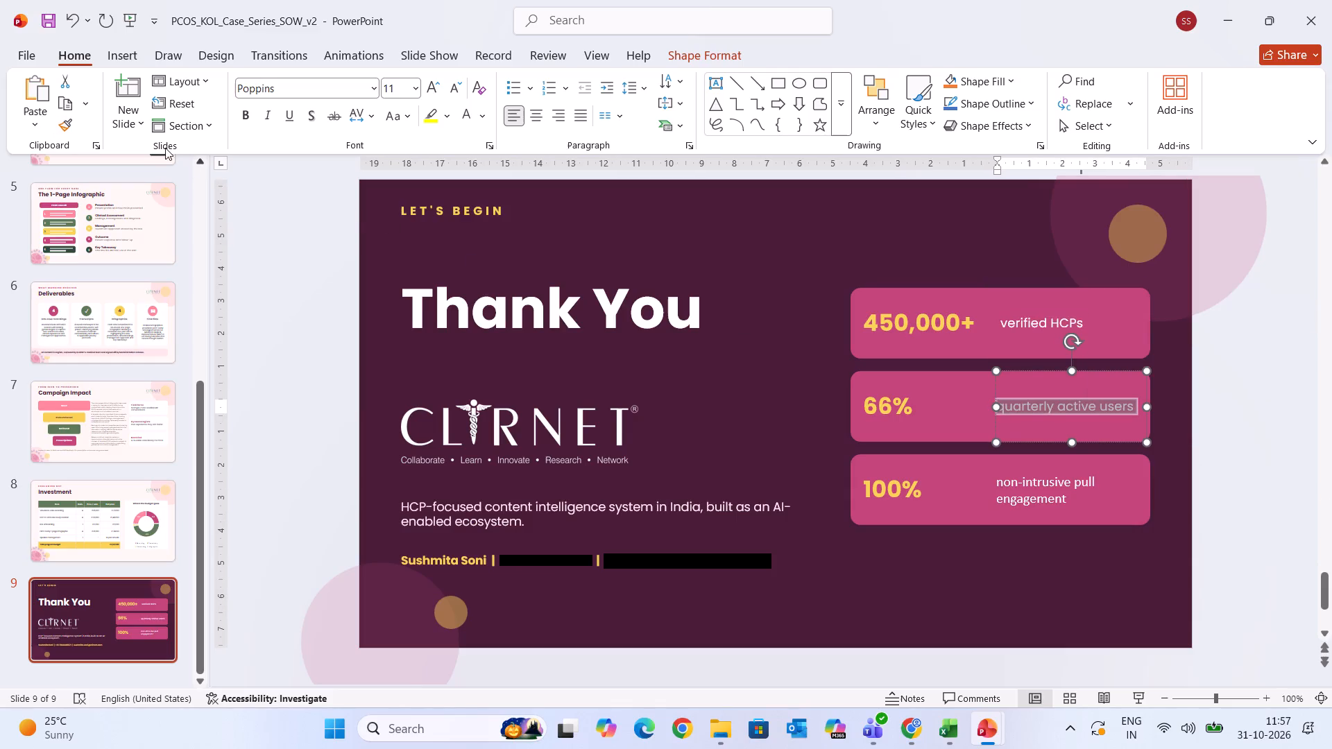
left_click(62, 128)
left_click_drag(1005, 478, 1082, 510)
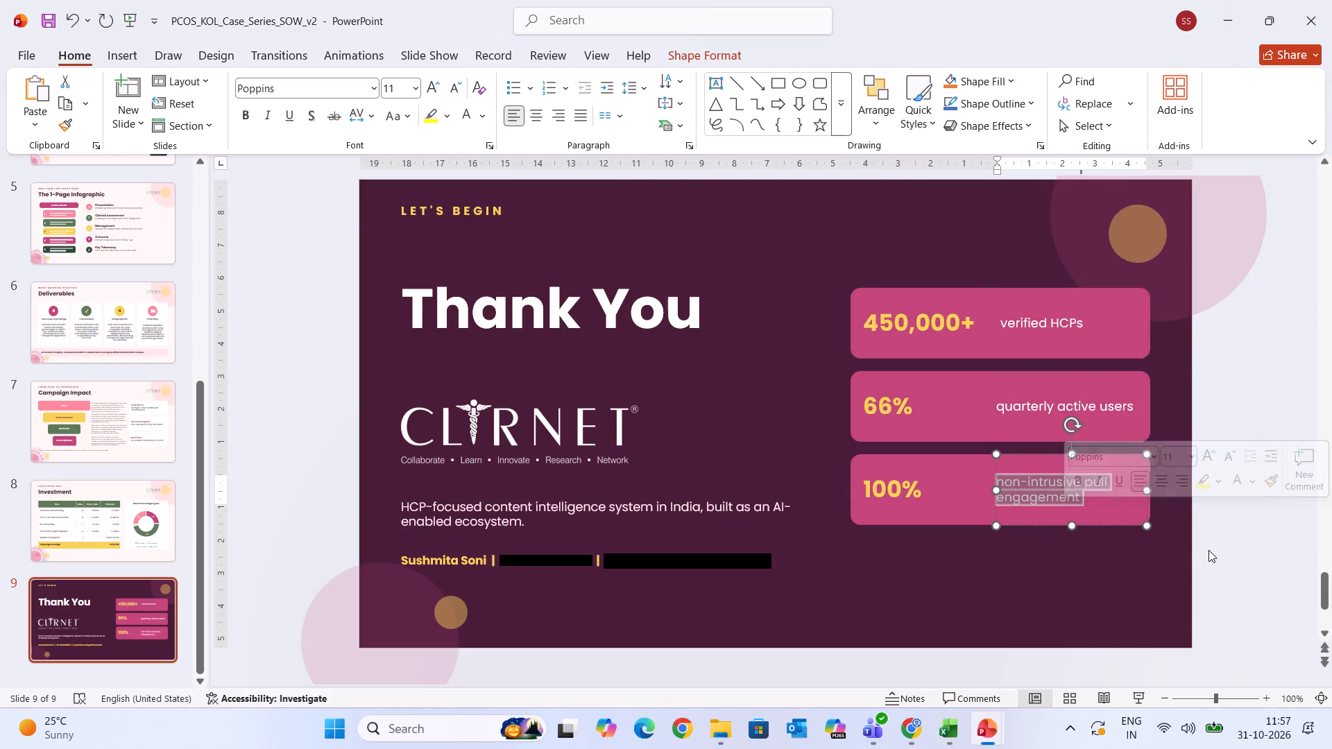
left_click(1210, 550)
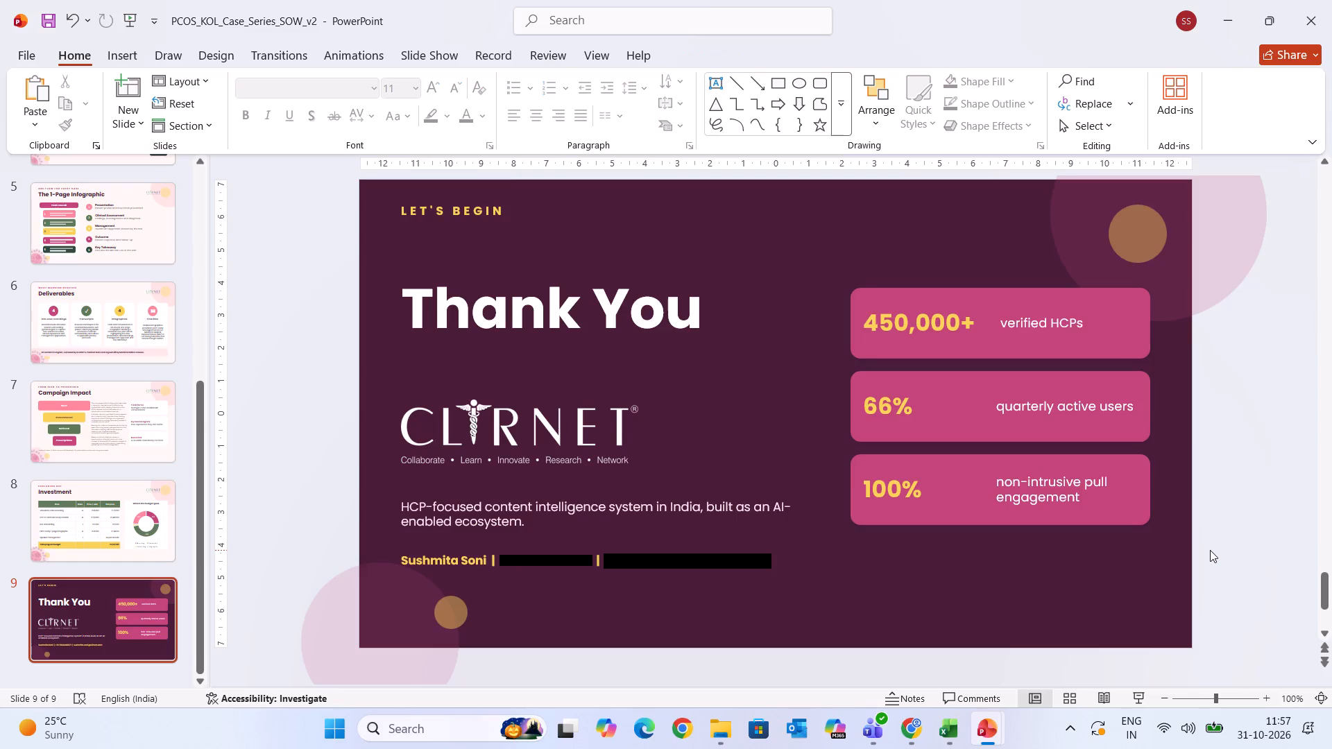
Move the "Thank You" heading down to sit just above the CLIRNET logo.
left_click(552, 301)
left_click(609, 334)
left_click_drag(608, 331, 604, 354)
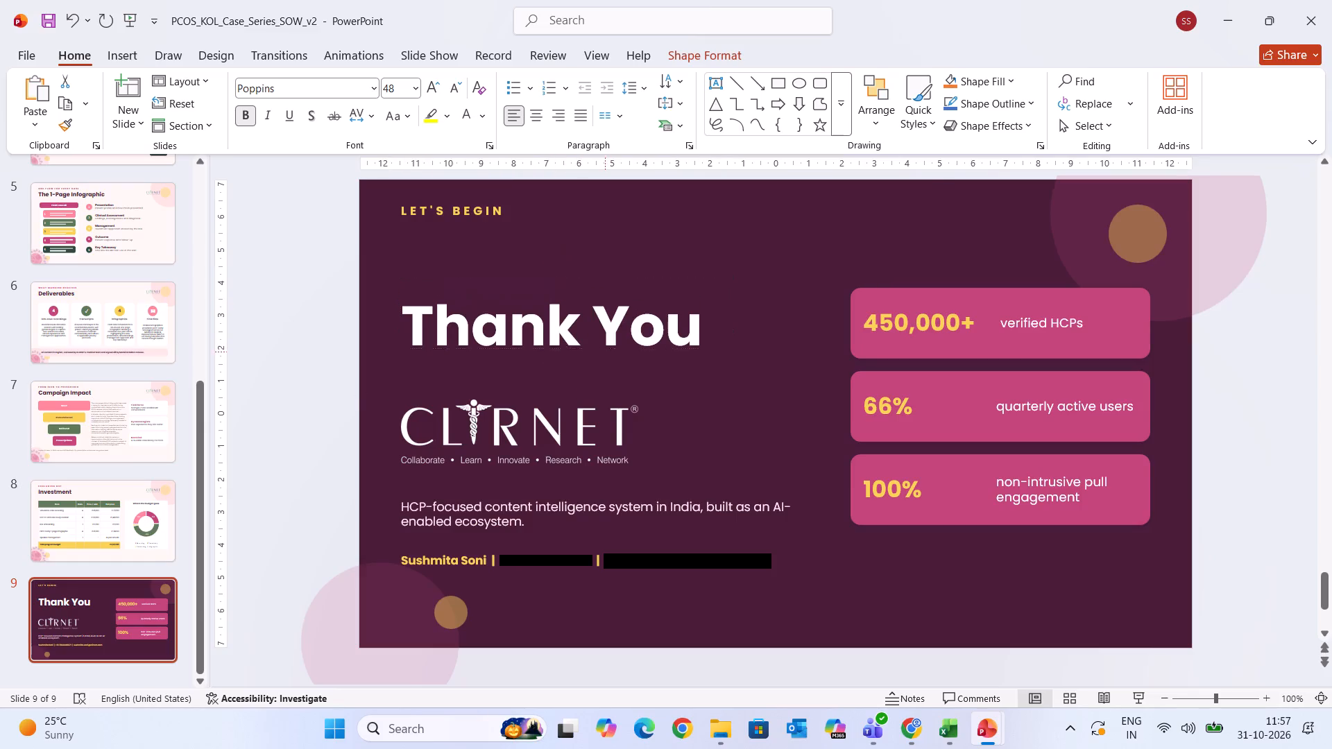
left_click_drag(604, 354, 601, 368)
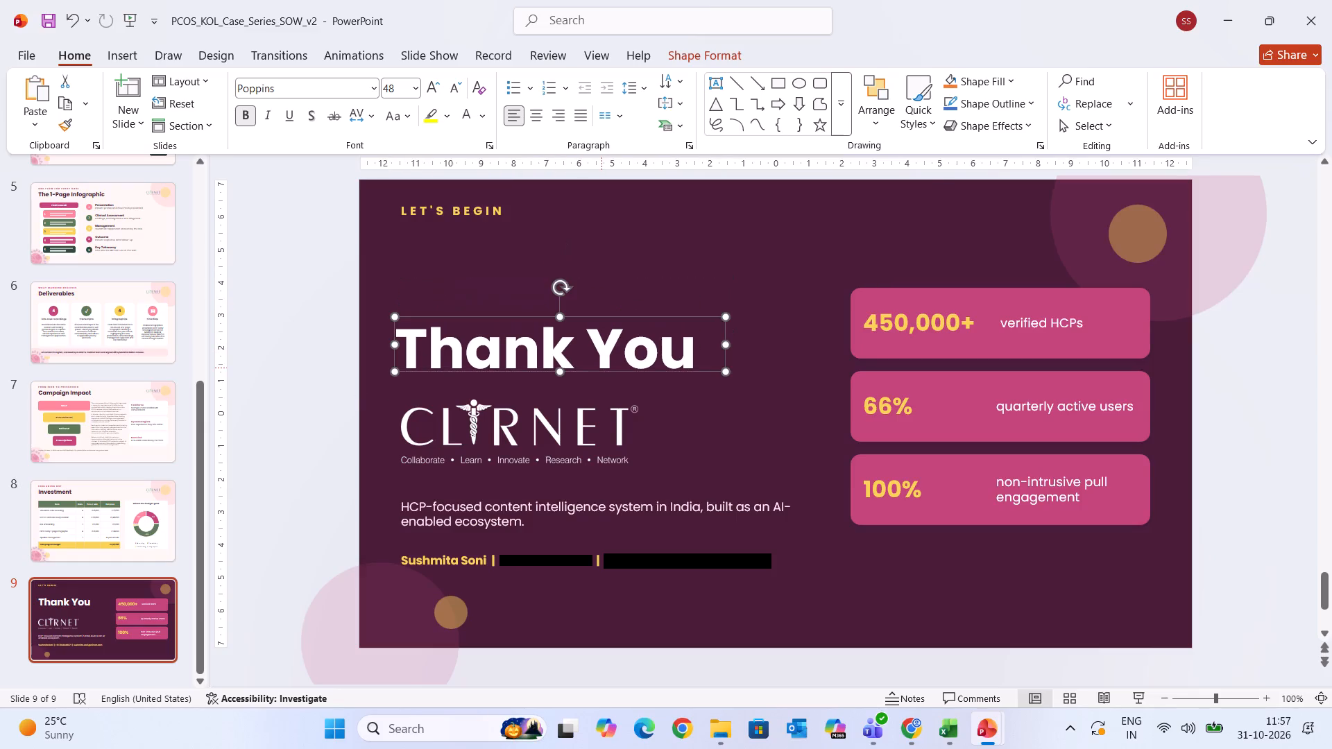
left_click(318, 377)
Copy the small cell illustration from the cover slide onto the Thank You slide, placing it below the left end of the "100%" card.
left_click(22, 216)
left_click(59, 223)
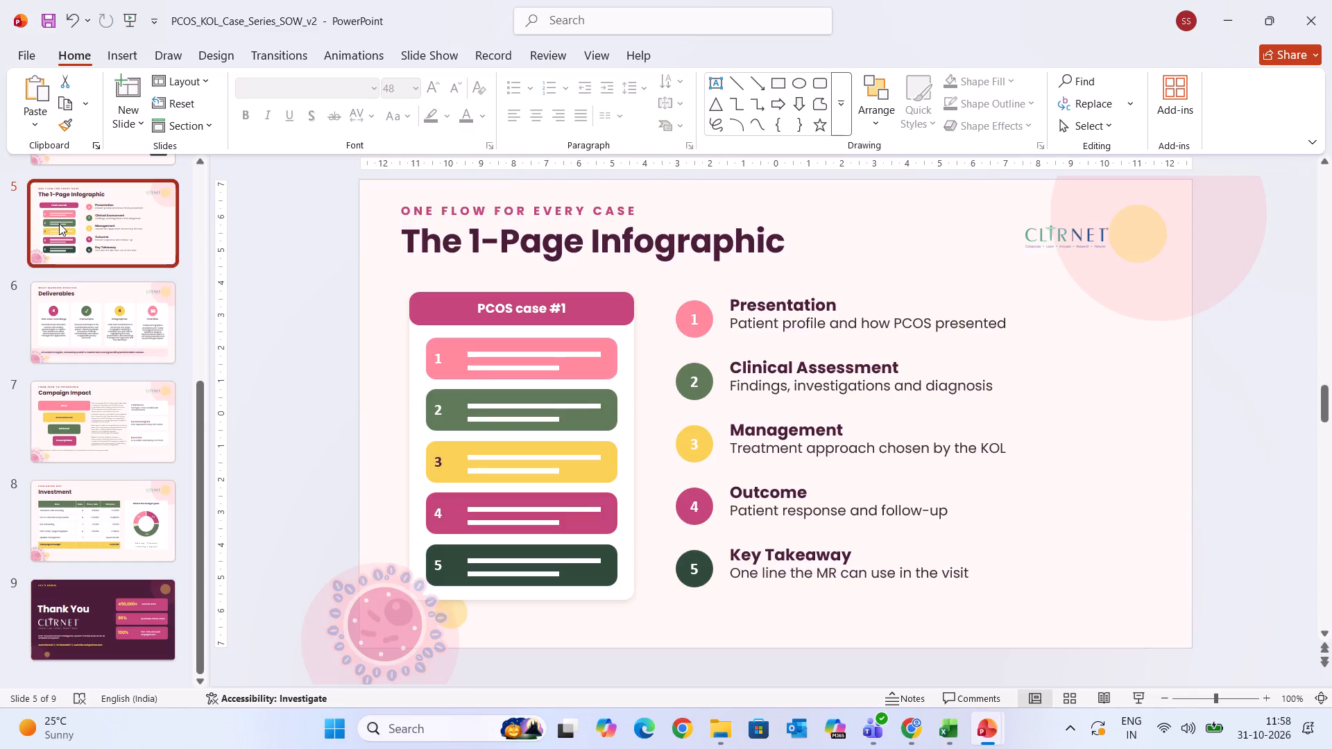
key("Up")
key("Up")
key("Up")
key("Up")
key("Up")
key("Up")
key("Up")
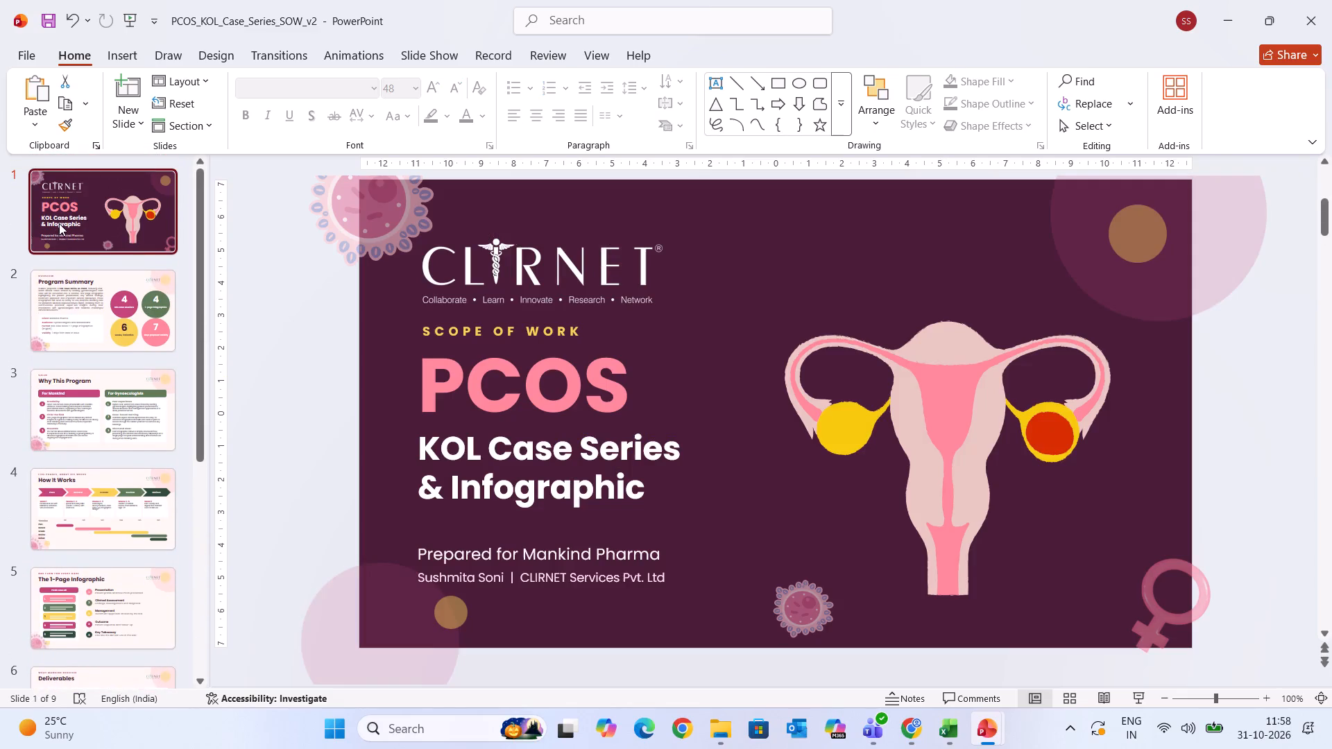
left_click(797, 619)
key("ctrl+c")
scroll(124, 578, "down", 2)
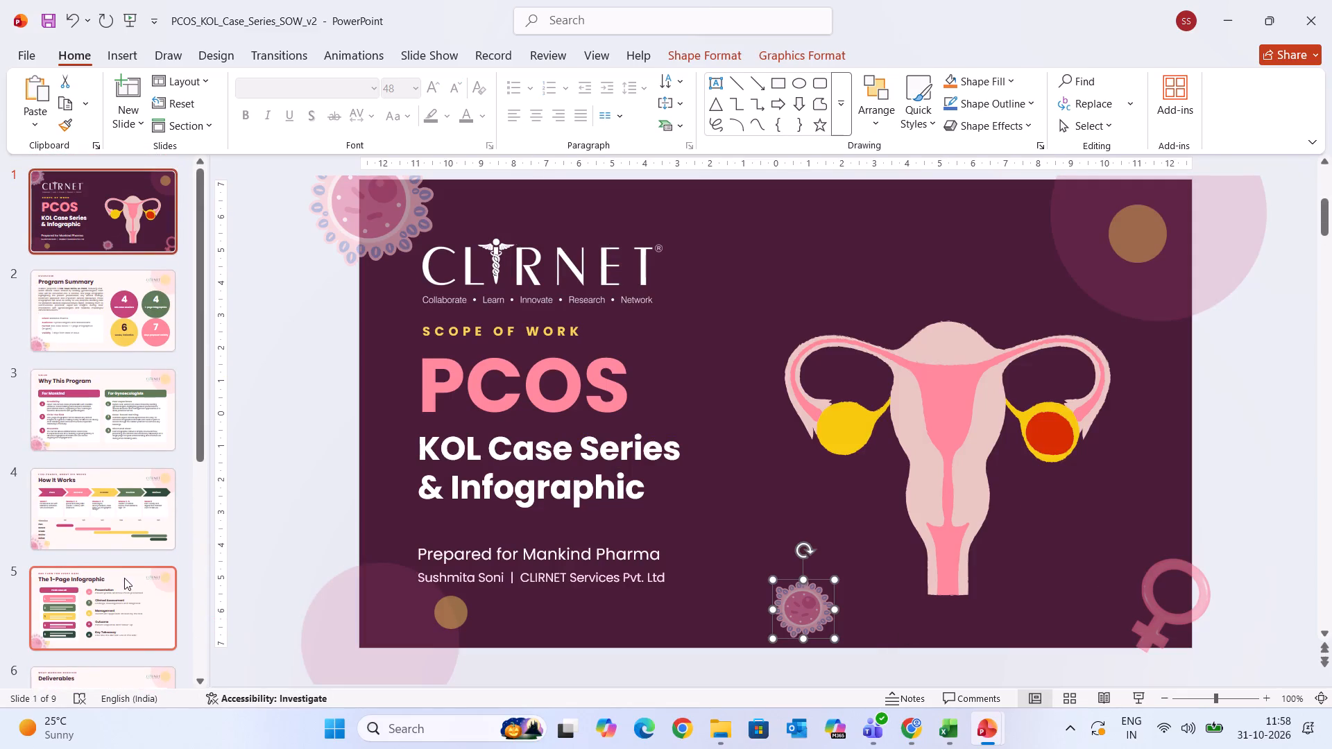
scroll(124, 578, "down", 3)
left_click(119, 601)
key("ctrl+v")
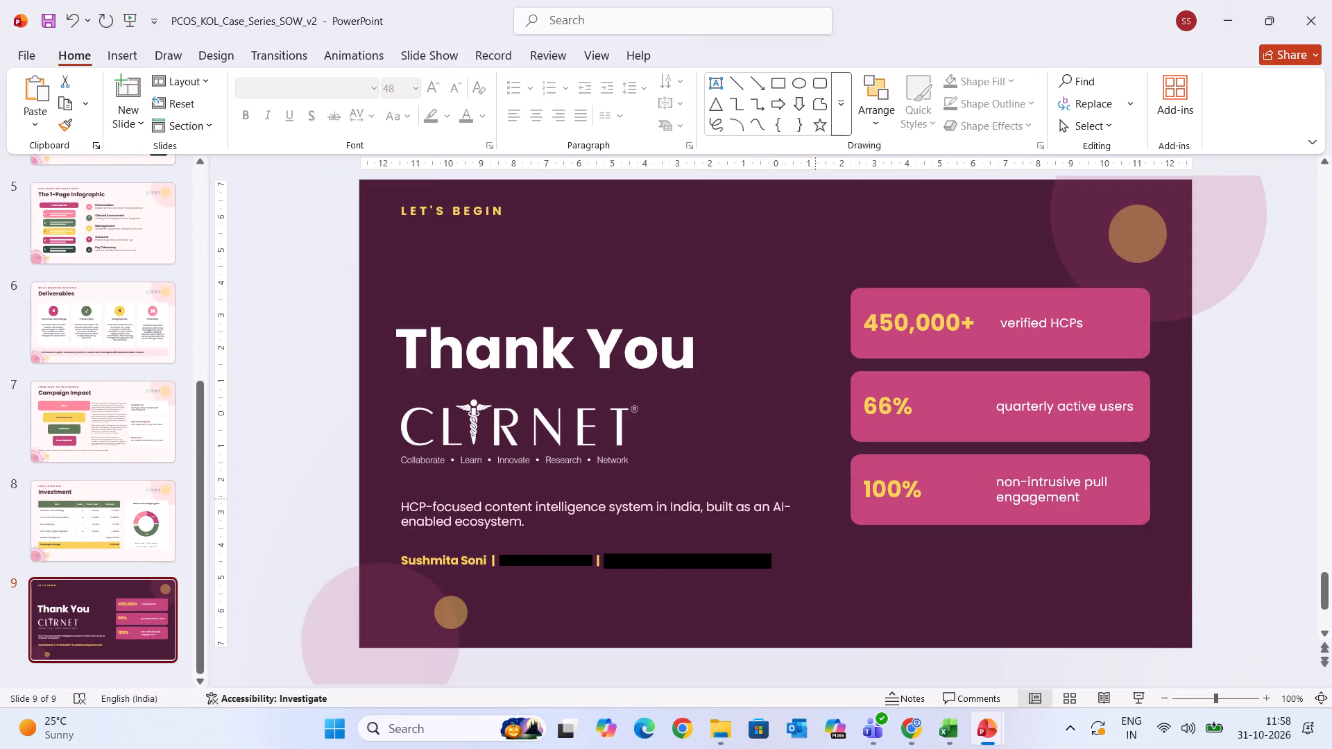
left_click_drag(789, 605, 864, 586)
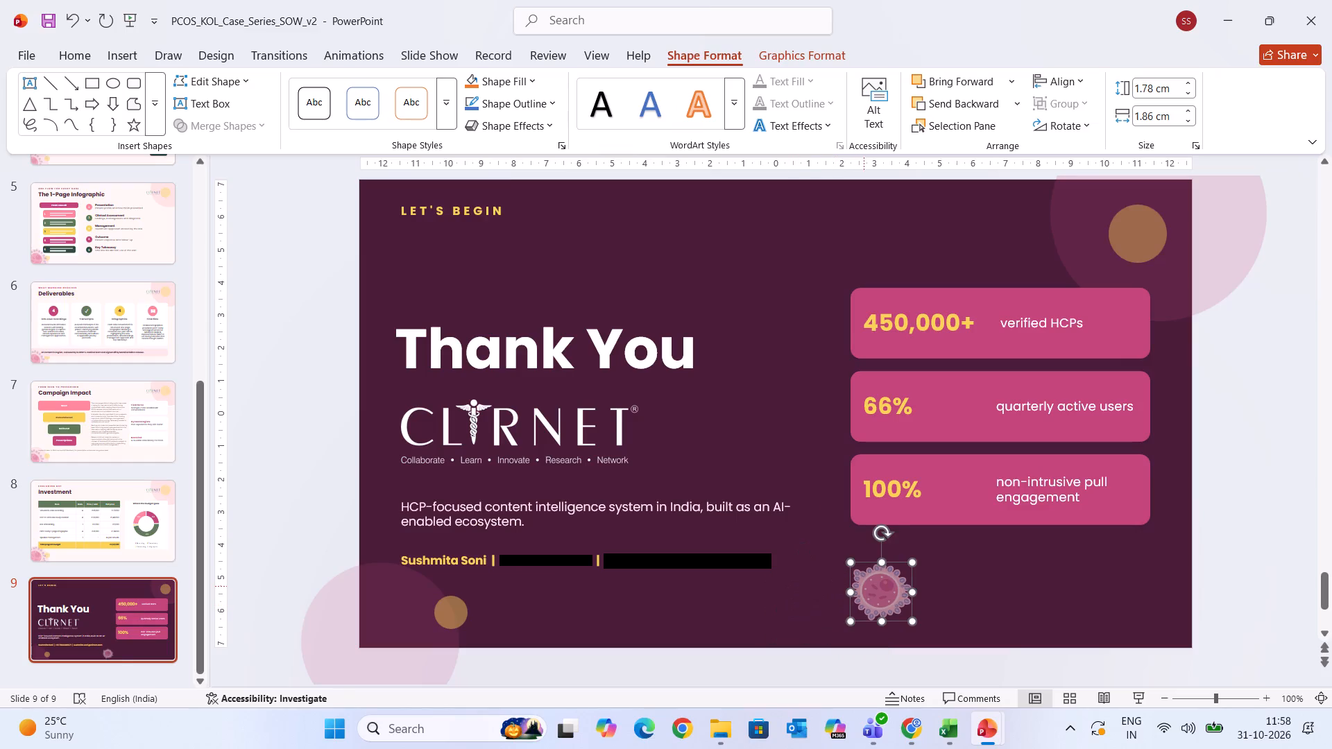
Copy the large cell illustration from the Investment slide onto the Thank You slide, placing it at the top edge above the heading.
left_click(130, 499)
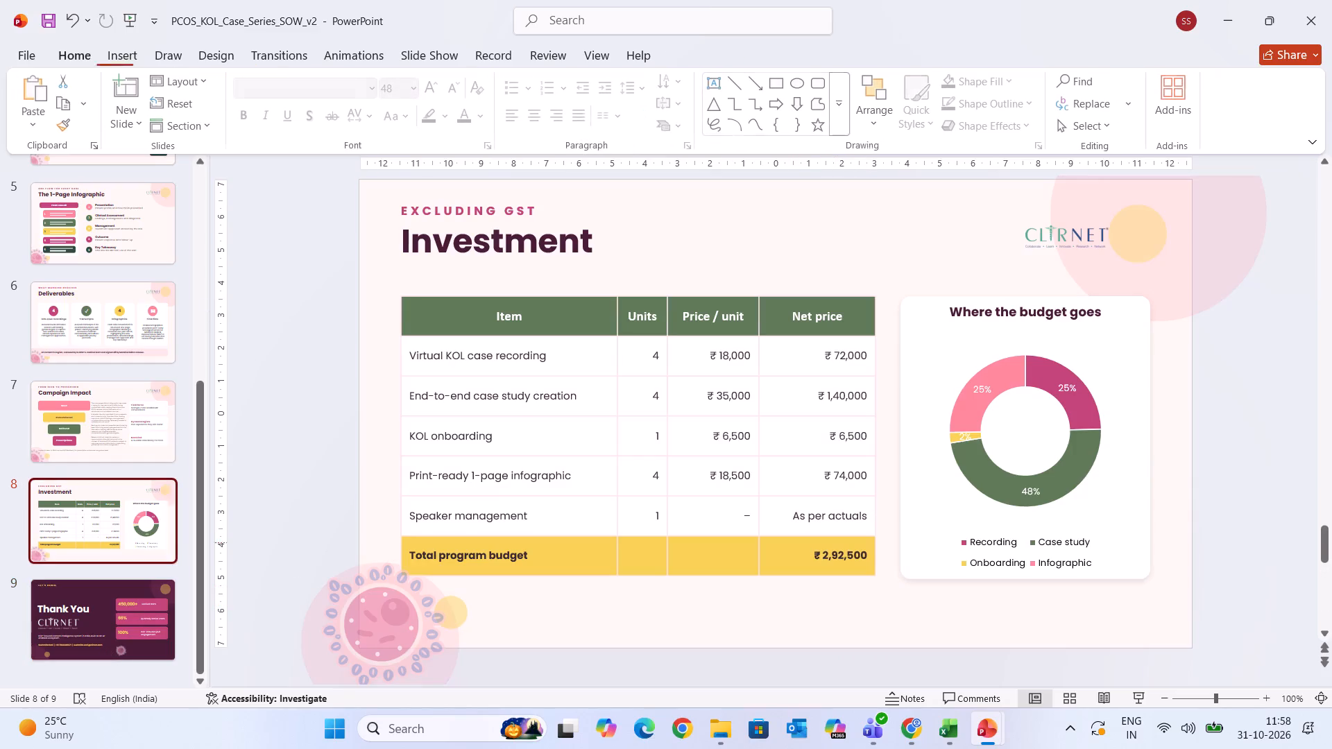
left_click(370, 596)
key("ctrl+c")
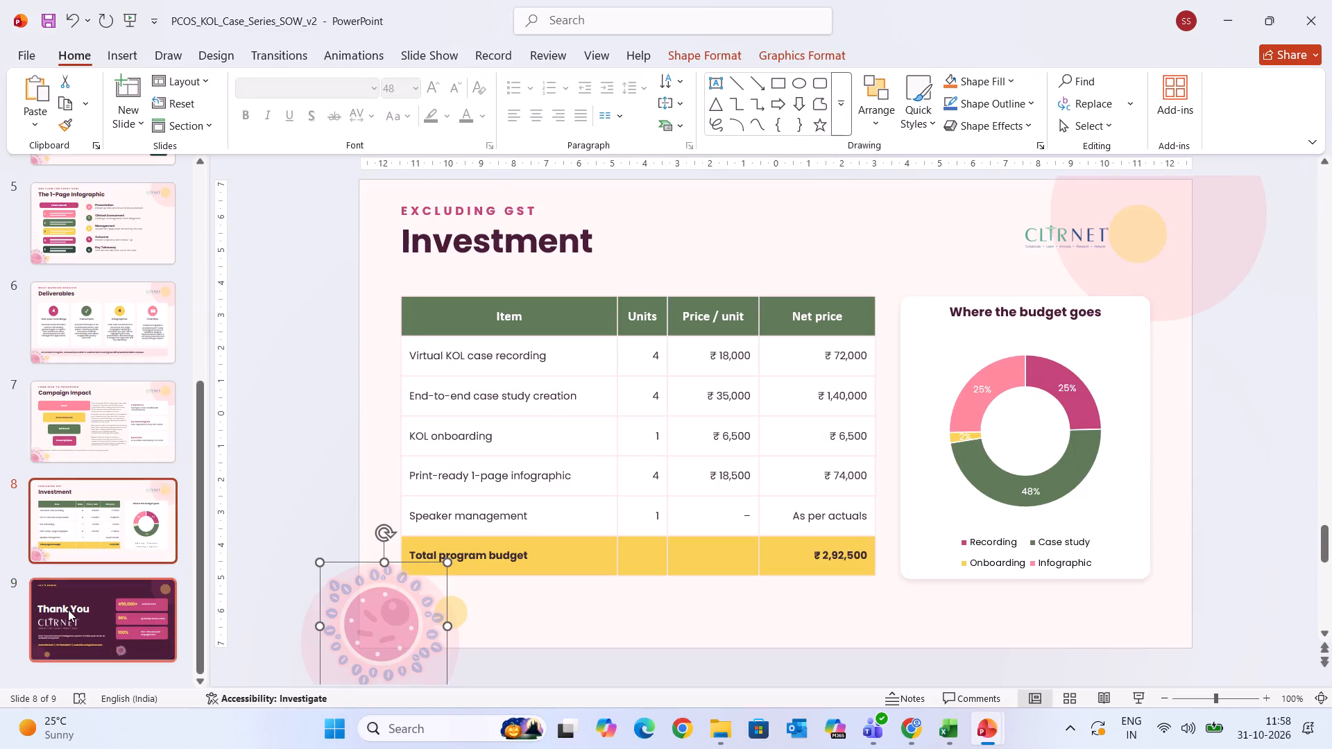
left_click(69, 617)
key("ctrl+v")
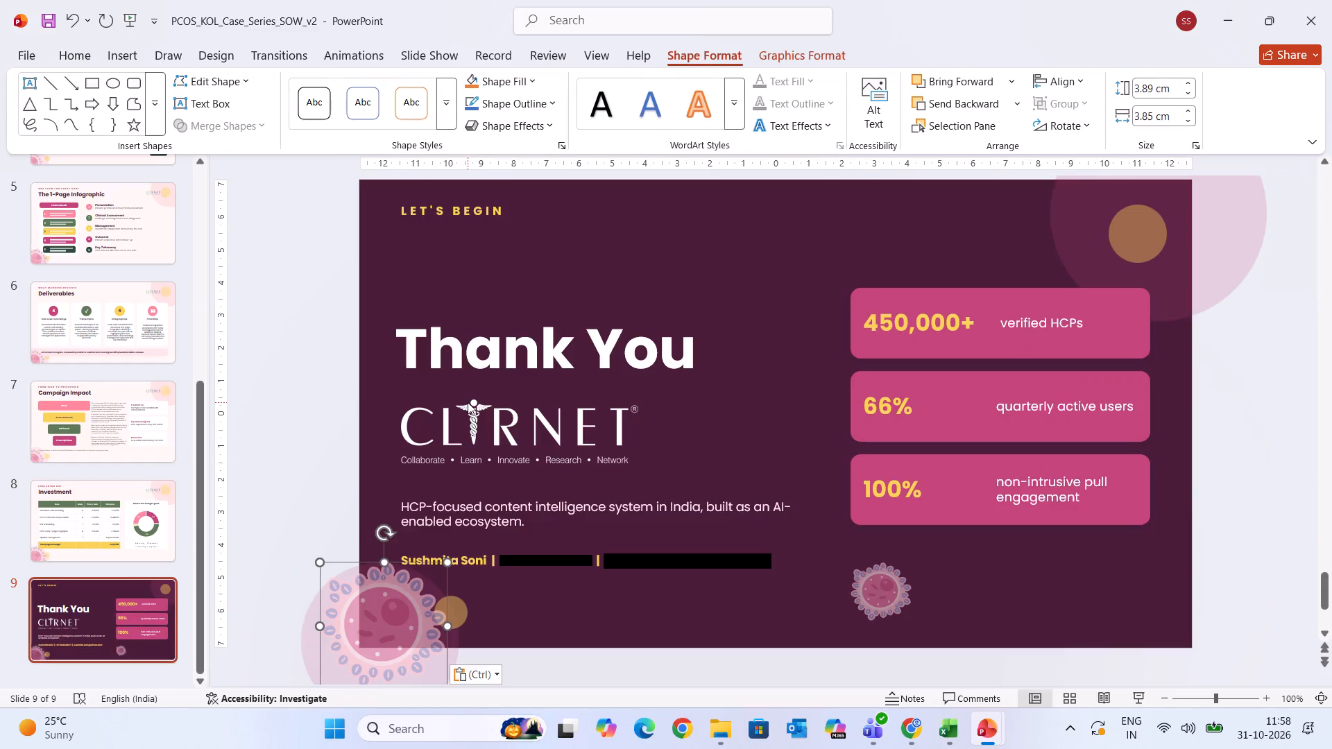
left_click_drag(386, 630, 579, 236)
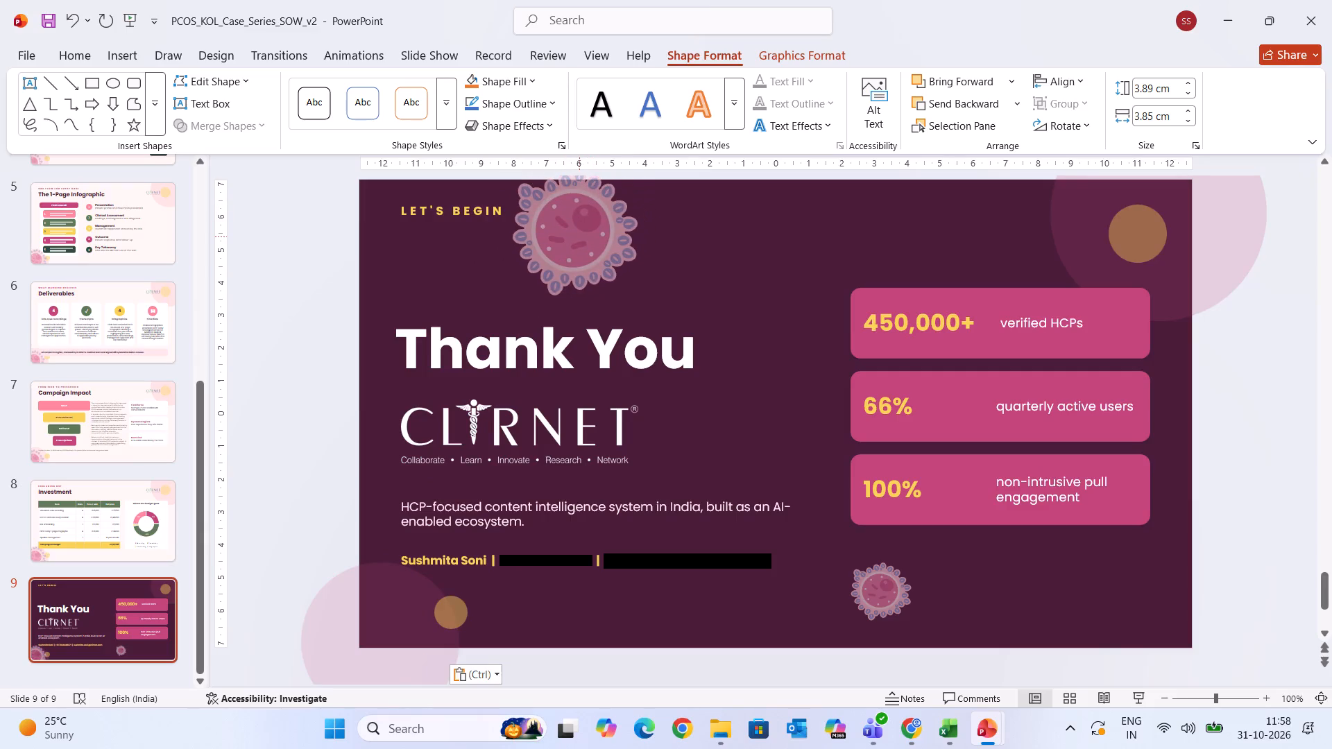
left_click_drag(579, 236, 579, 236)
left_click(281, 304)
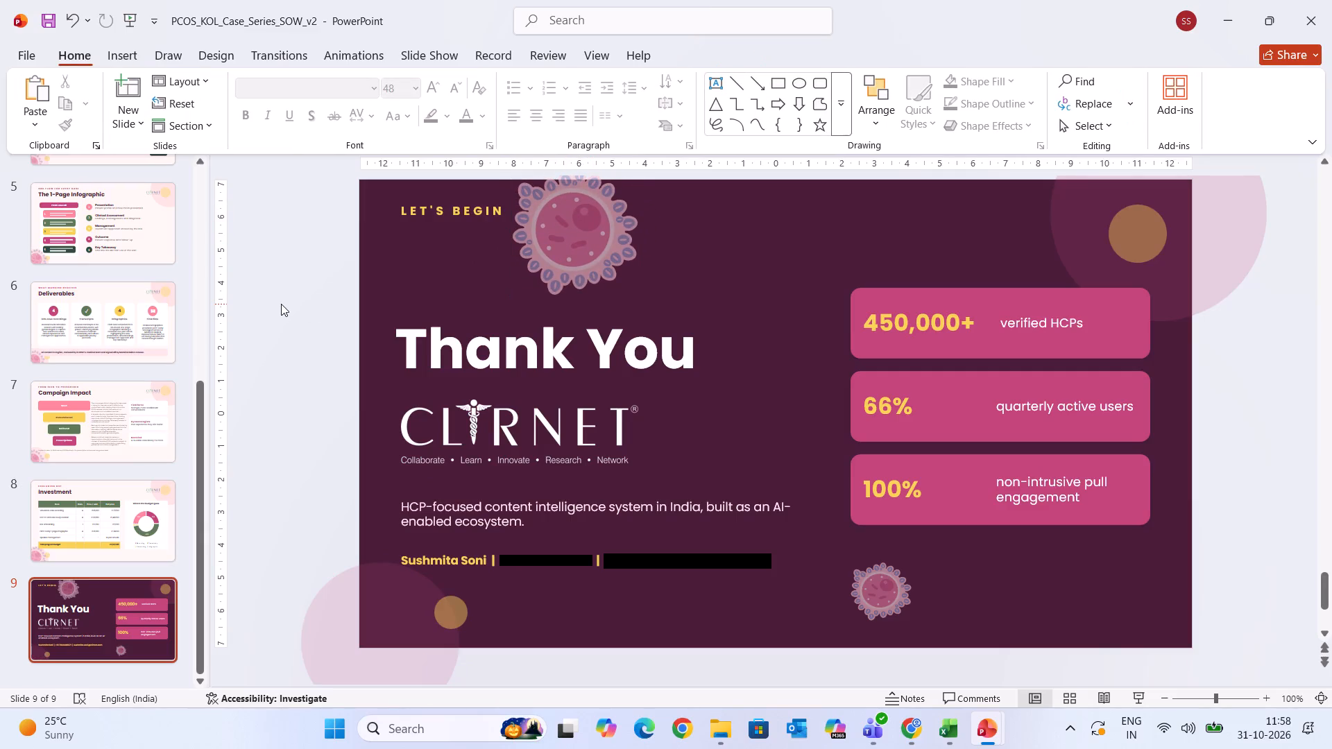
Copy the pink female symbol from the cover slide onto the Thank You slide, placing it in the slide's lower-left corner.
scroll(113, 229, "up", 7)
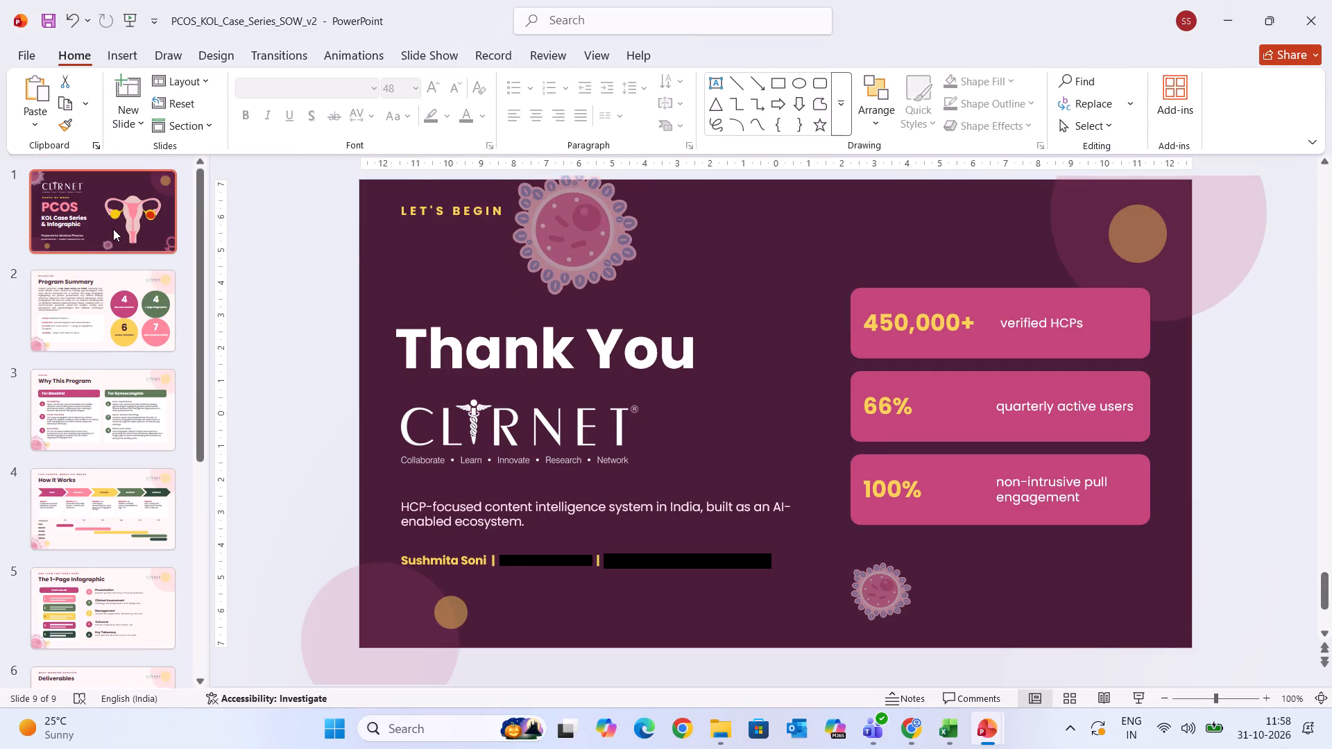
left_click(113, 229)
left_click(1165, 619)
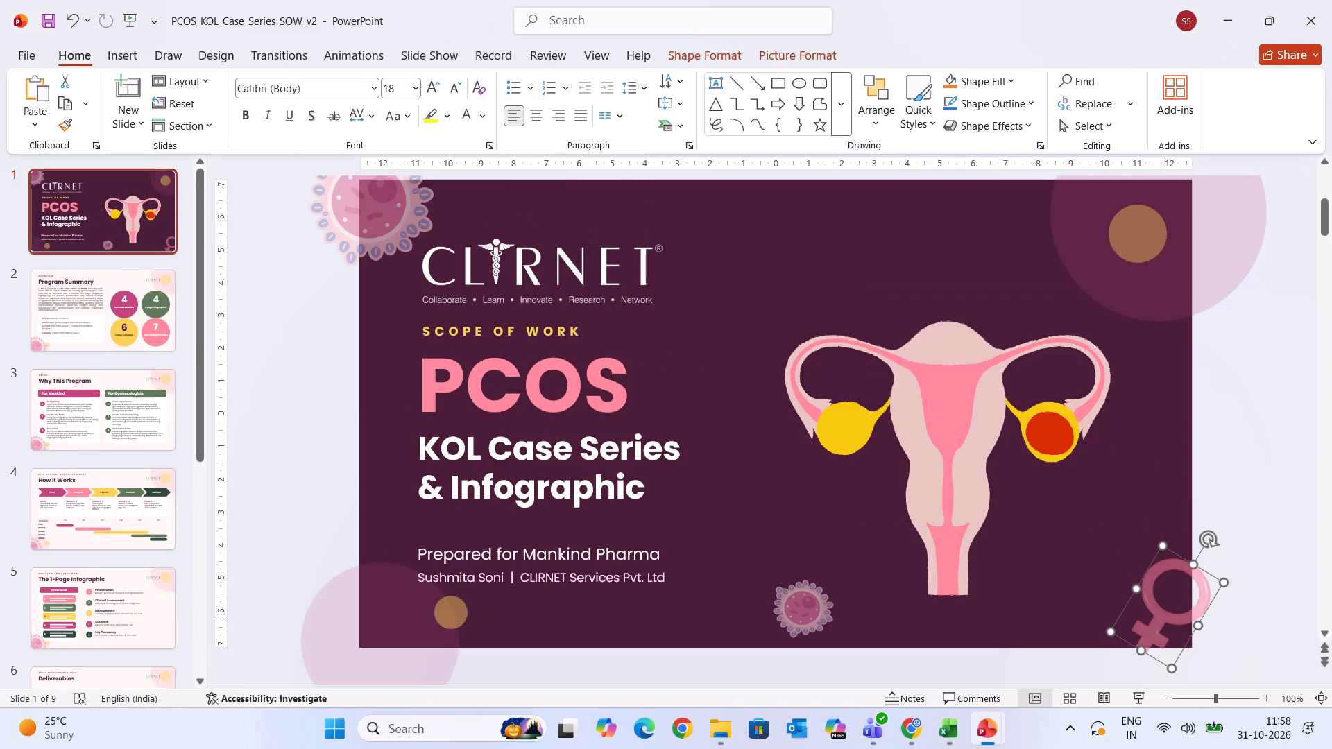
key("ctrl+c")
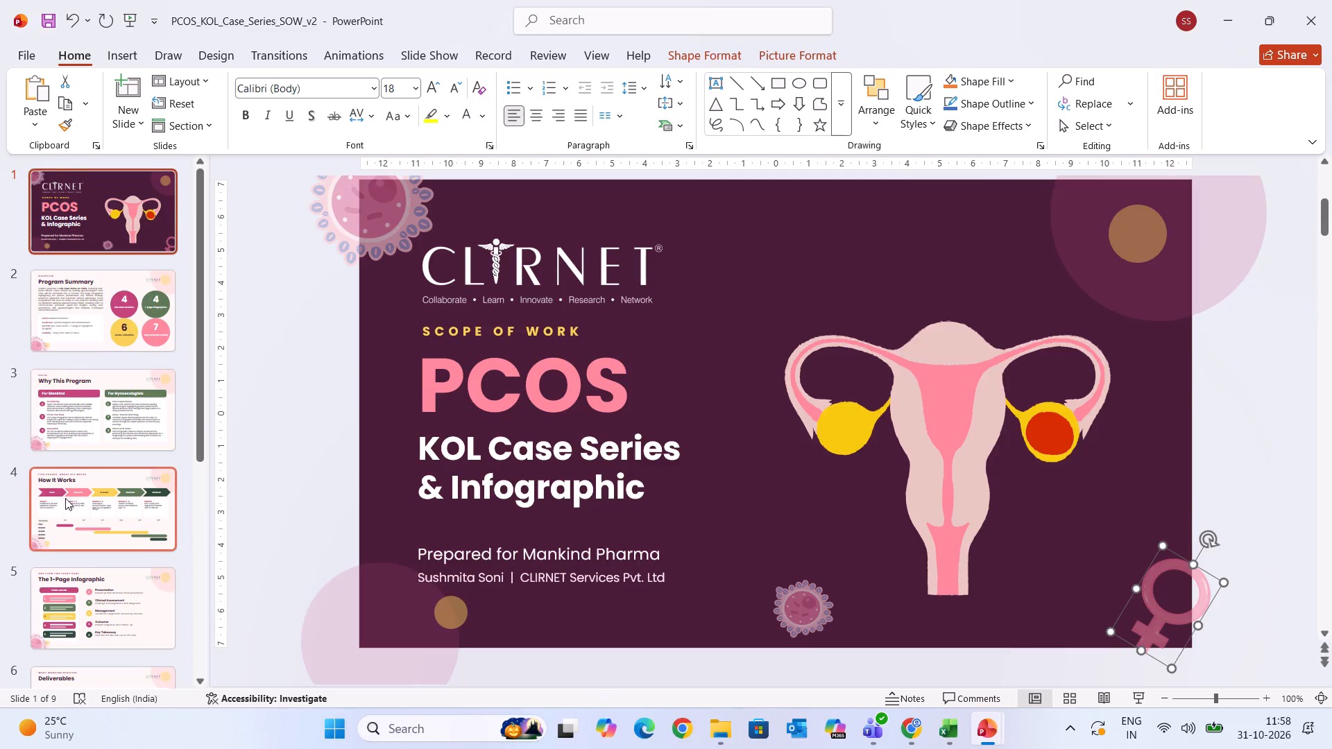
scroll(65, 498, "down", 15)
left_click(67, 634)
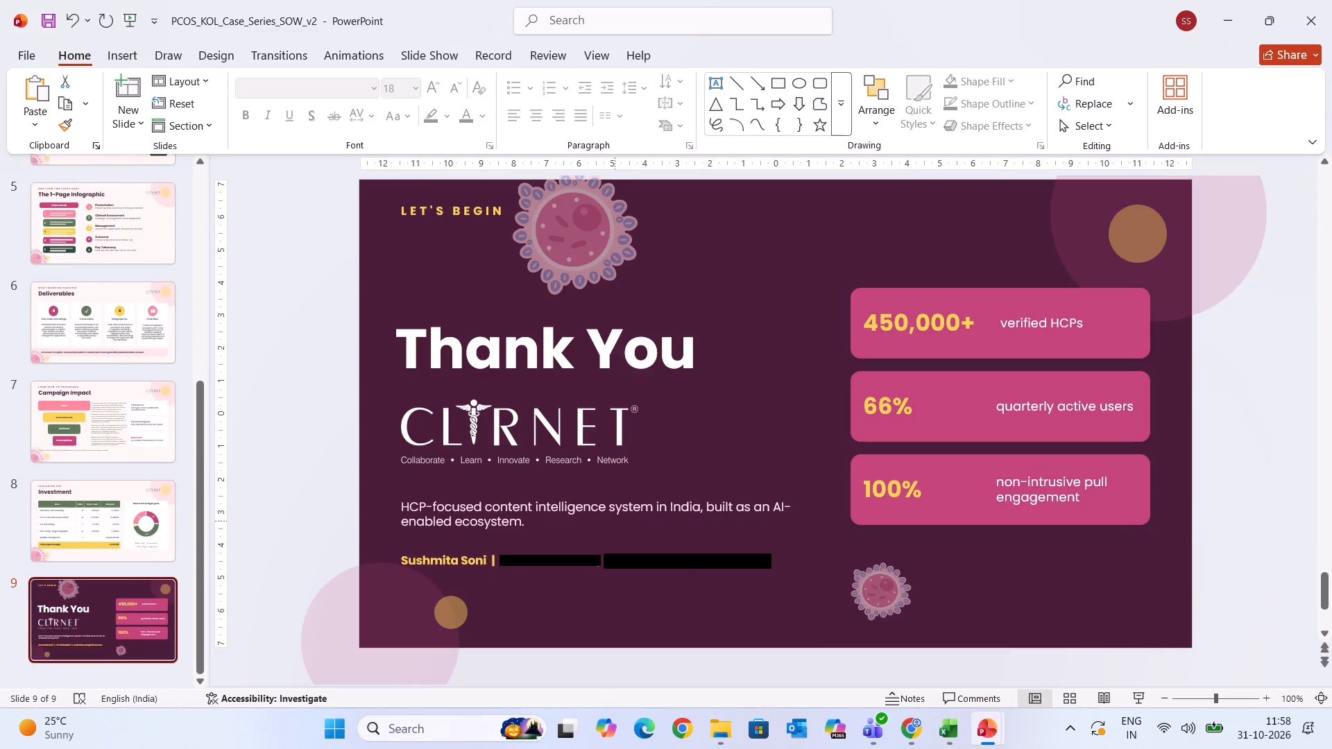
key("ctrl+v")
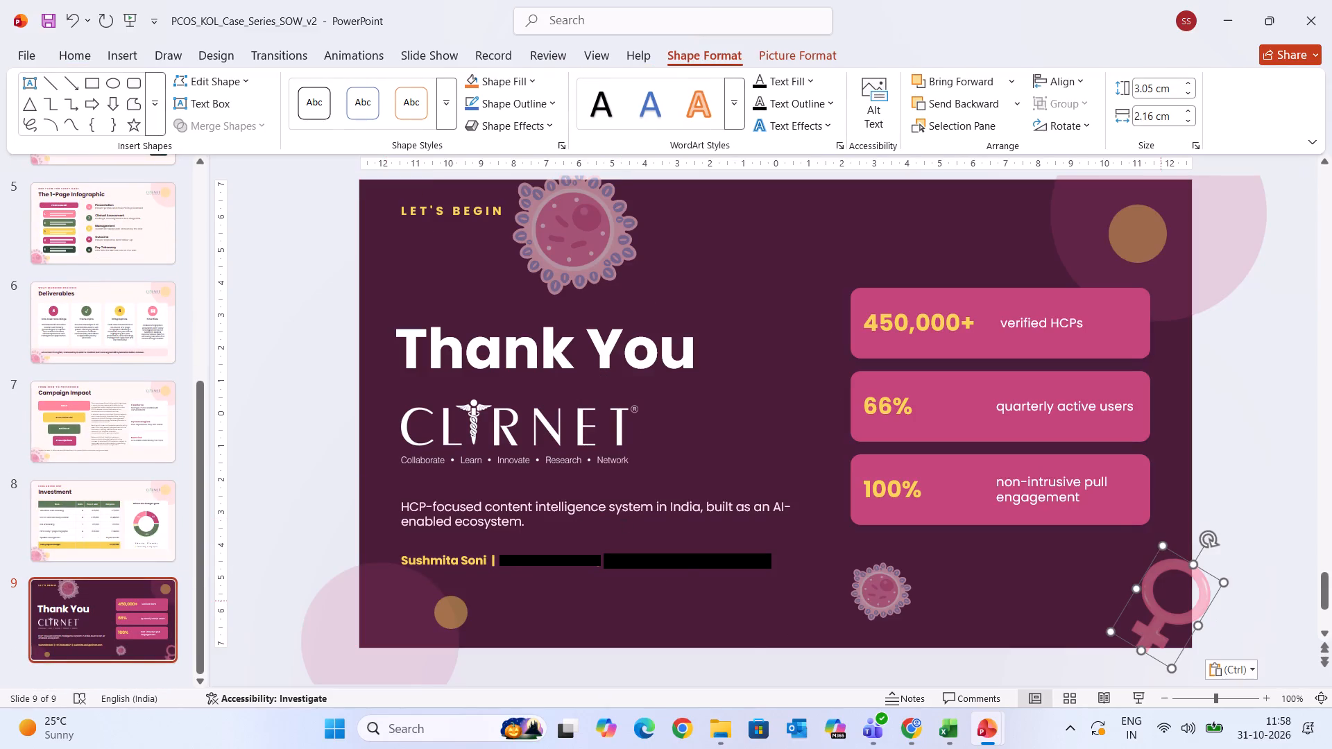
scroll(1160, 599, "left", 2)
left_click_drag(1160, 599, 377, 601)
left_click(625, 634)
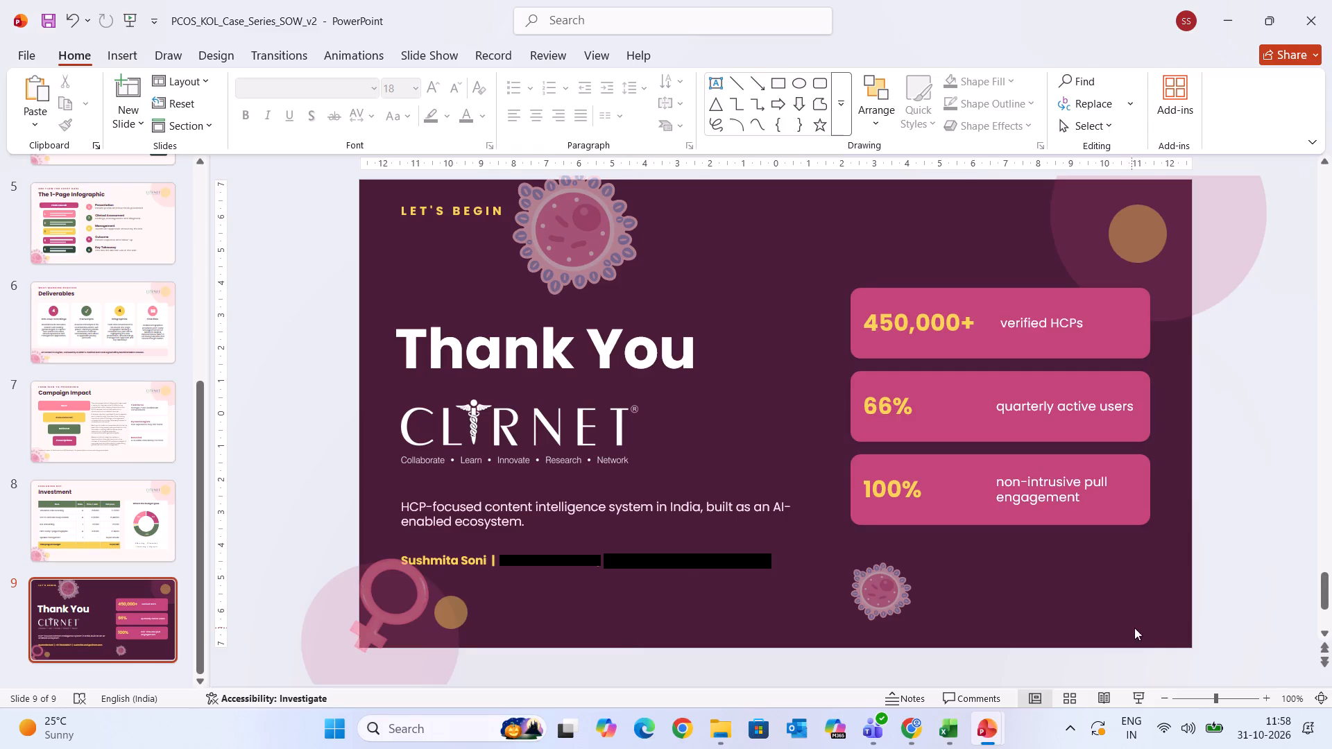
Check the slide full screen and move the female symbol below the "100%" card, to the right of the small cell illustration.
left_click(1137, 698)
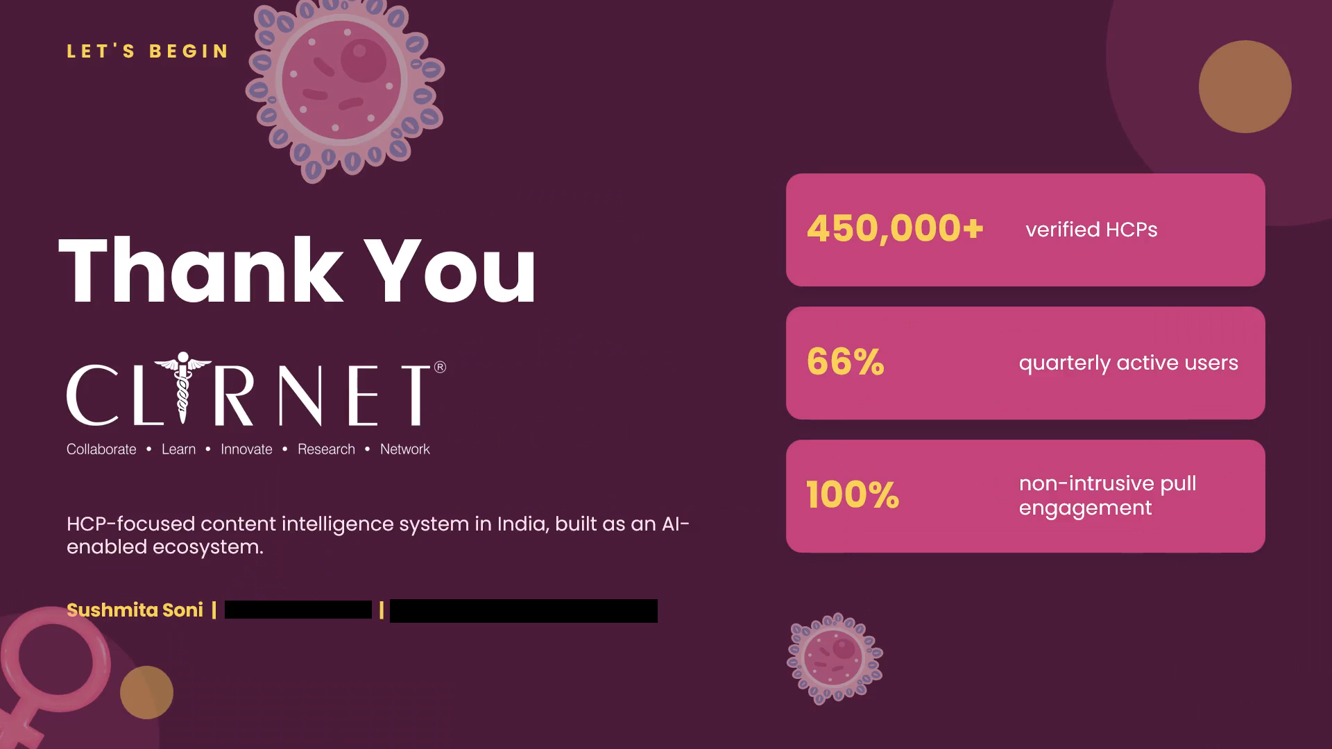
key("Escape")
left_click_drag(398, 601, 1070, 574)
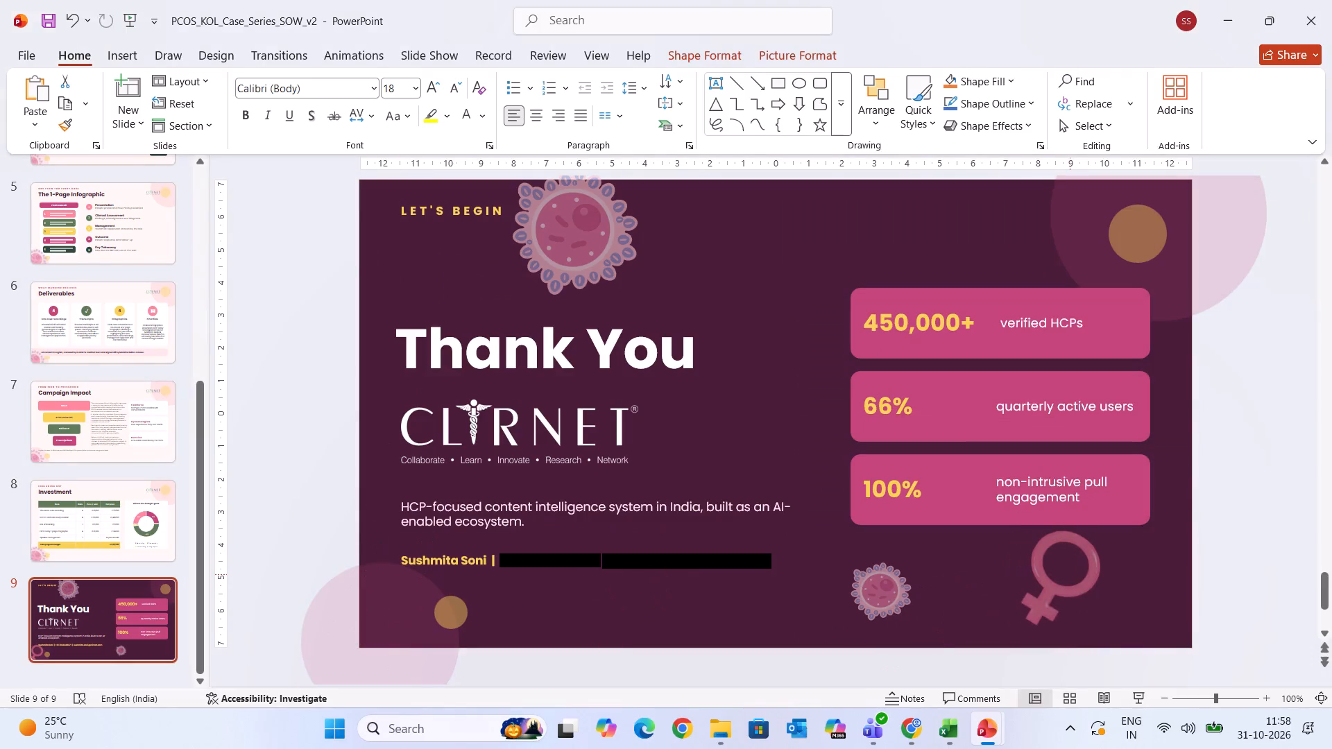
left_click_drag(1070, 574, 1064, 581)
left_click(1230, 626)
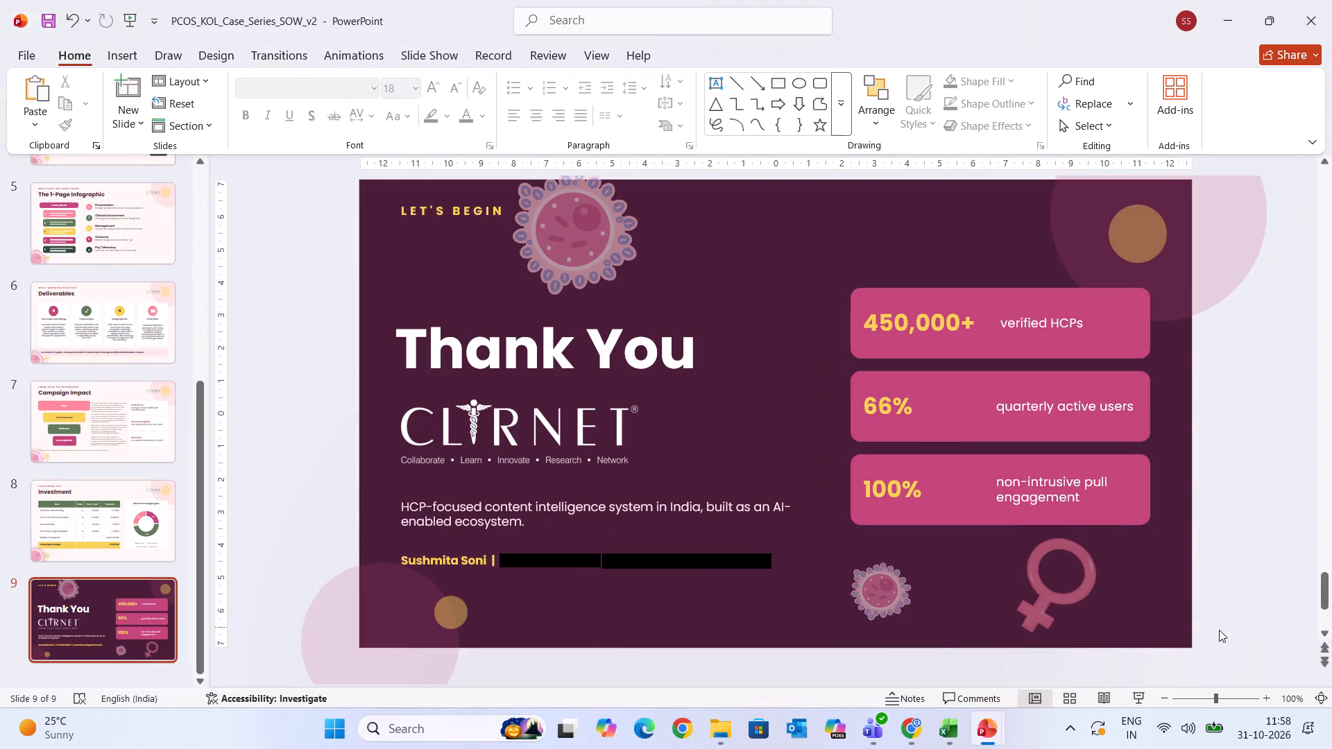
Review the slides full screen from the Thank You slide back to the cover slide, checking their layout and decoration.
left_click(1133, 694)
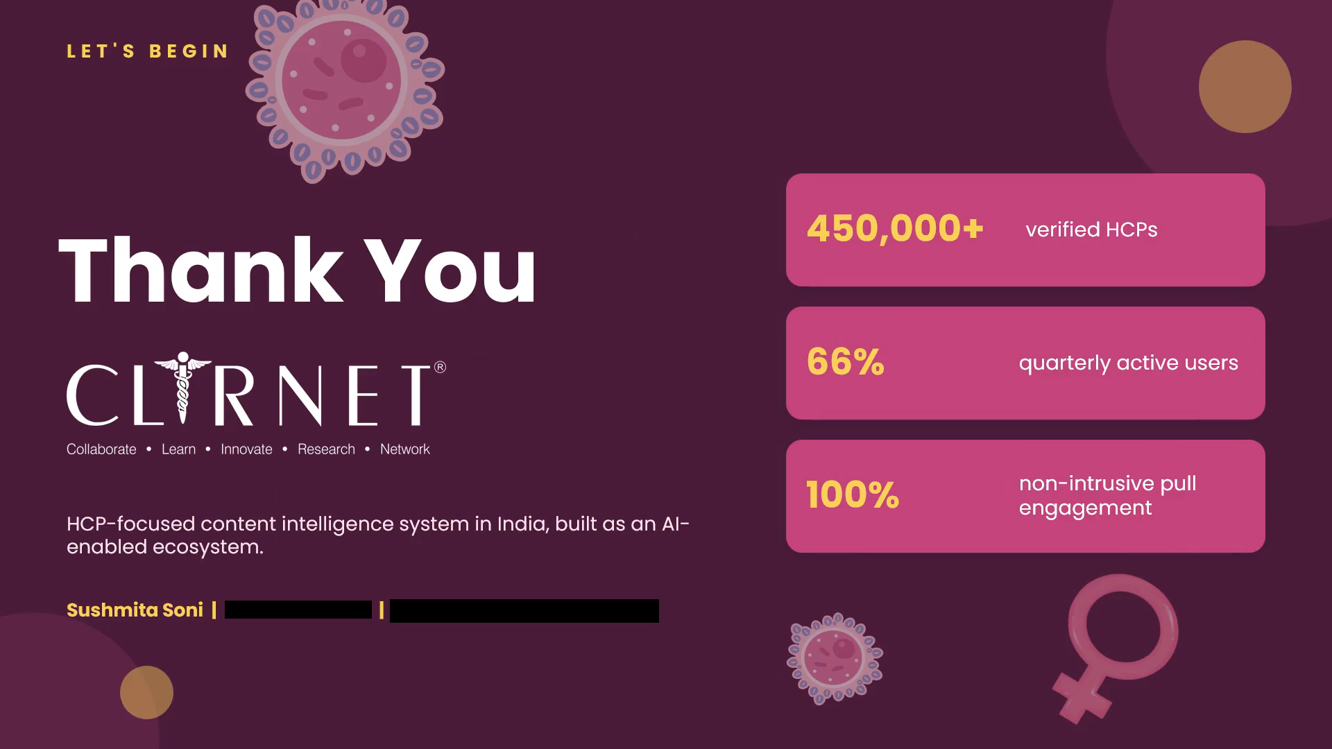
key("Up")
key("Up")
key("Down")
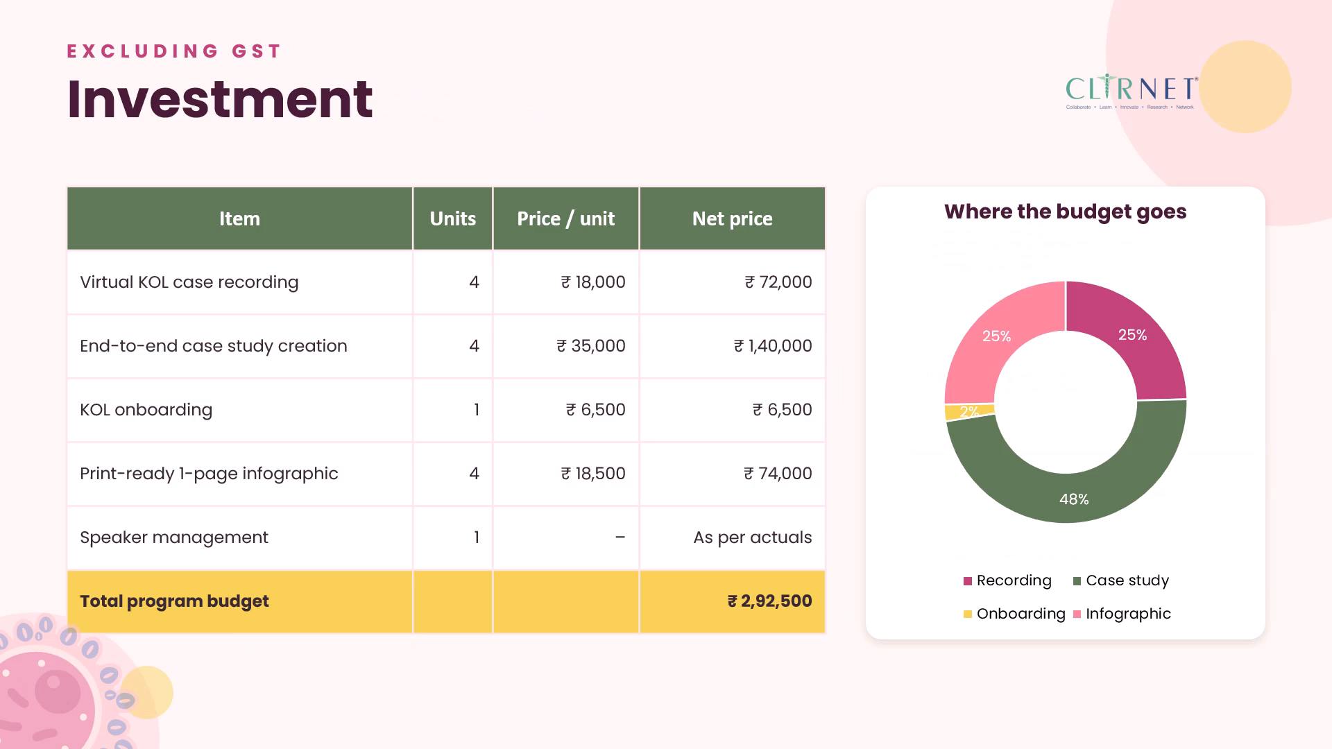
key("Up")
key("Up")
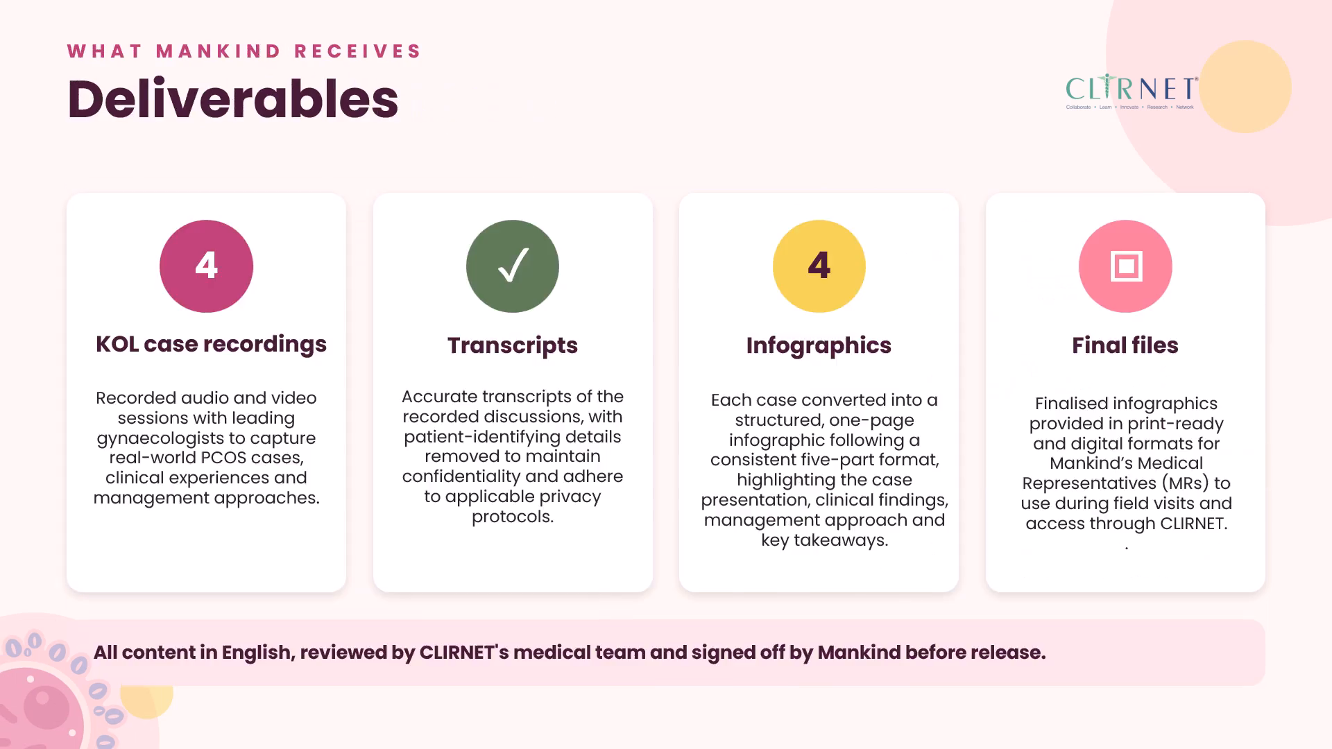
key("Up")
key("Up")
key("Up")
key("Up")
key("Up")
key("Up")
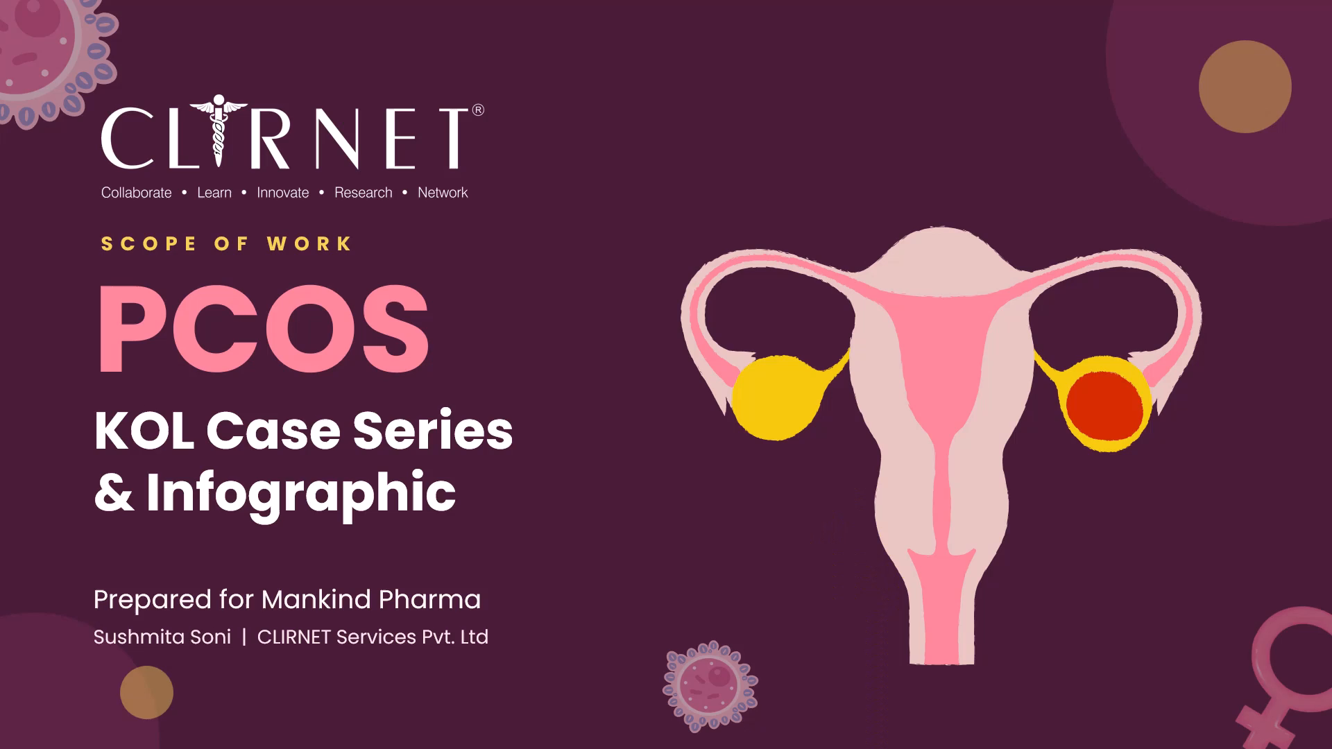
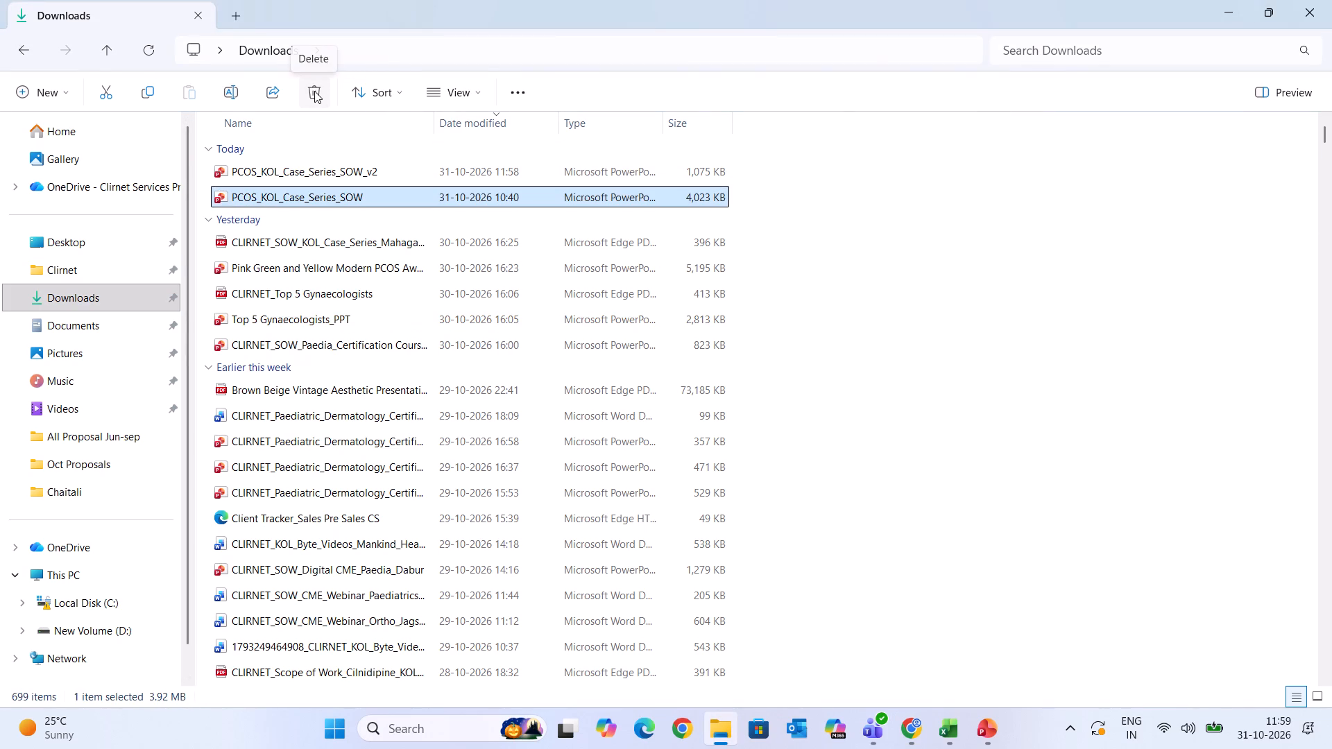
Try to delete the original PCOS_KOL_Case_Series_SOW presentation from the Downloads folder, leaving the _v2 file in place.
left_click(314, 91)
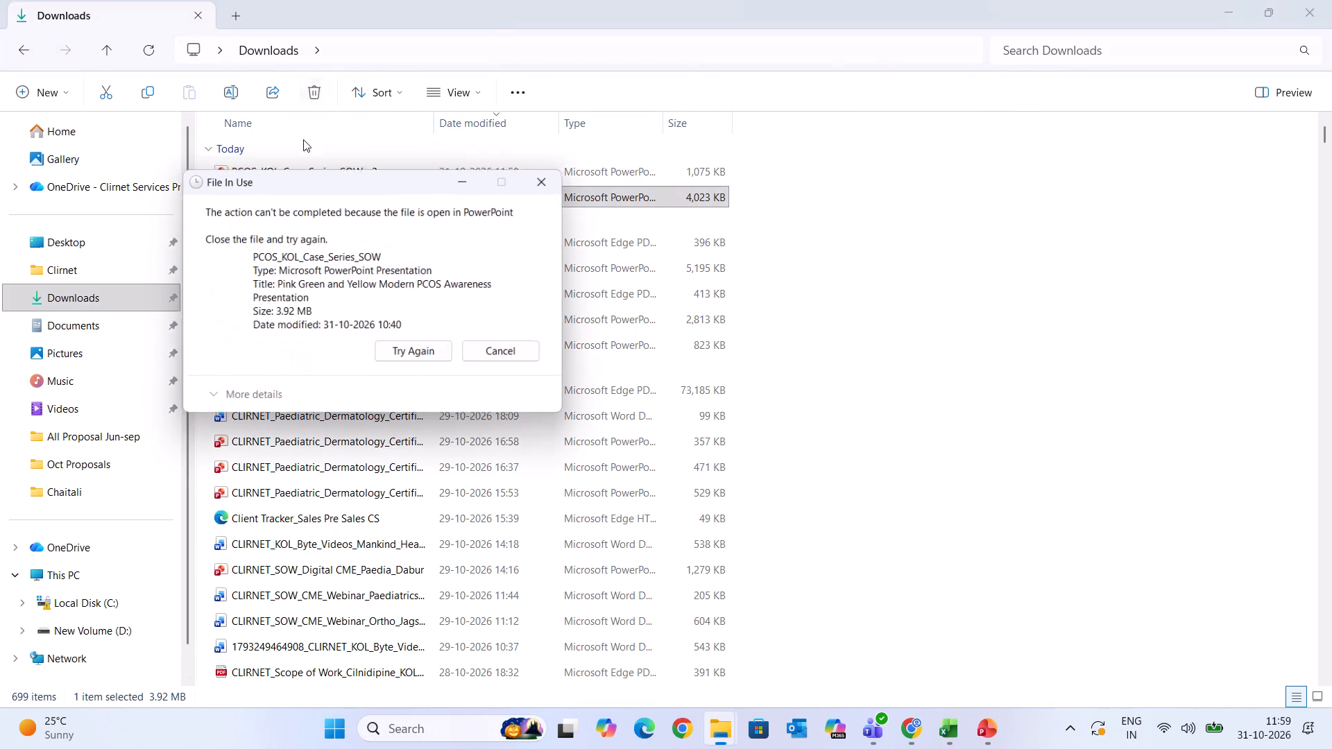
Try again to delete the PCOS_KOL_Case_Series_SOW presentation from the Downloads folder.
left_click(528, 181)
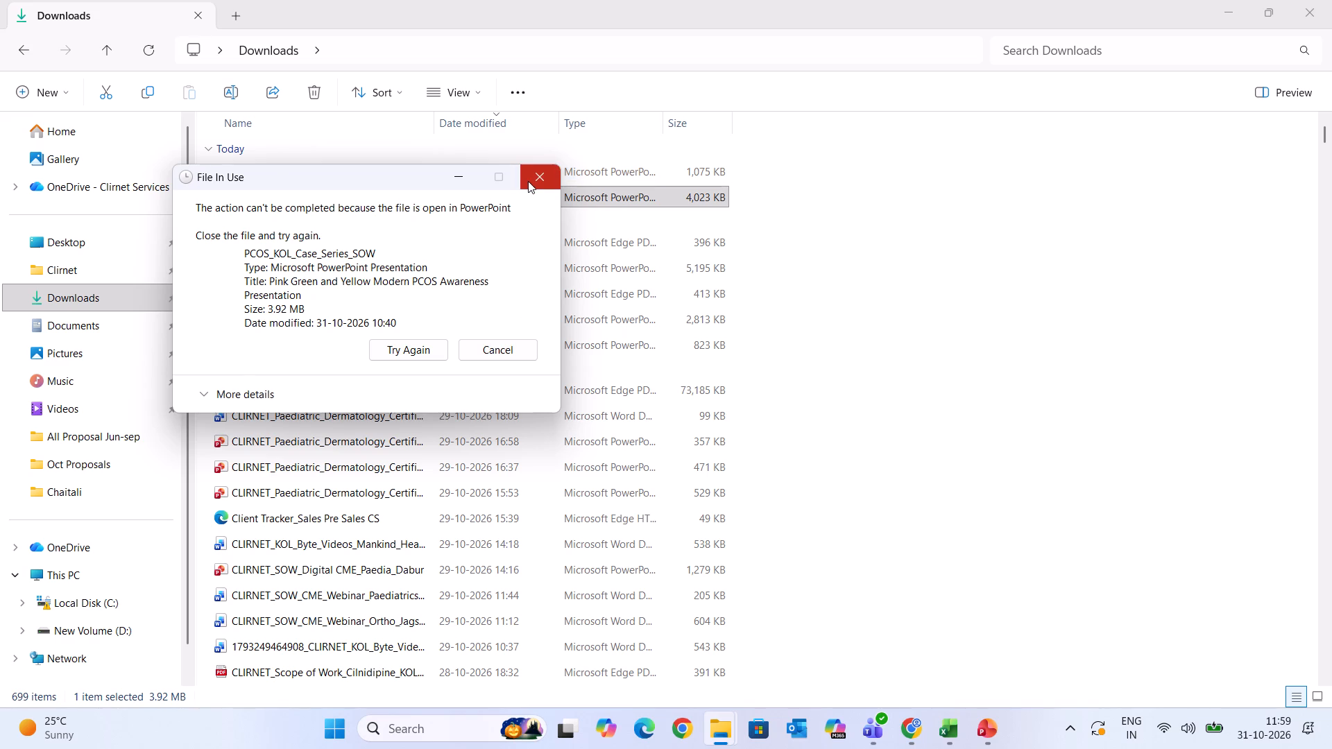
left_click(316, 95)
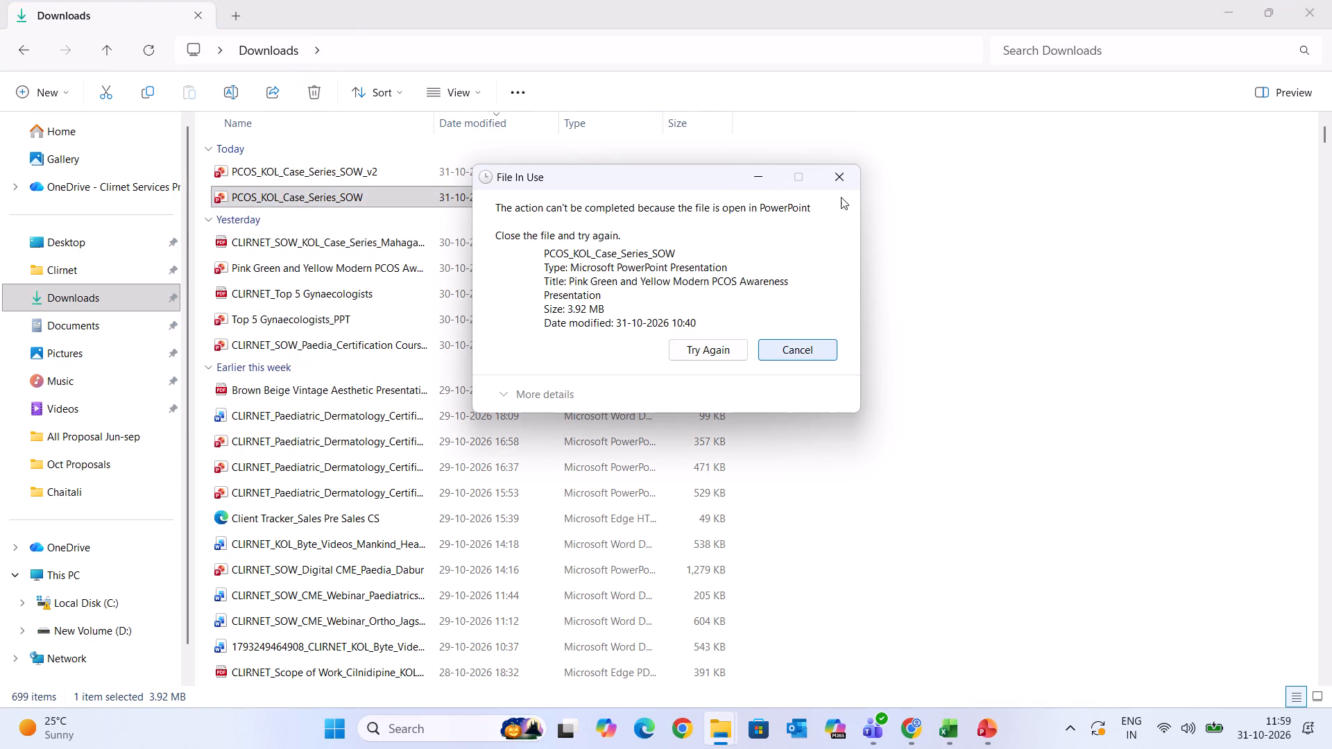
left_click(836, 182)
Switch to PowerPoint, close the open PCOS_KOL_Case_Series_SOW presentation, and delete that file from the Downloads folder.
left_click(986, 737)
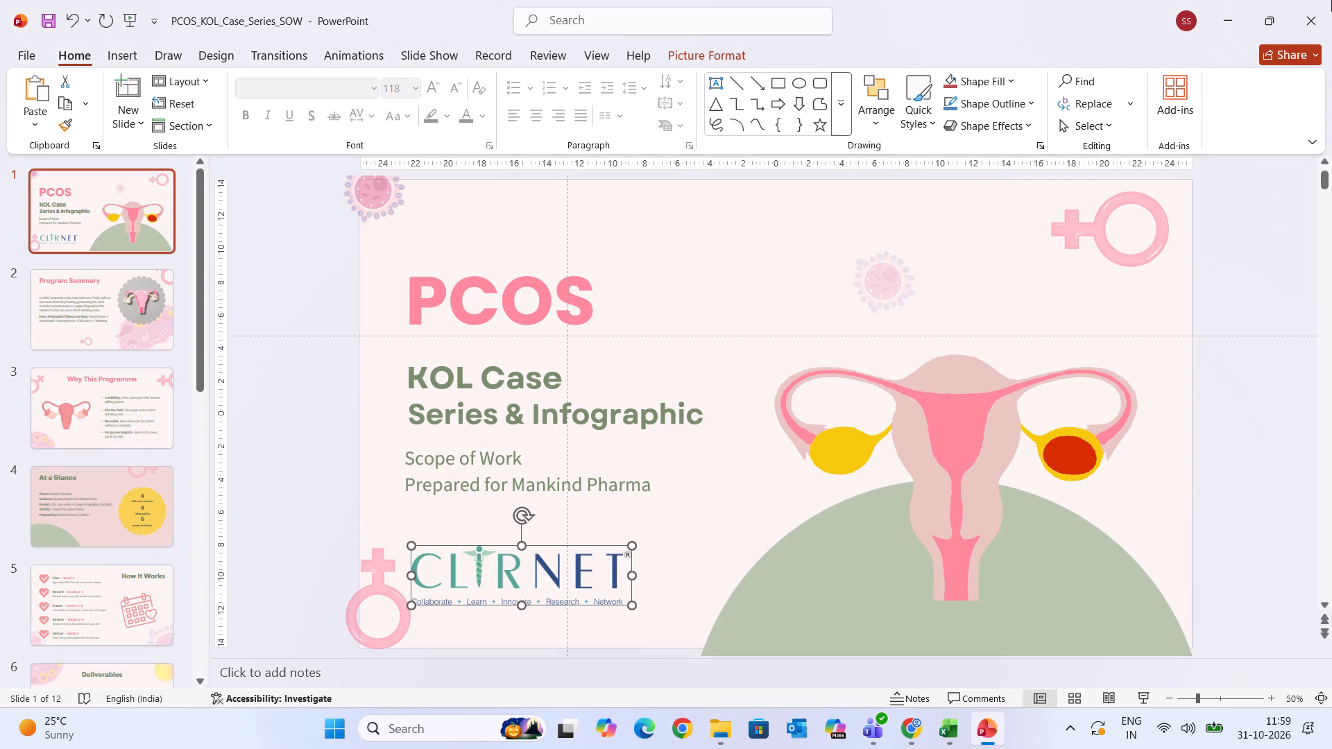
left_click(1331, 0)
left_click(724, 489)
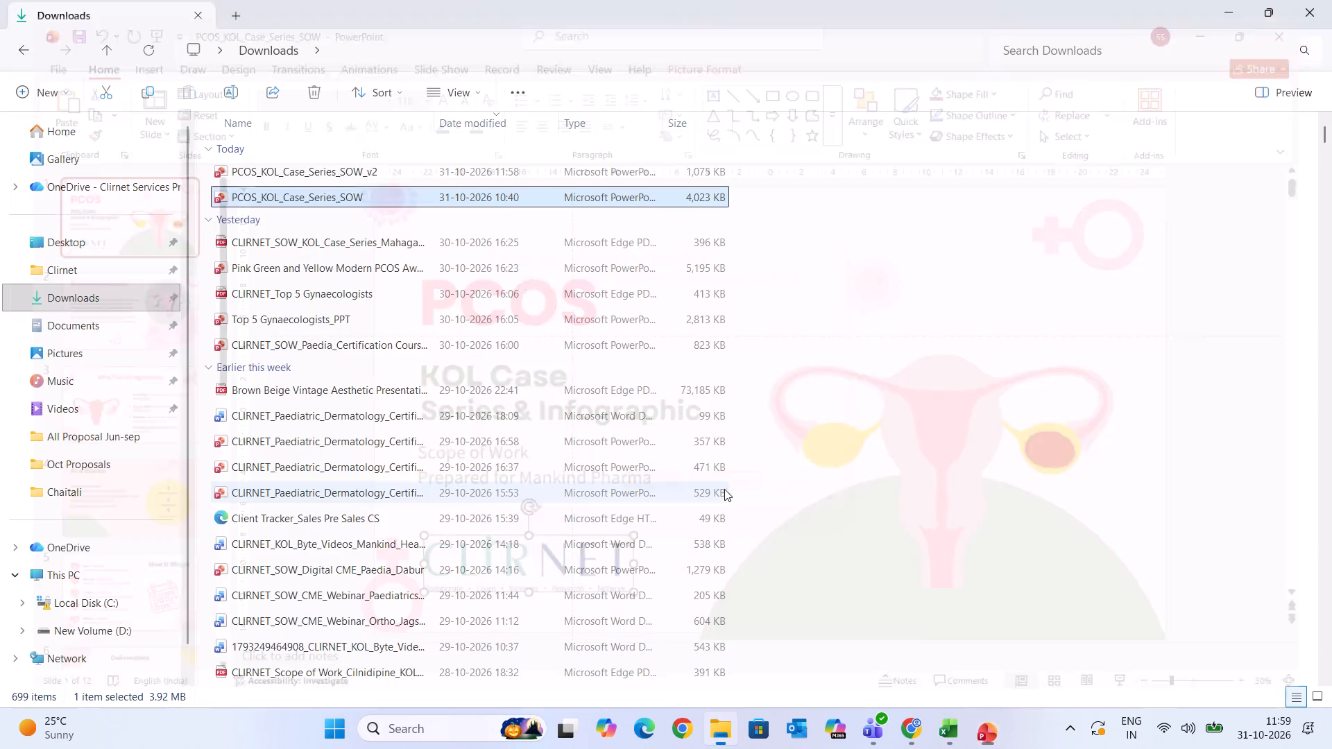
left_click(314, 107)
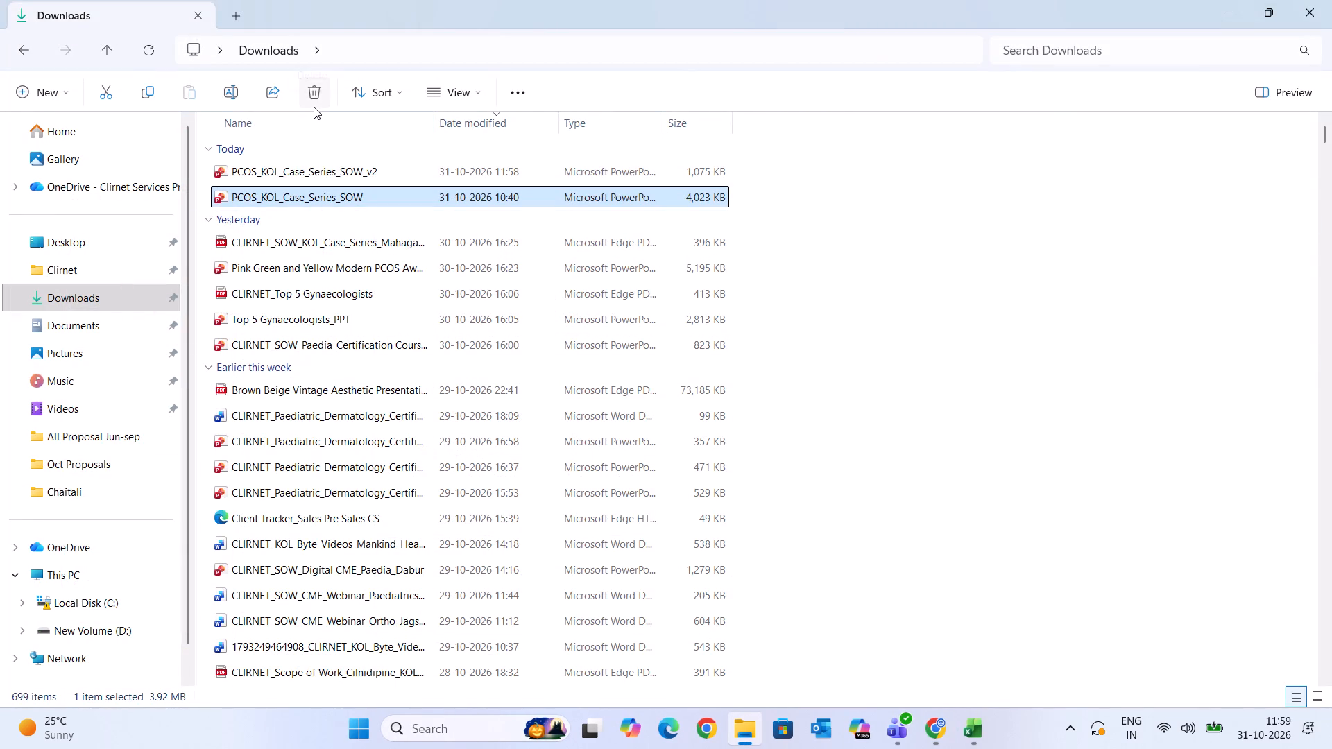
Open the file name of PCOS_KOL_Case_Series_SOW_v2 in Downloads for editing at its end.
left_click(314, 165)
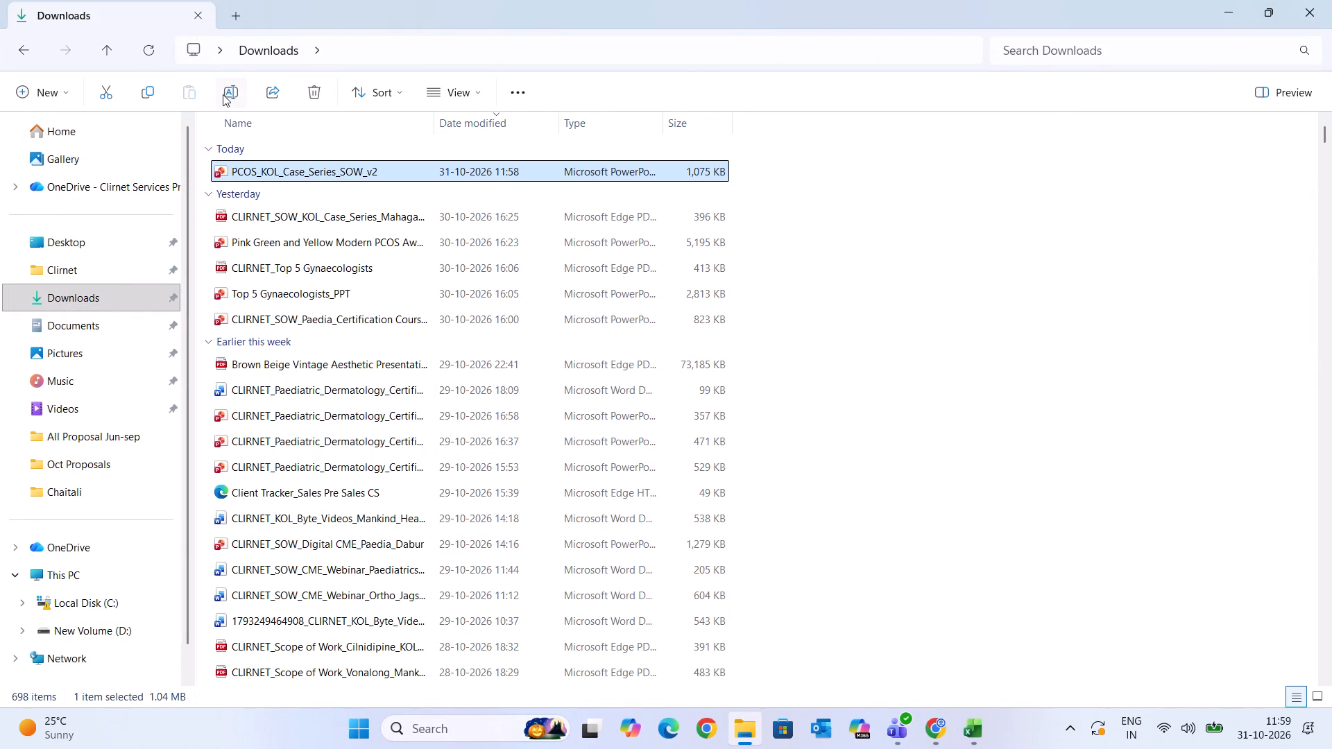
left_click(227, 94)
left_click(382, 169)
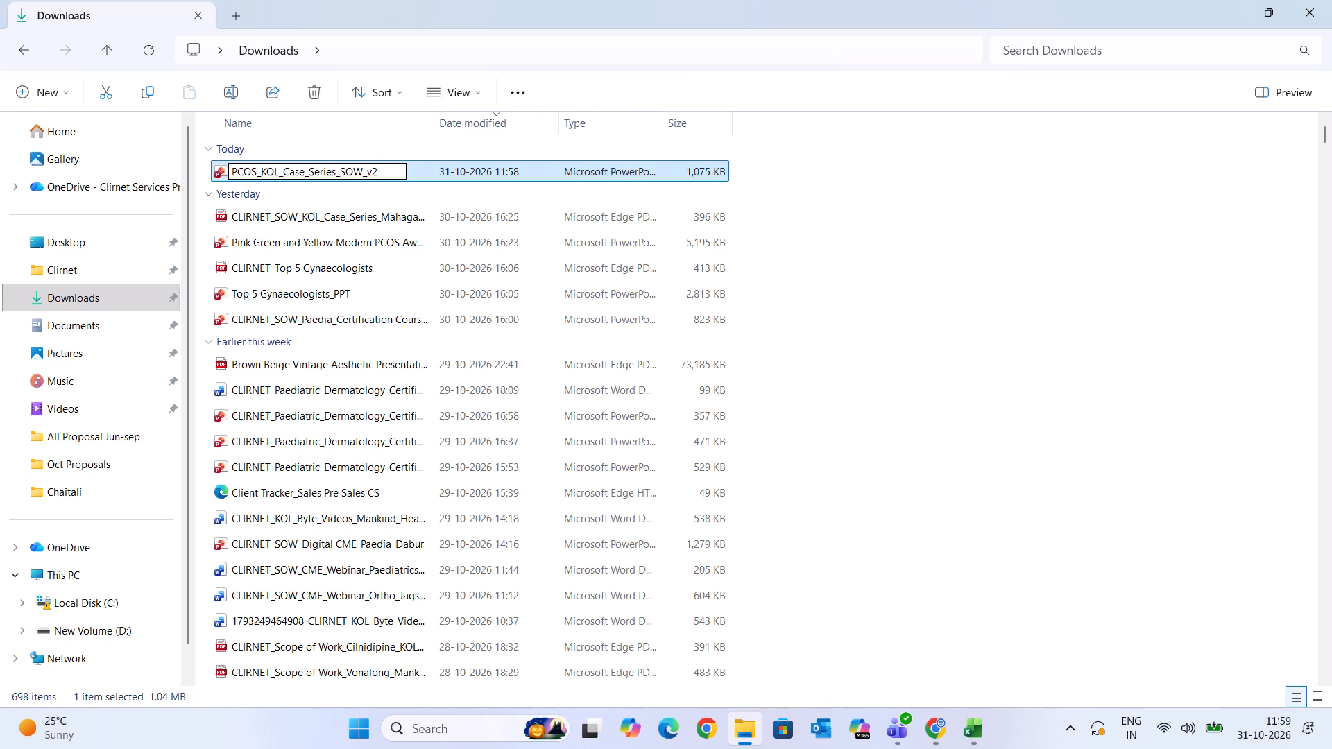
Rename the PCOS_KOL_Case_Series_SOW_v2 presentation as CLIRNET_SOW_KOL Case Series & Infographic_PCOS_Mankind.
left_click_drag(382, 169, 115, 169)
key("BackSpace")
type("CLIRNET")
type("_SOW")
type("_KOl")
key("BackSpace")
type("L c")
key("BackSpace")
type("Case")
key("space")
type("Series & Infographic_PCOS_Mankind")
left_click(964, 492)
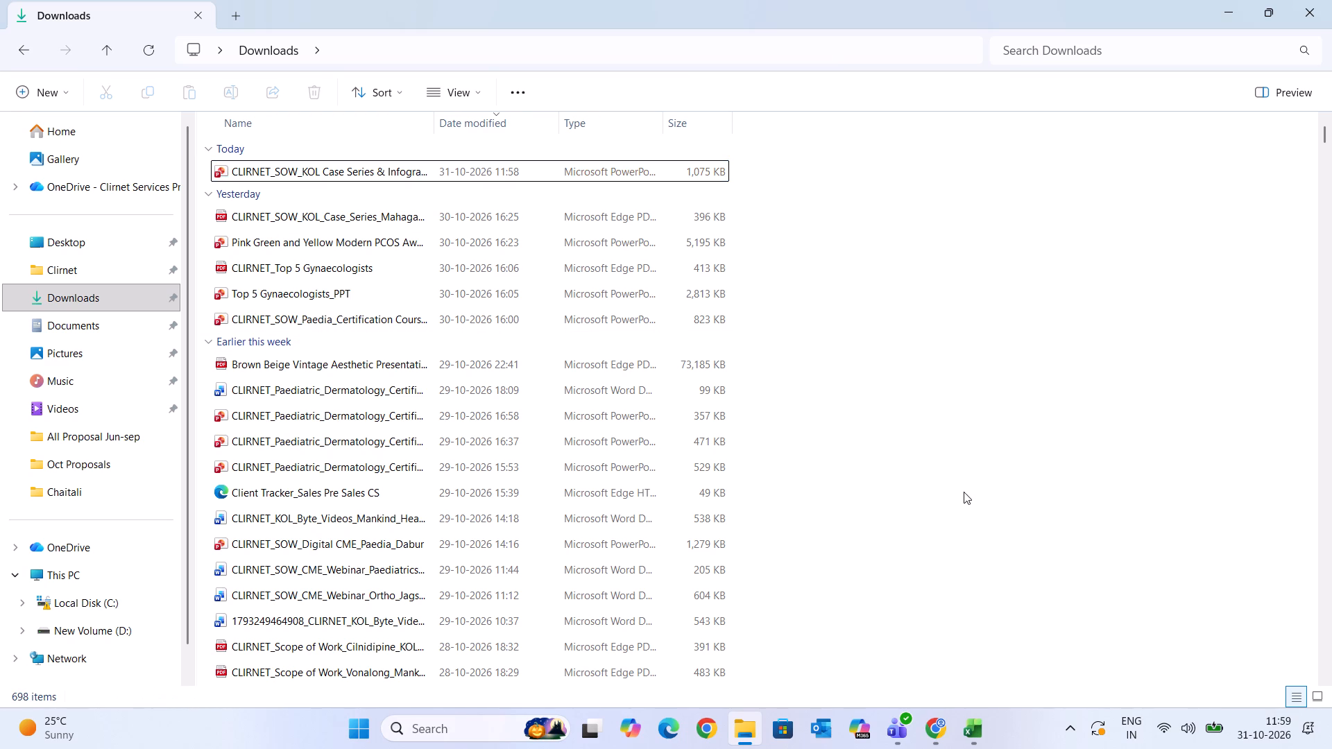
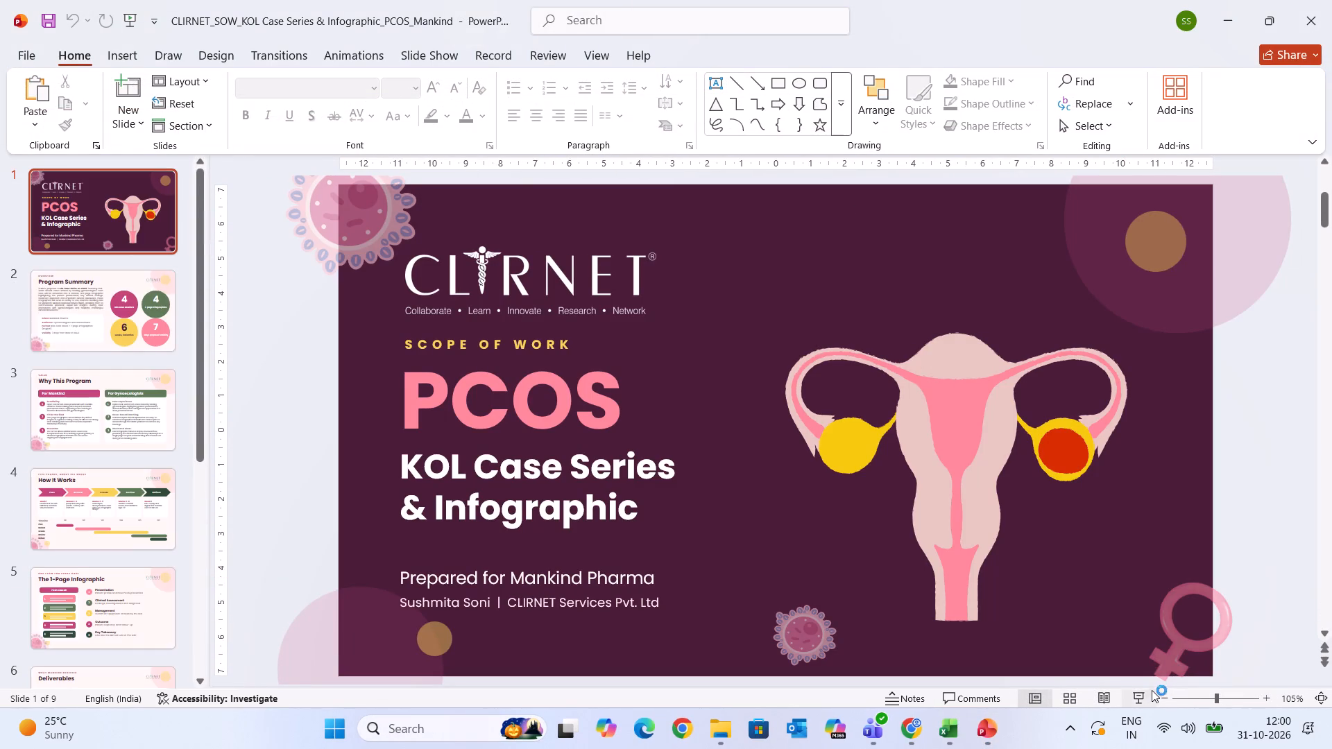
View the title slide of the renamed PCOS KOL Case Series & Infographic presentation full screen as a slide show.
left_click(1143, 698)
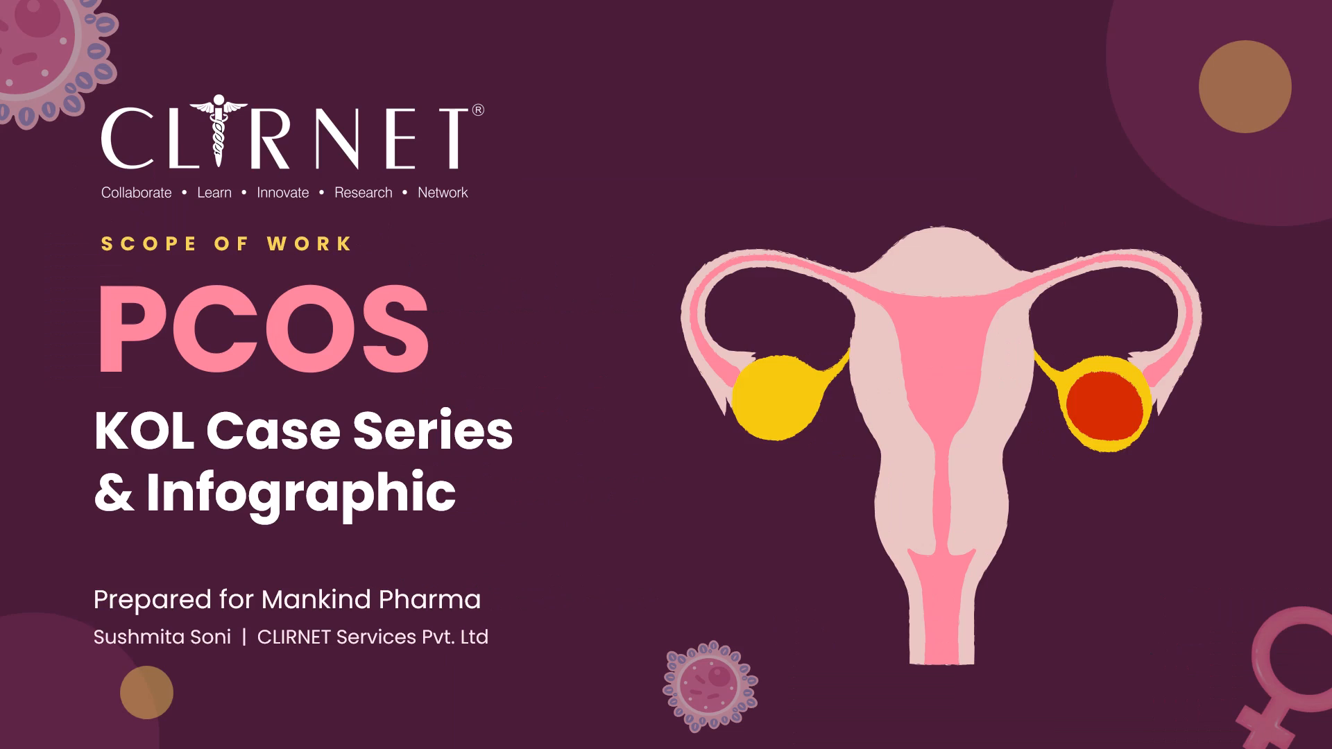
Review the full-screen slide show from the title slide through Program Summary, How It Works, Campaign Impact and Investment to the Thank You slide.
key("Right")
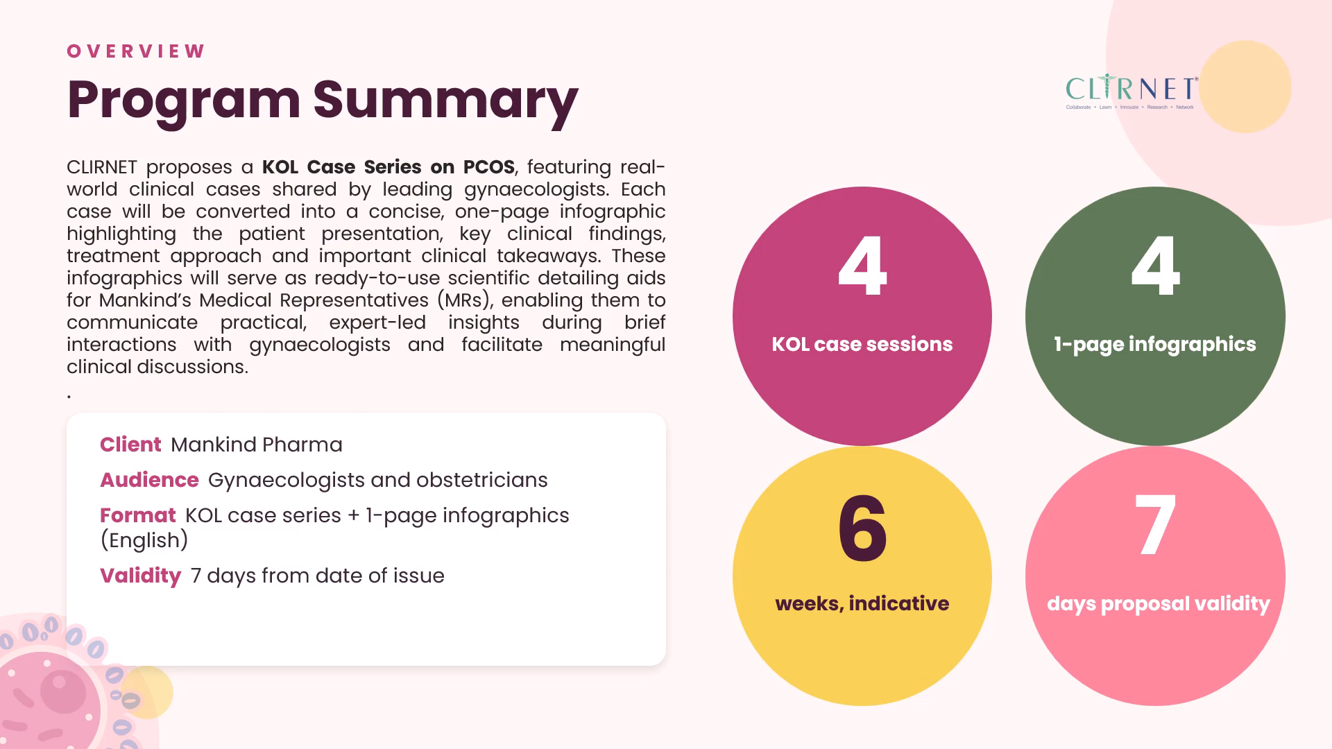
key("Right")
key("Left")
key("Right")
key("Right")
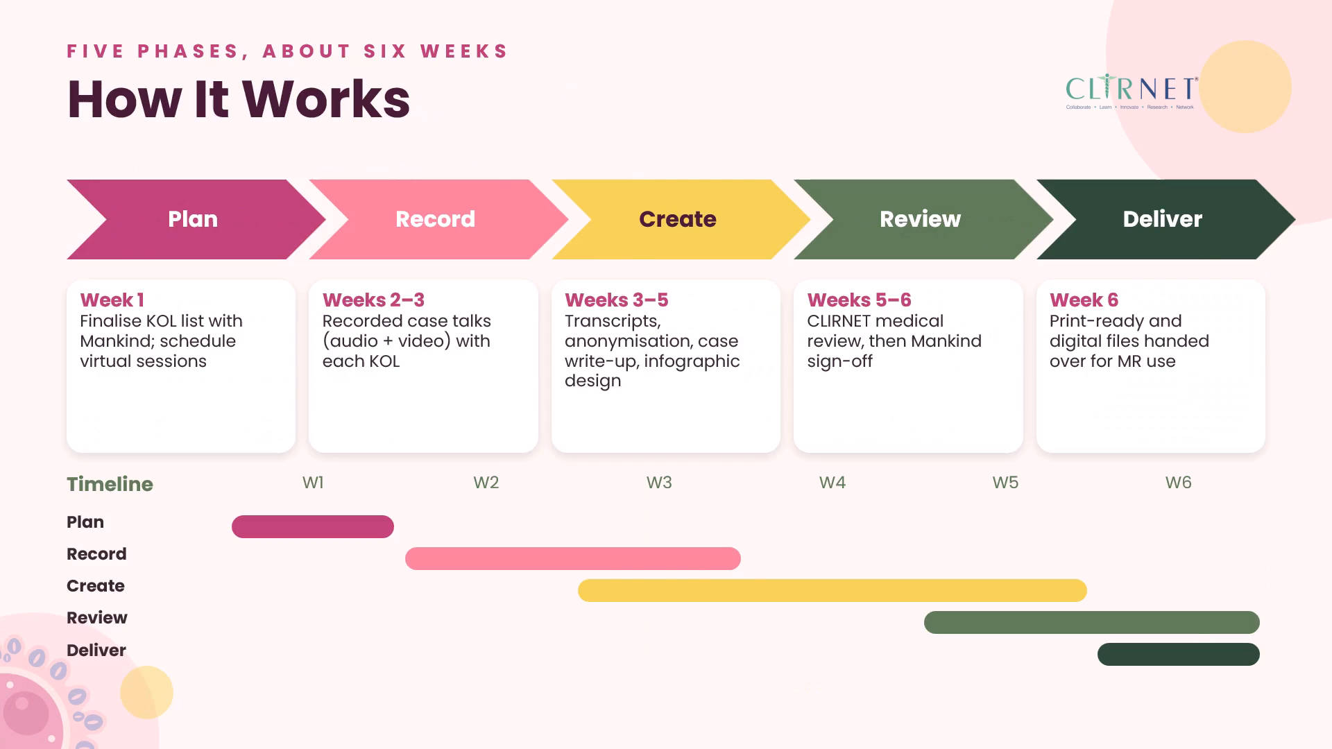
key("Right")
key("Right")
key("Right")
key("Right")
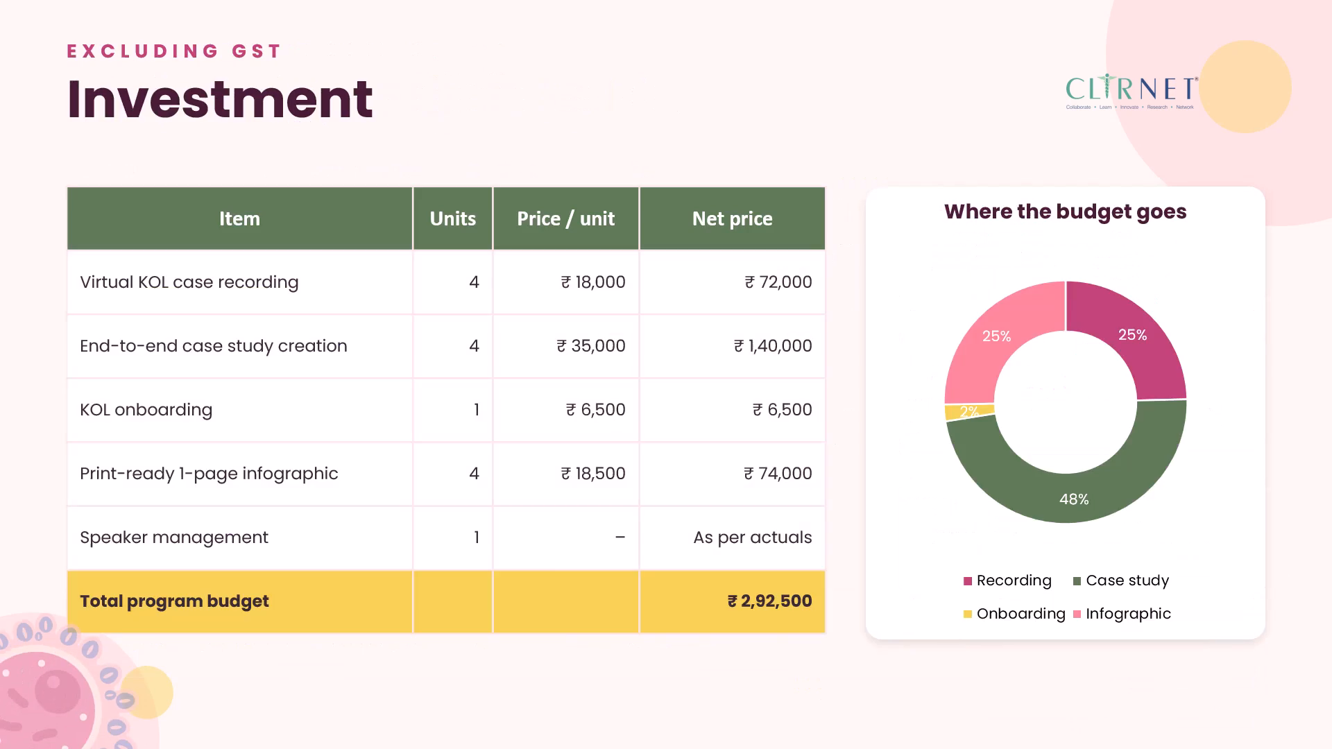
key("Left")
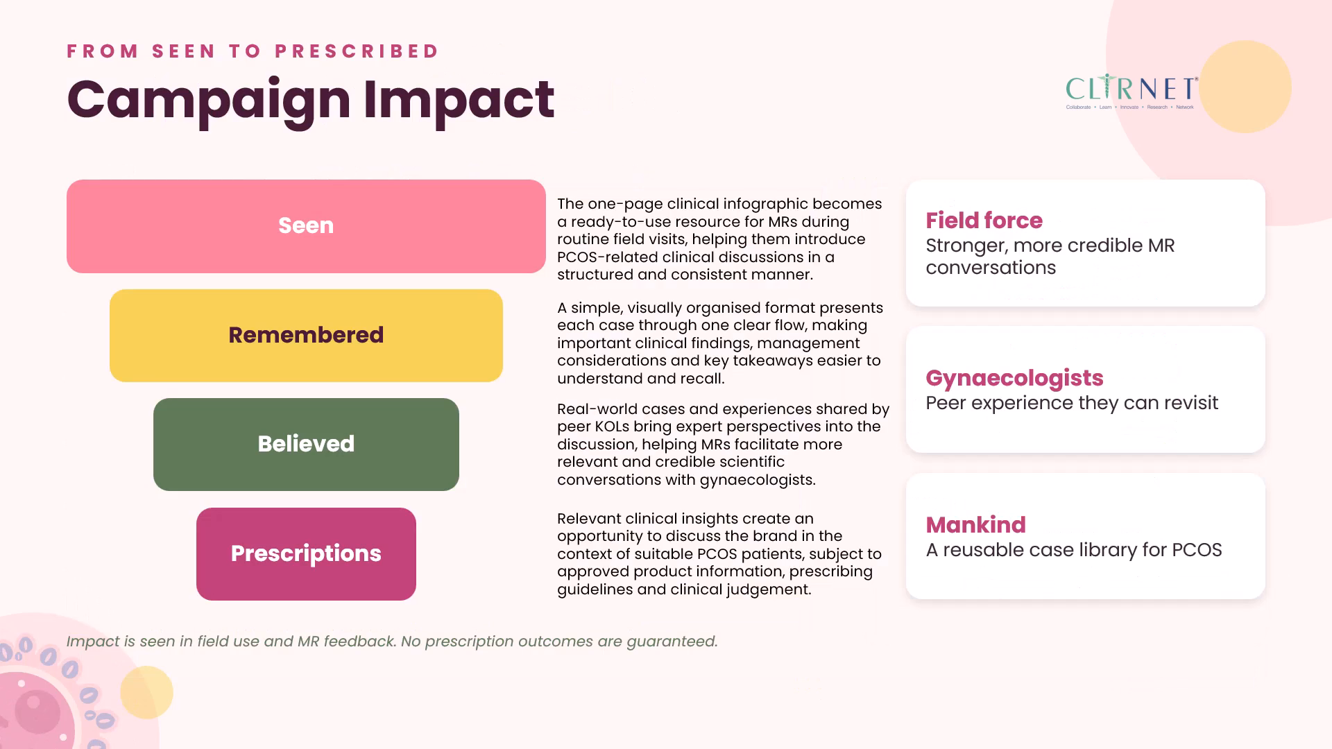
key("Right")
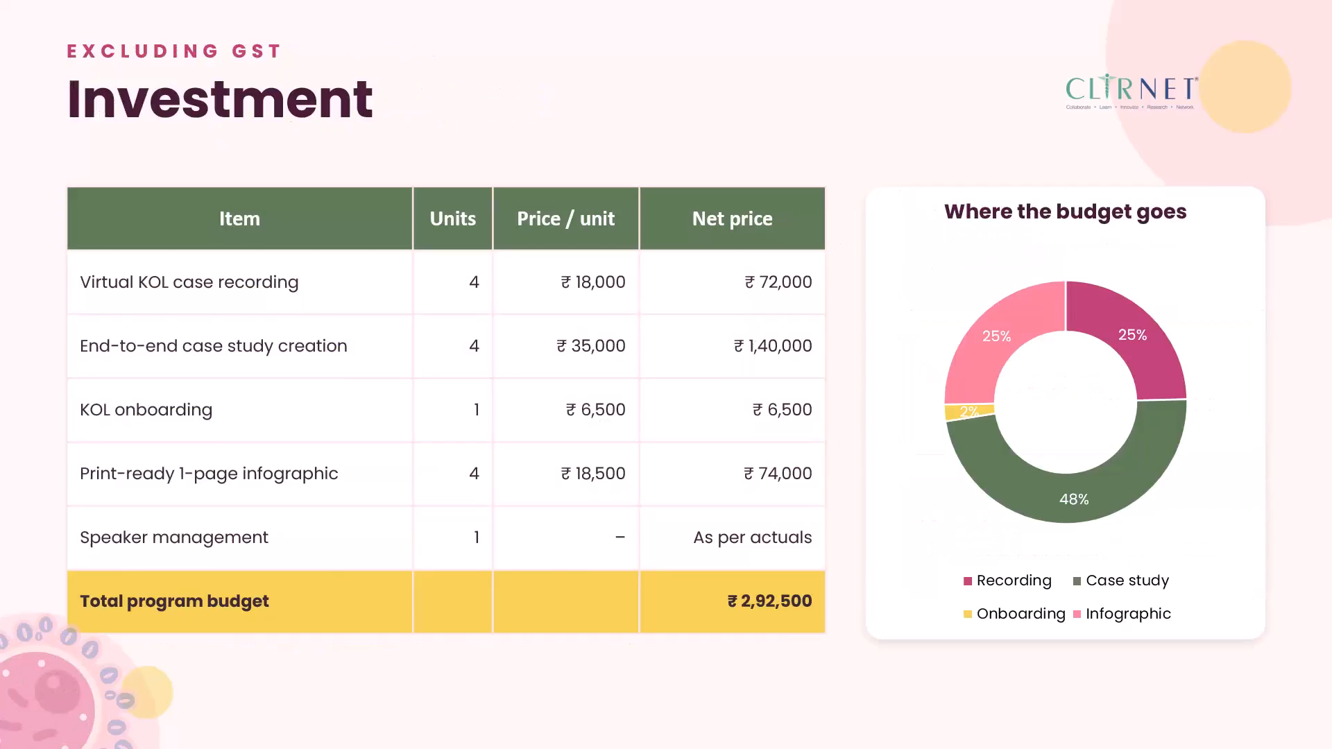
key("Right")
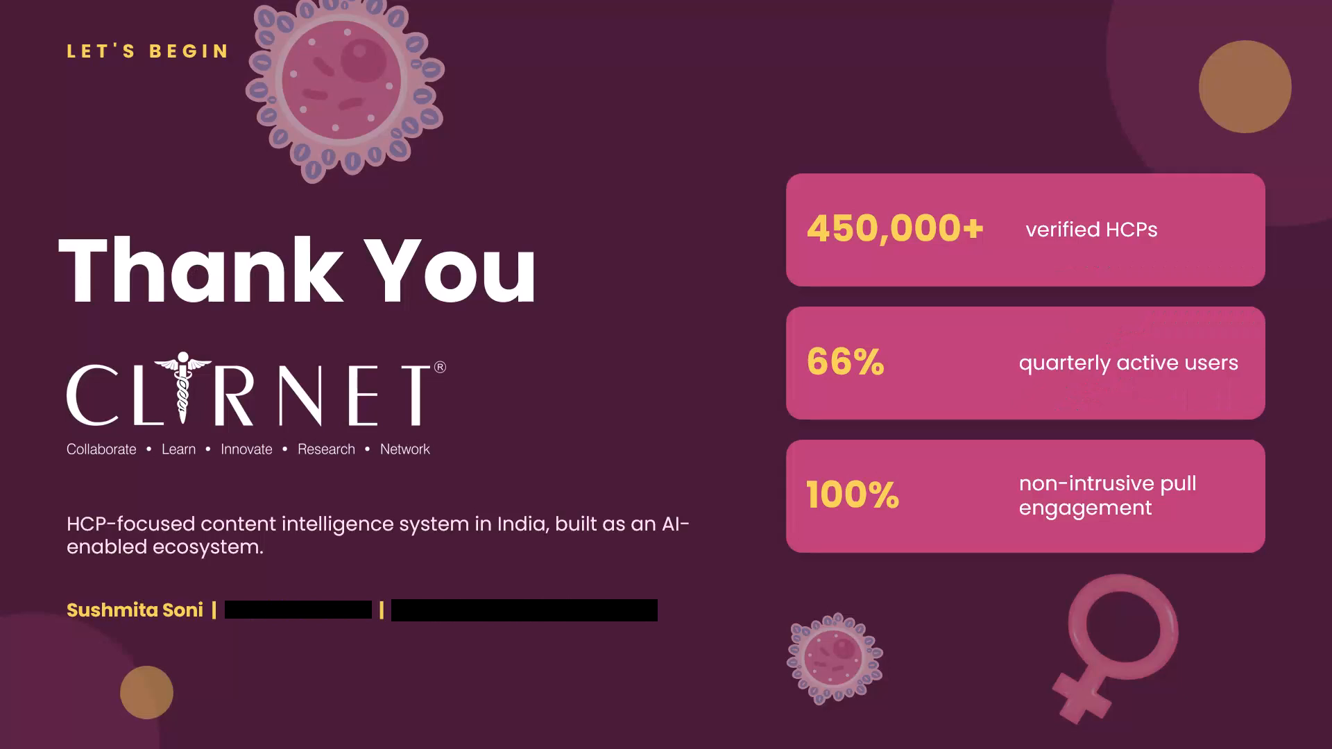
key("Right")
key("Left")
Review the slides in reverse order from Thank You back to the title slide, and end the slide show.
key("Left")
key("Left")
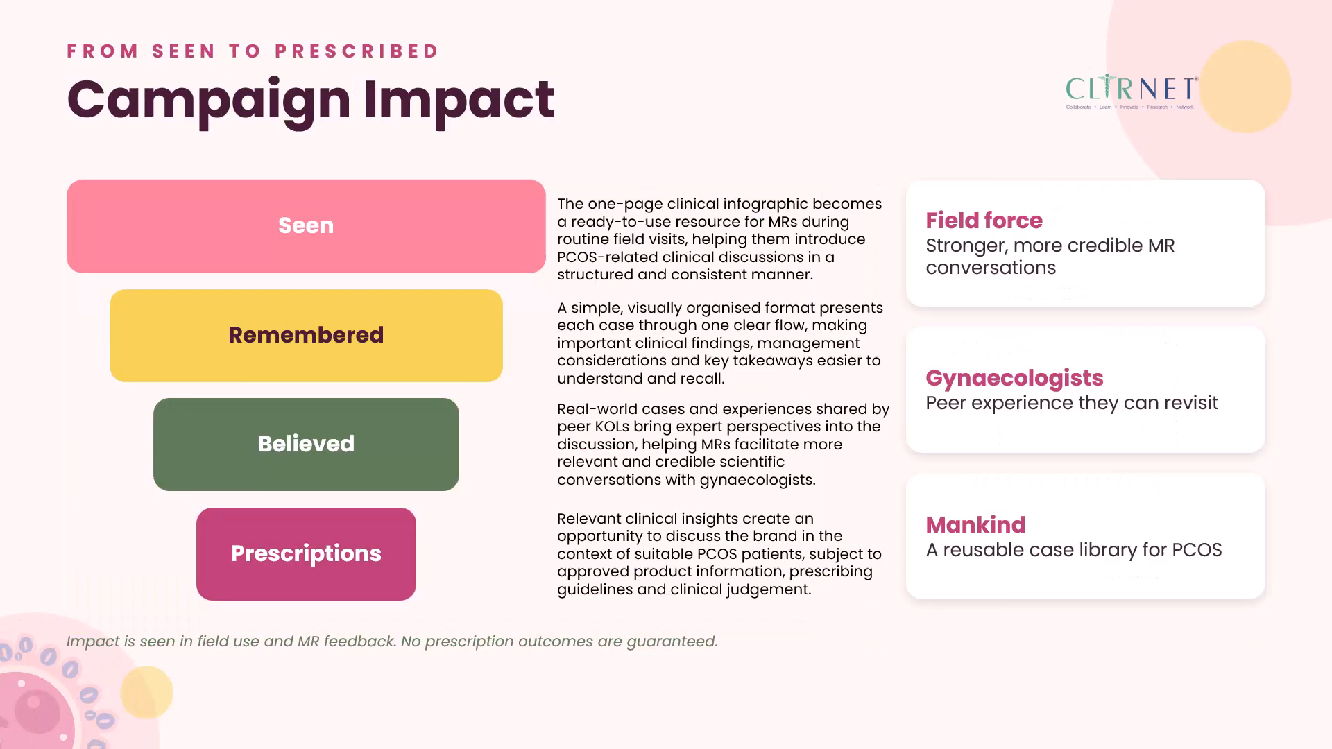
key("Left")
key("Left")
key("Left")
key("Left")
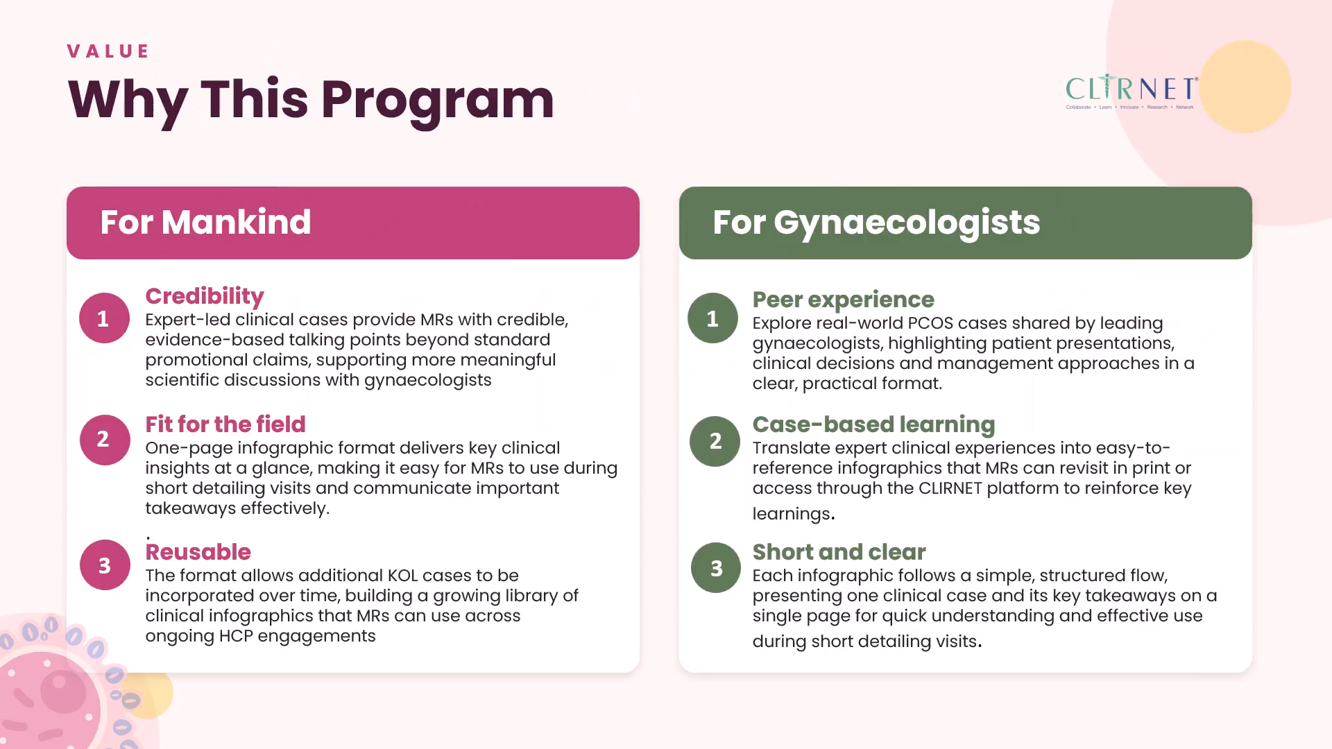
key("Left")
key("Left")
key("Escape")
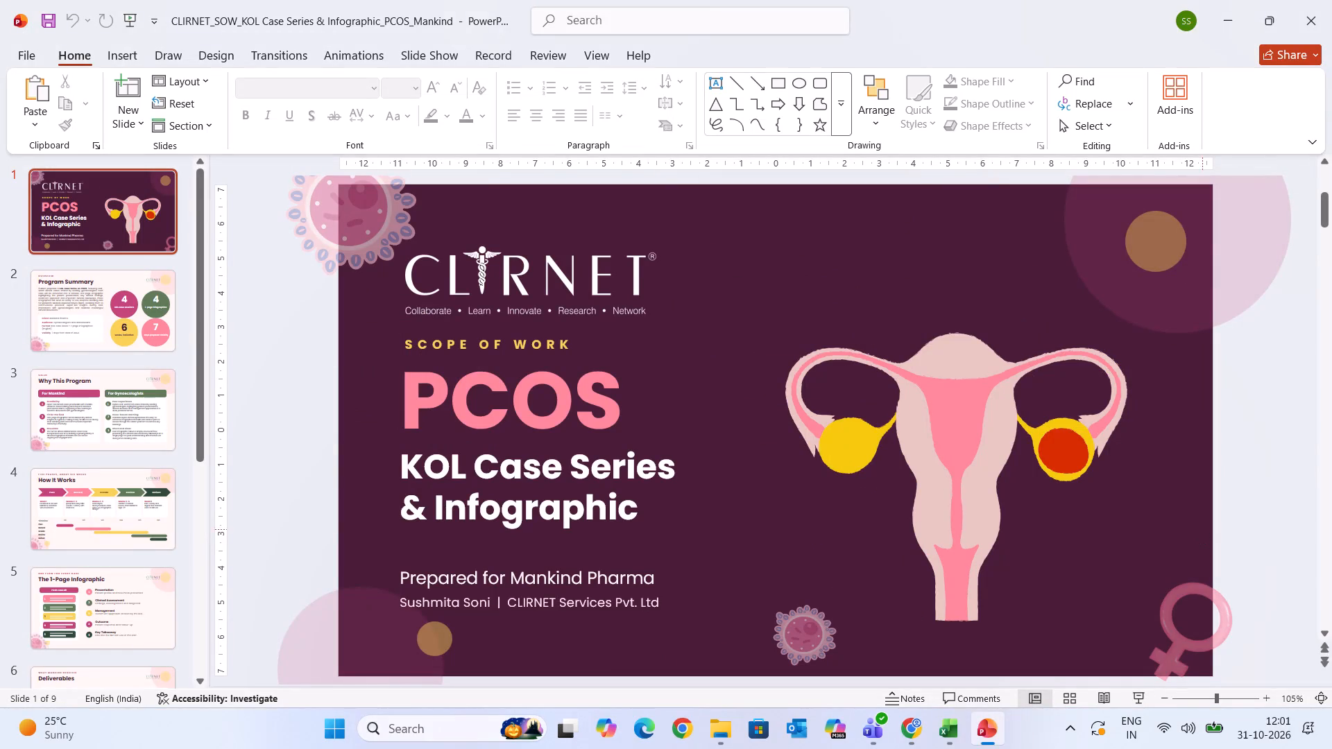